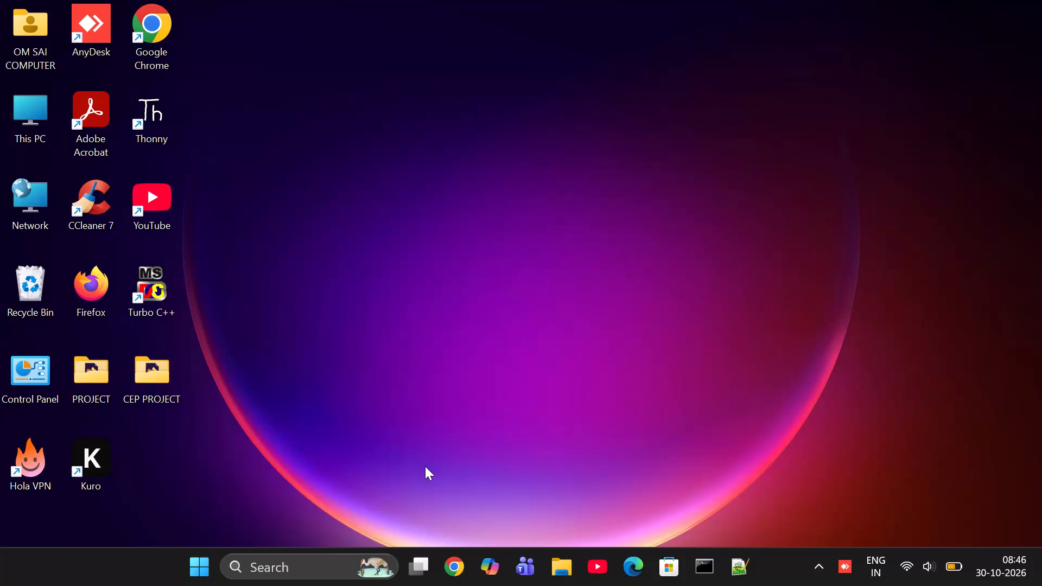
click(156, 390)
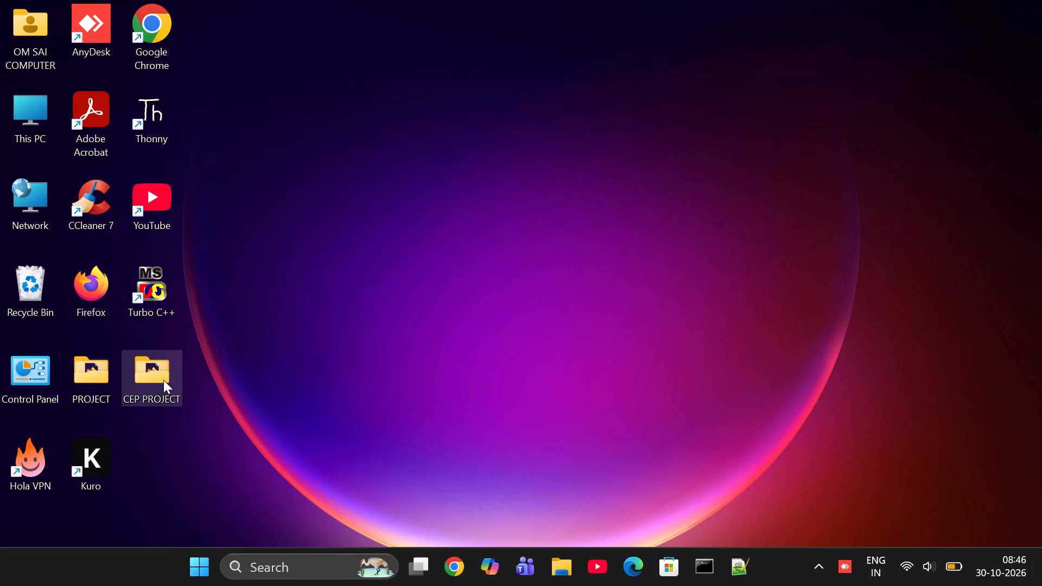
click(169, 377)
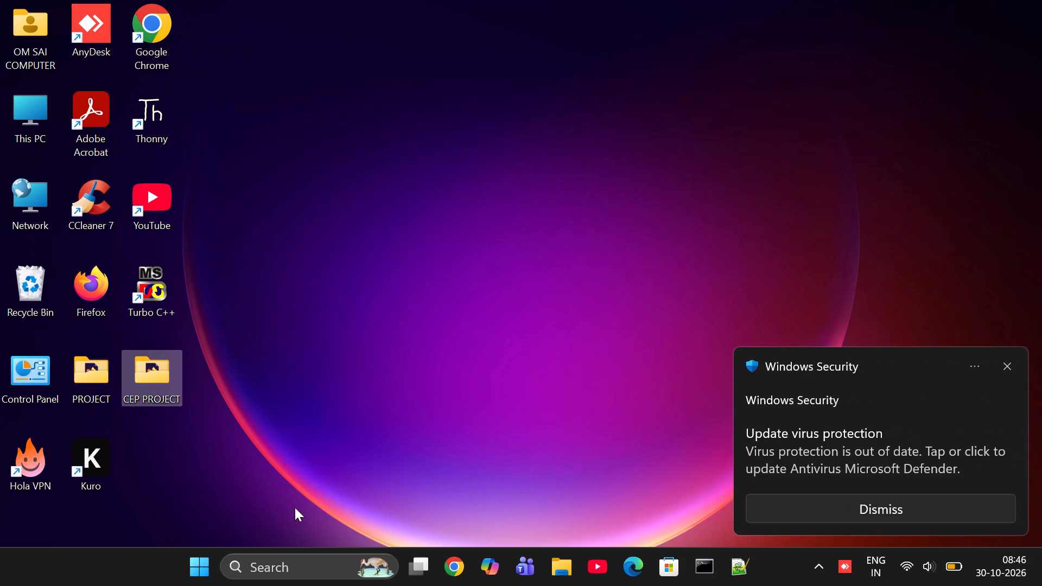
Launch Microsoft Word 2010 from the recently used apps in the Windows search.
click(249, 562)
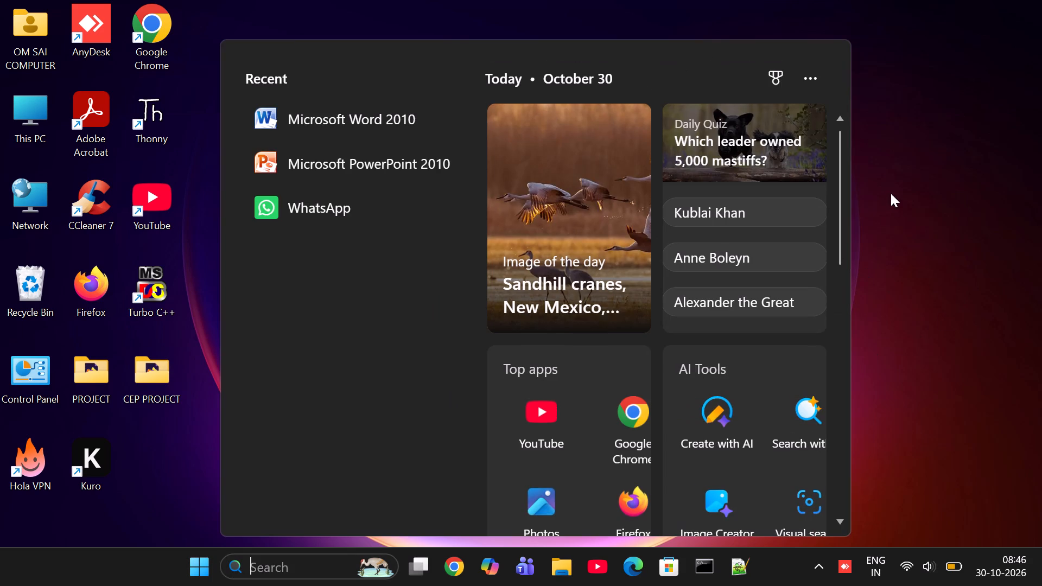
click(342, 109)
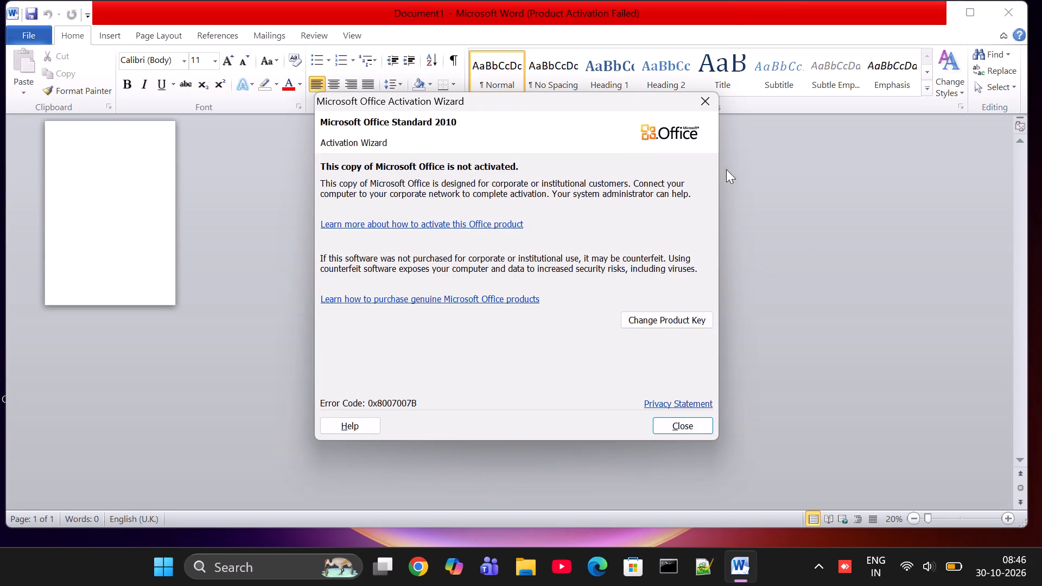
Dismiss the Microsoft Office Activation Wizard.
click(708, 91)
click(708, 105)
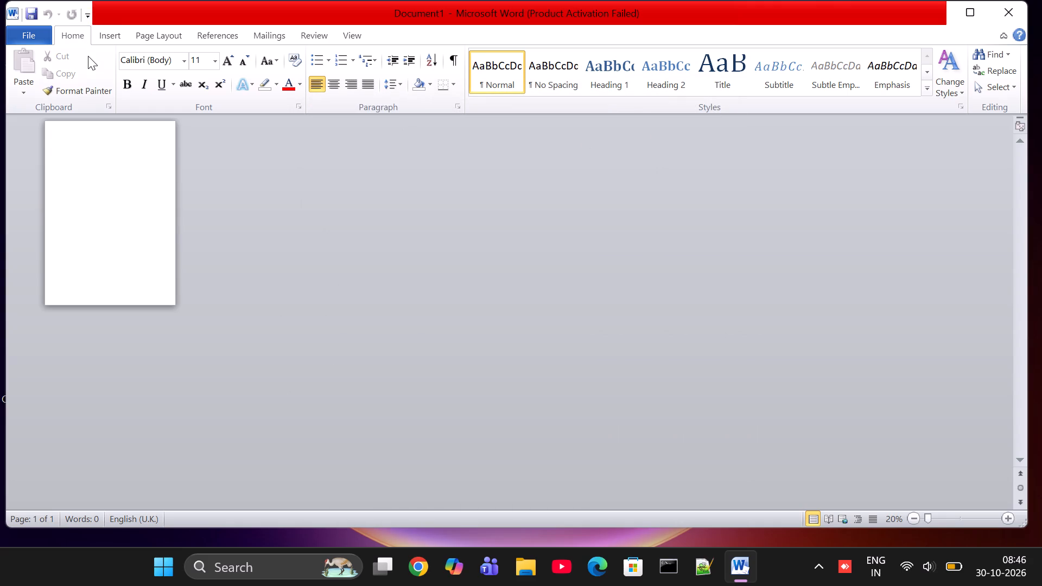
Open the recent document CEP REPORT from the visit photos folder.
click(59, 41)
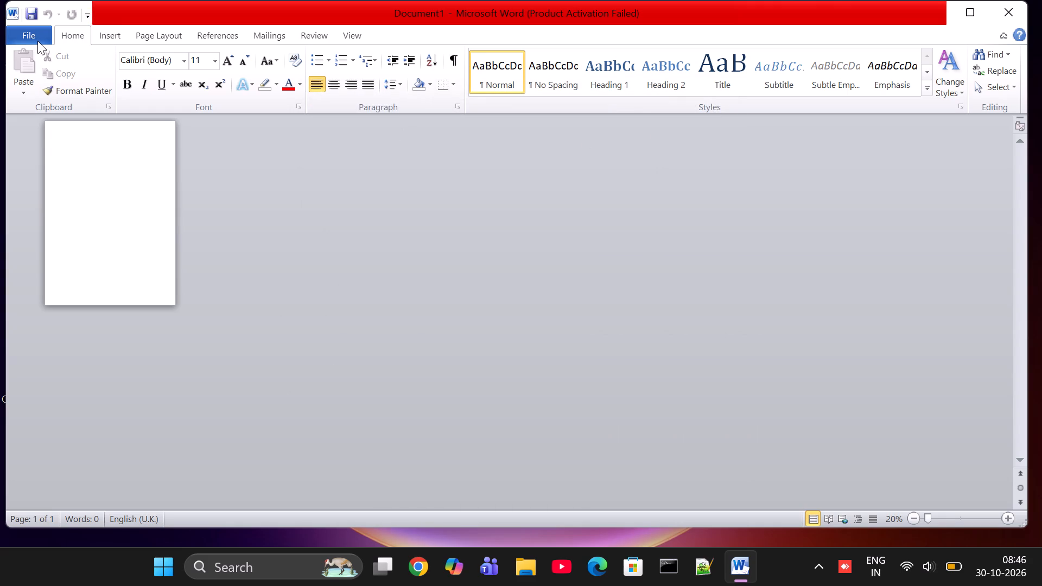
click(37, 41)
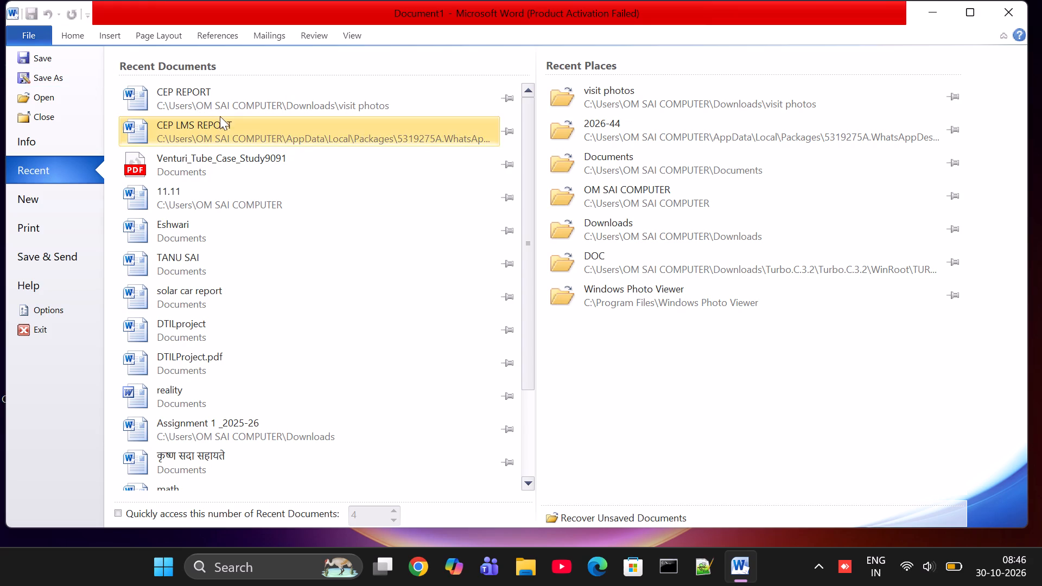
click(236, 105)
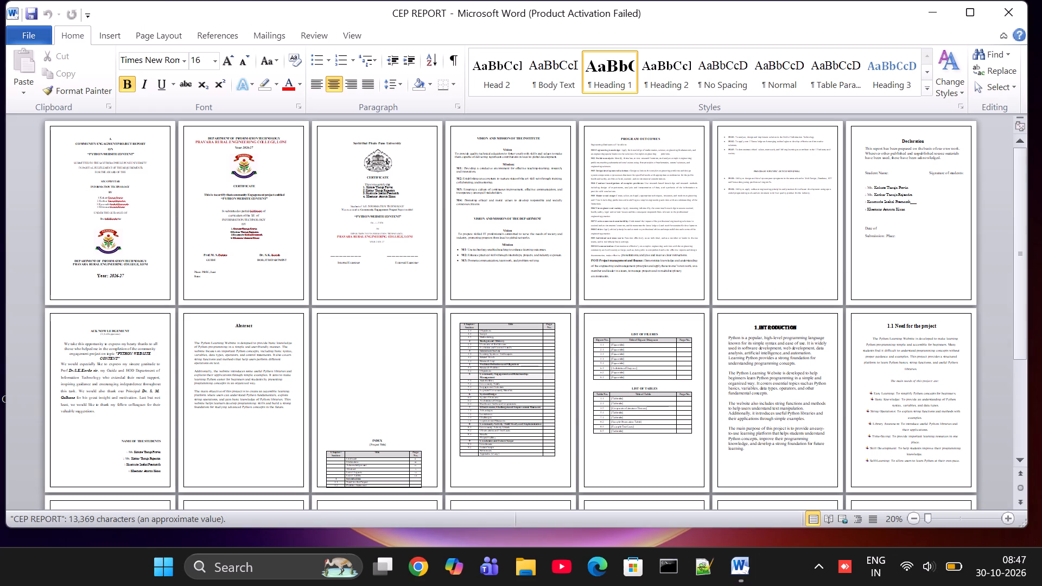
Place the text cursor in the blank area below the chapter 5 heading on community engagement and relationship management, on the report's last page.
scroll(409, 269, down, 2)
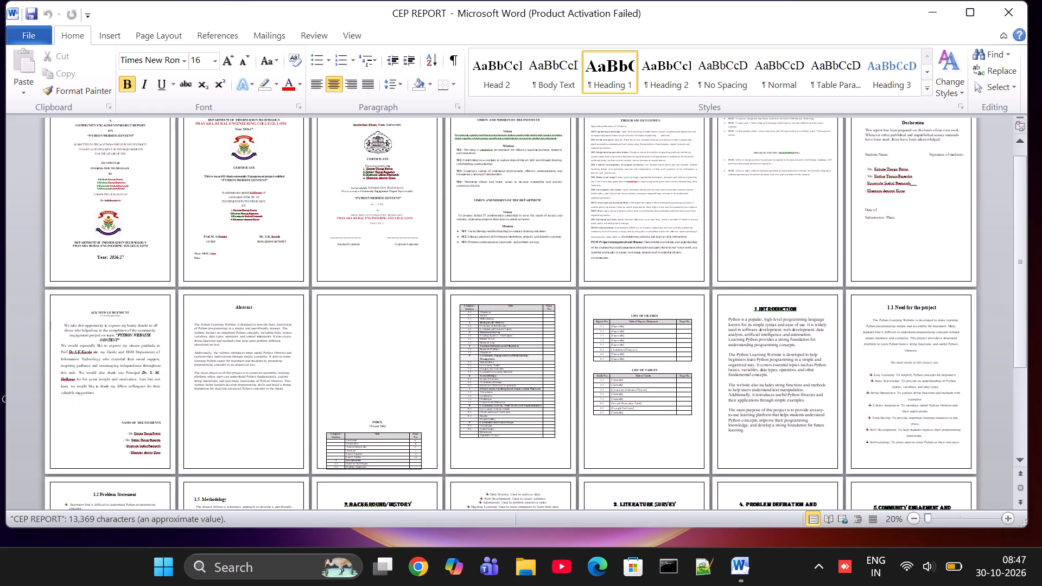
scroll(409, 269, down, 3)
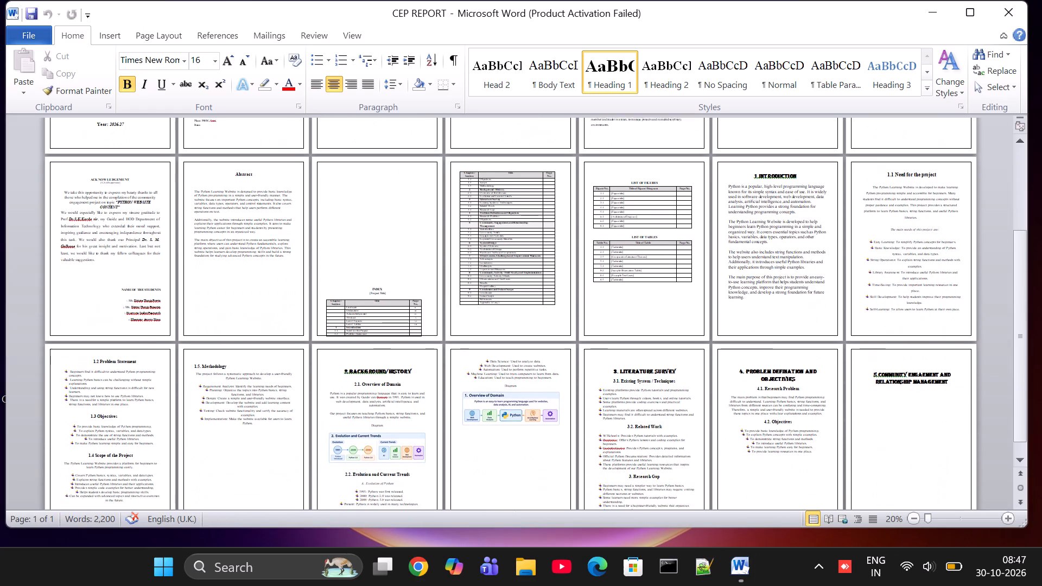
scroll(409, 269, down, 1)
click(887, 400)
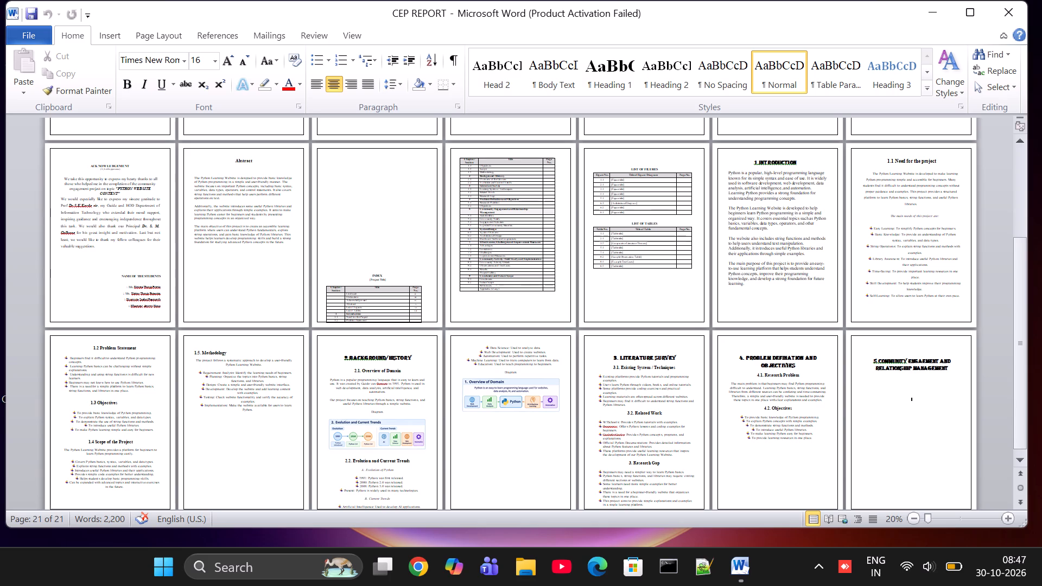
ctrl+scroll(867, 421, up, 2)
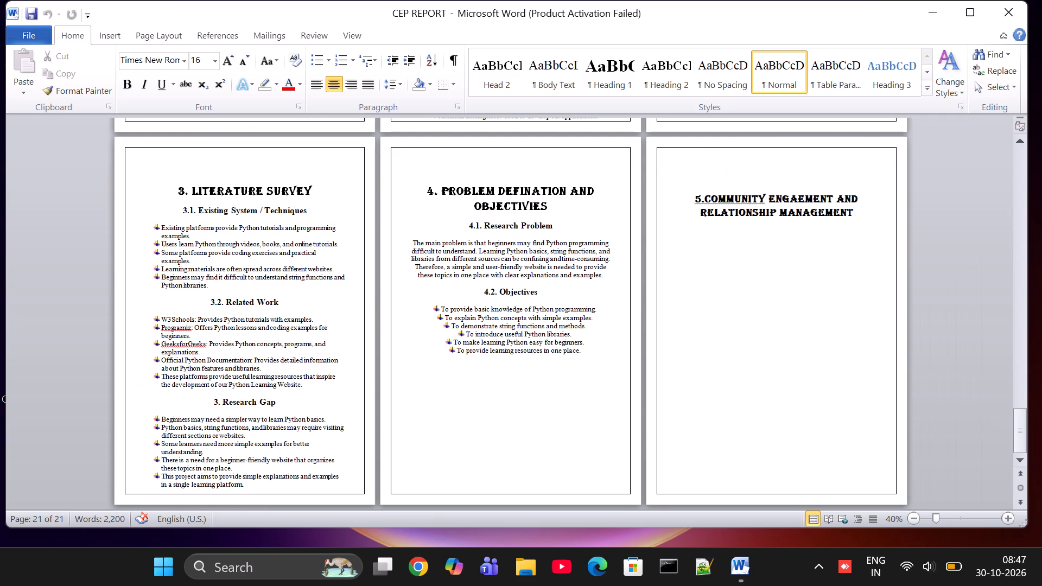
ctrl+scroll(846, 412, up, 1)
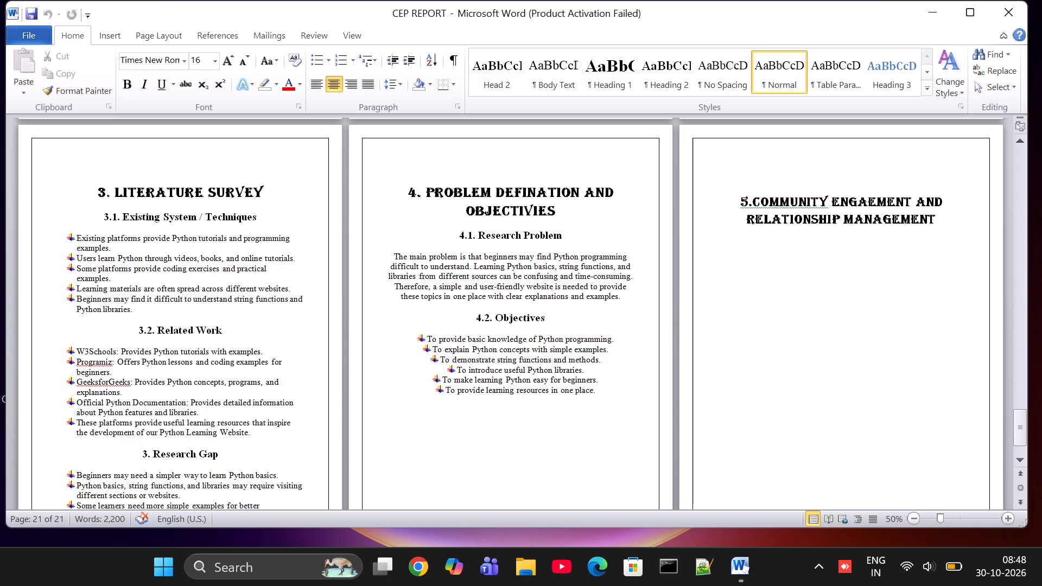
ctrl+scroll(823, 354, up, 3)
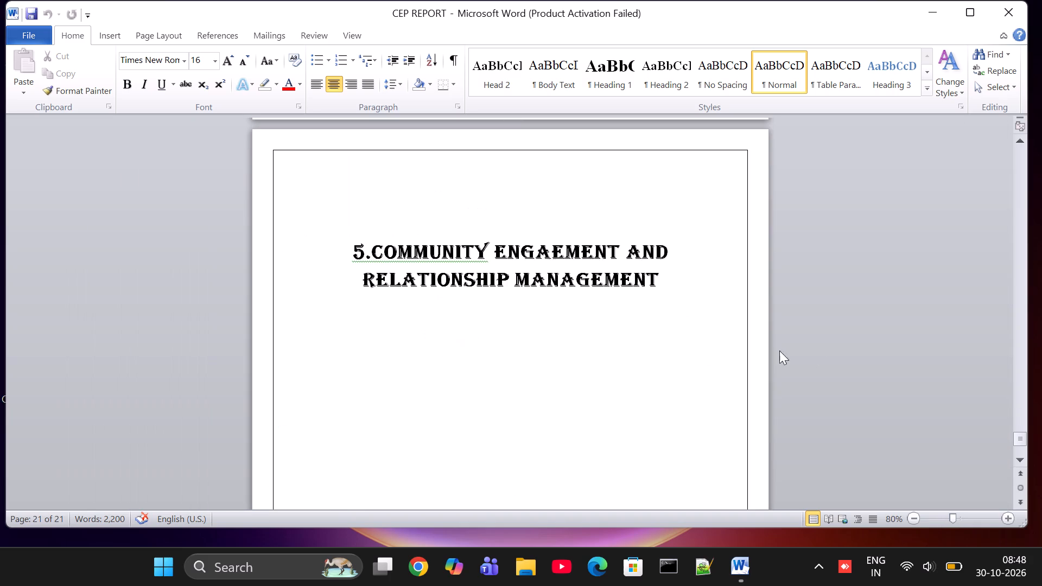
scroll(772, 351, down, 1)
Open the recently used document CEP LMS REPORT as a reference.
click(732, 566)
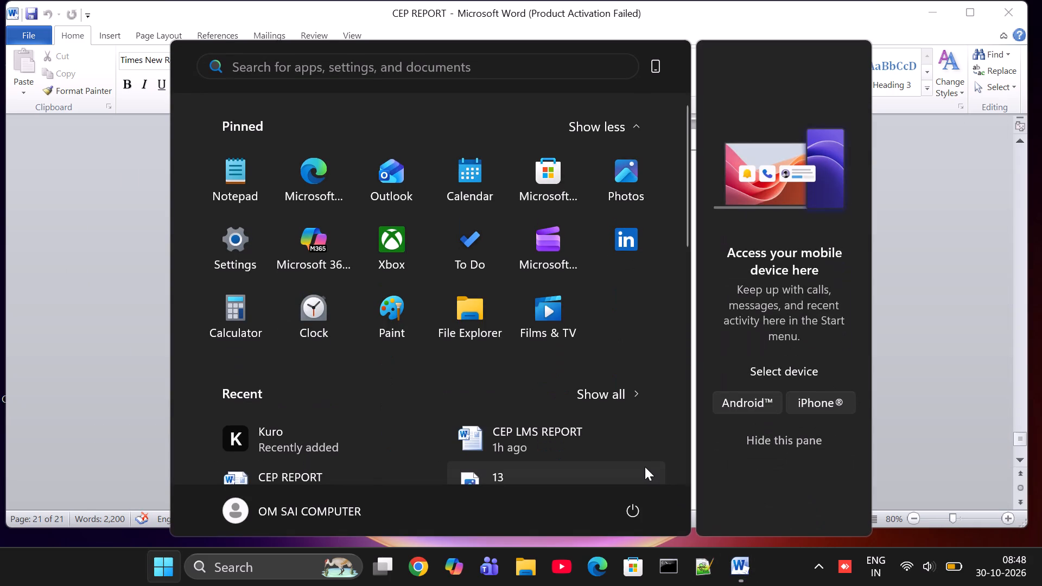
click(533, 441)
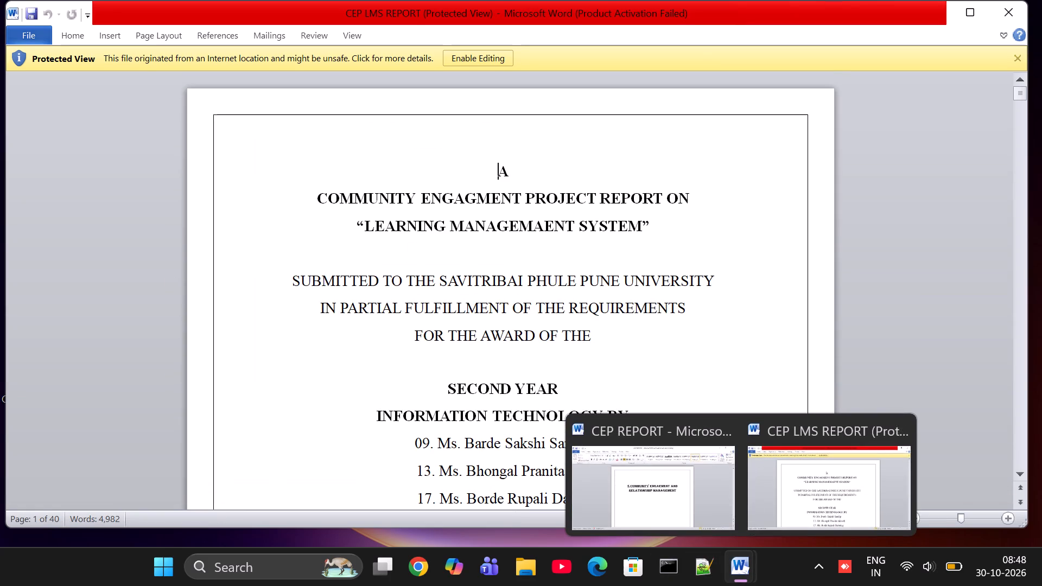
Look through CEP LMS REPORT to find Chapter 5 on community engagement and relationship management.
scroll(630, 340, down, 19)
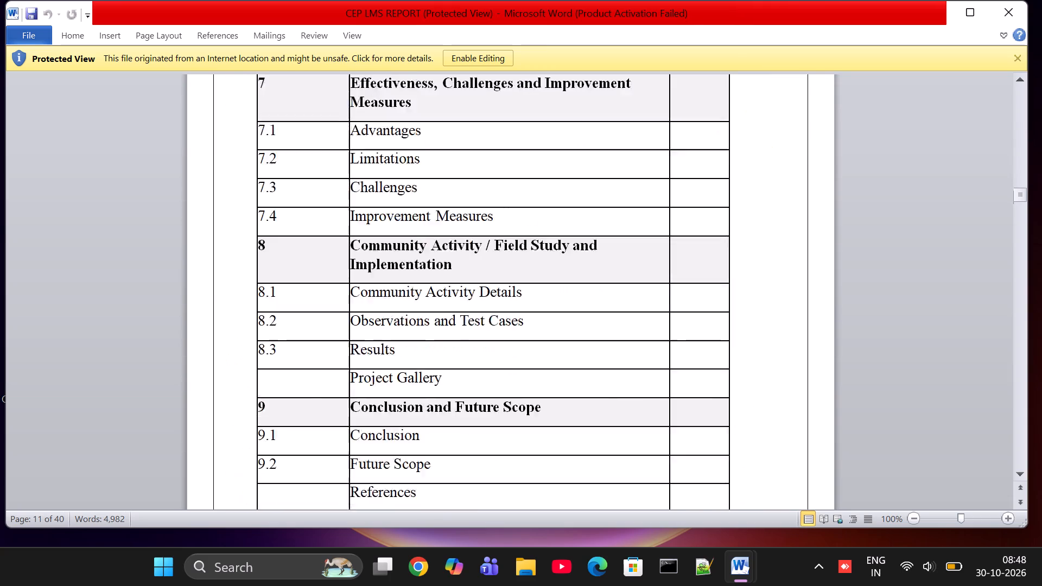
scroll(630, 340, down, 5)
scroll(630, 340, up, 3)
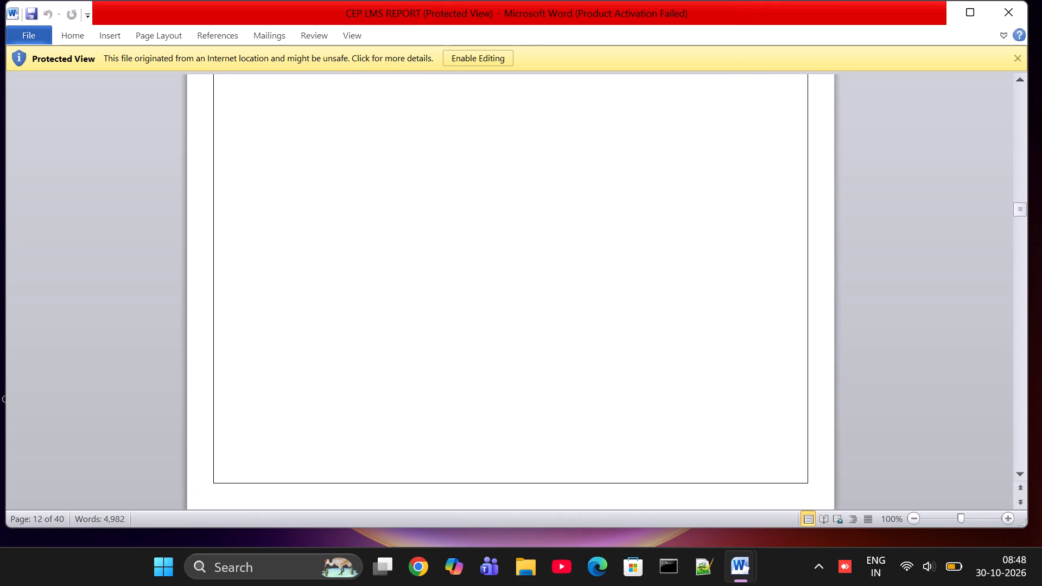
scroll(735, 248, up, 2)
scroll(735, 248, down, 4)
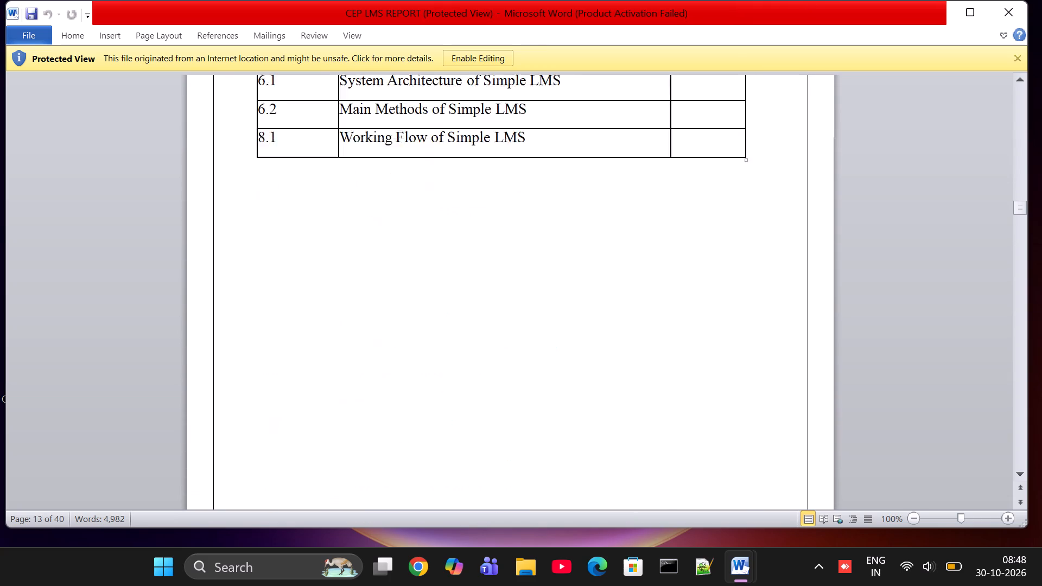
scroll(735, 248, down, 1)
scroll(735, 248, up, 1)
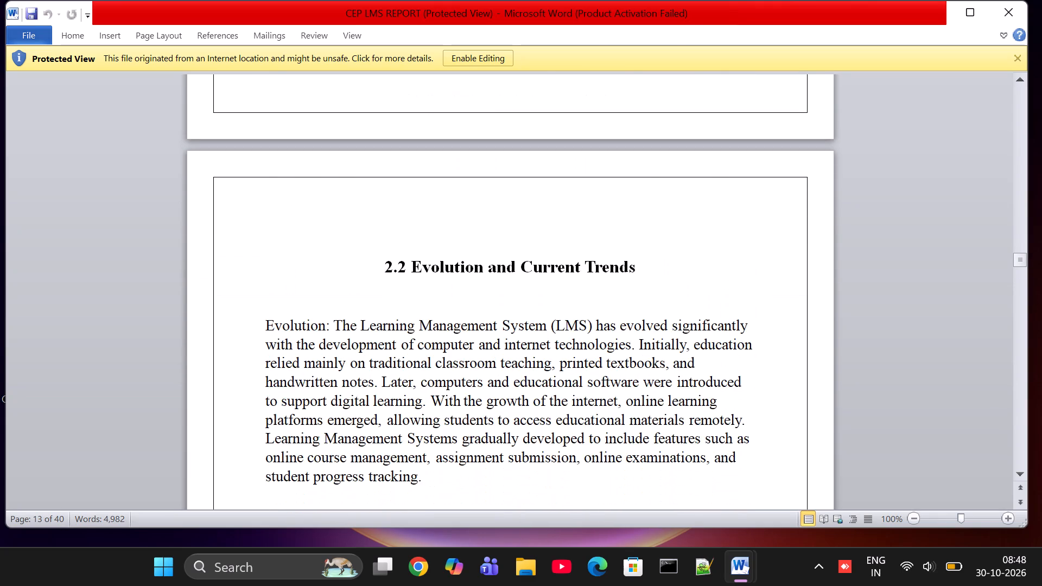
scroll(735, 248, down, 7)
ctrl+scroll(622, 361, down, 1)
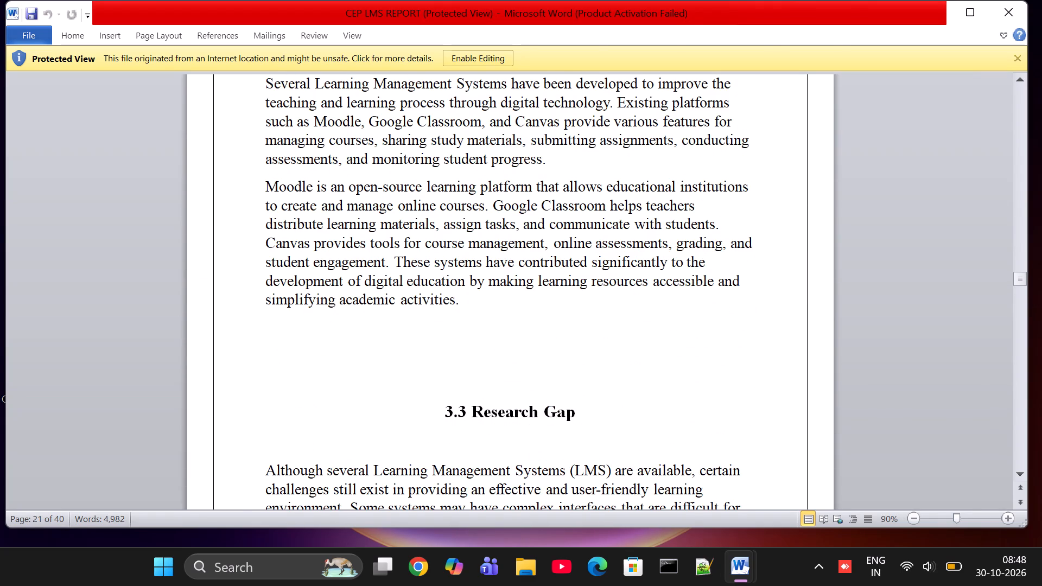
ctrl+scroll(622, 361, down, 2)
scroll(622, 361, down, 8)
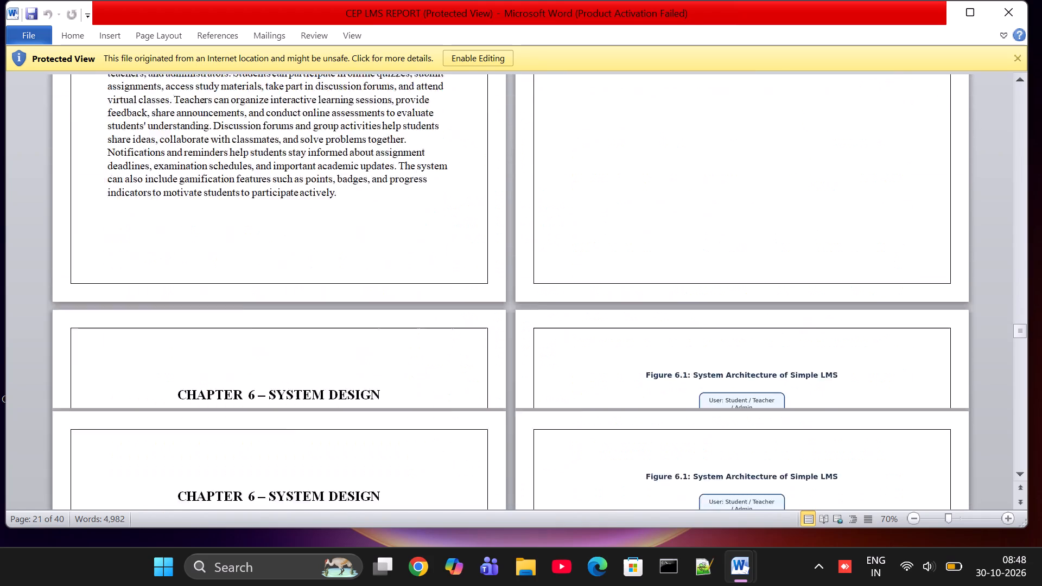
scroll(622, 361, down, 1)
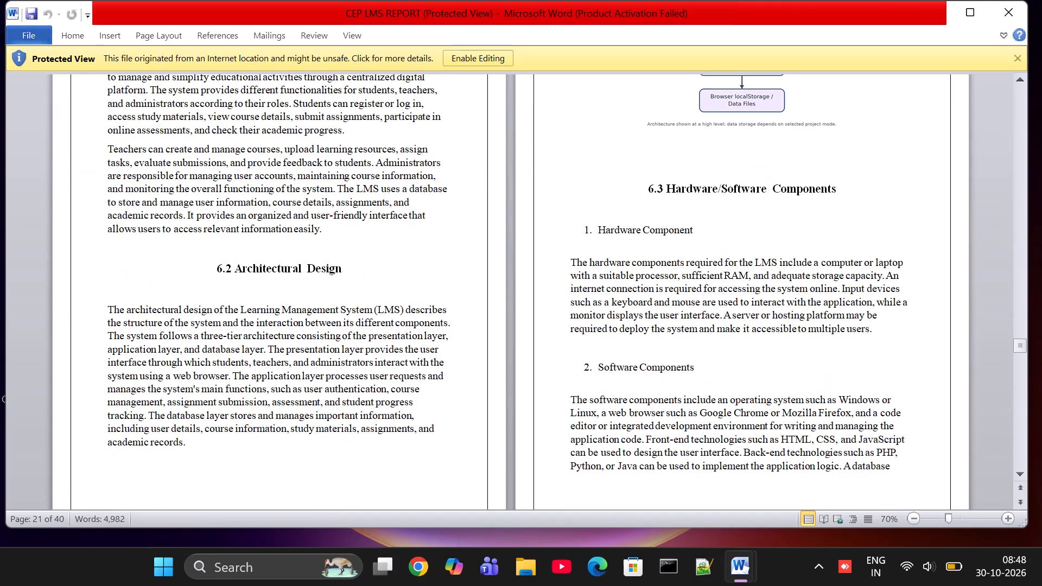
scroll(615, 458, down, 2)
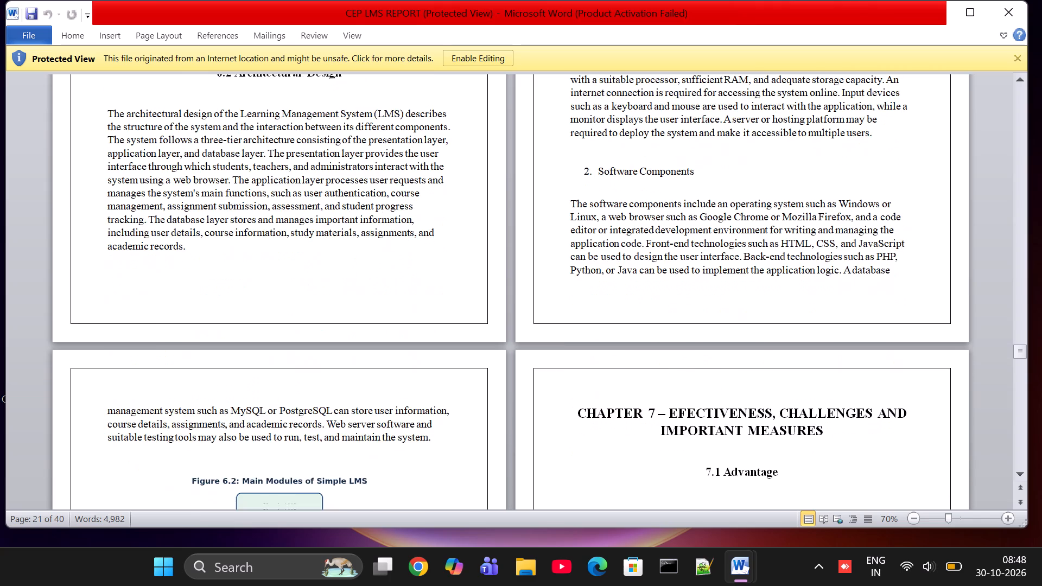
scroll(615, 458, down, 2)
scroll(595, 362, up, 1)
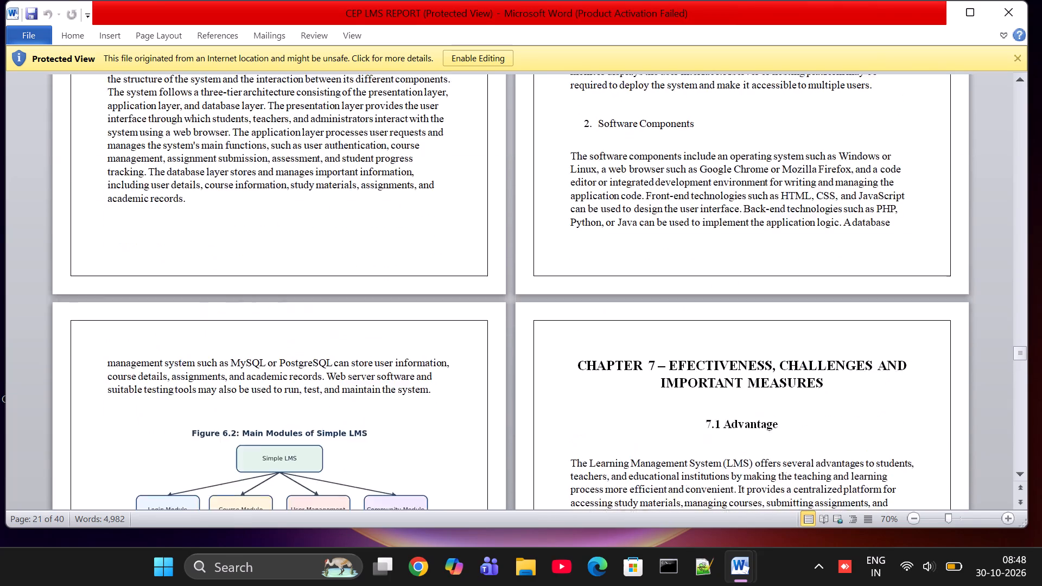
scroll(595, 362, up, 1)
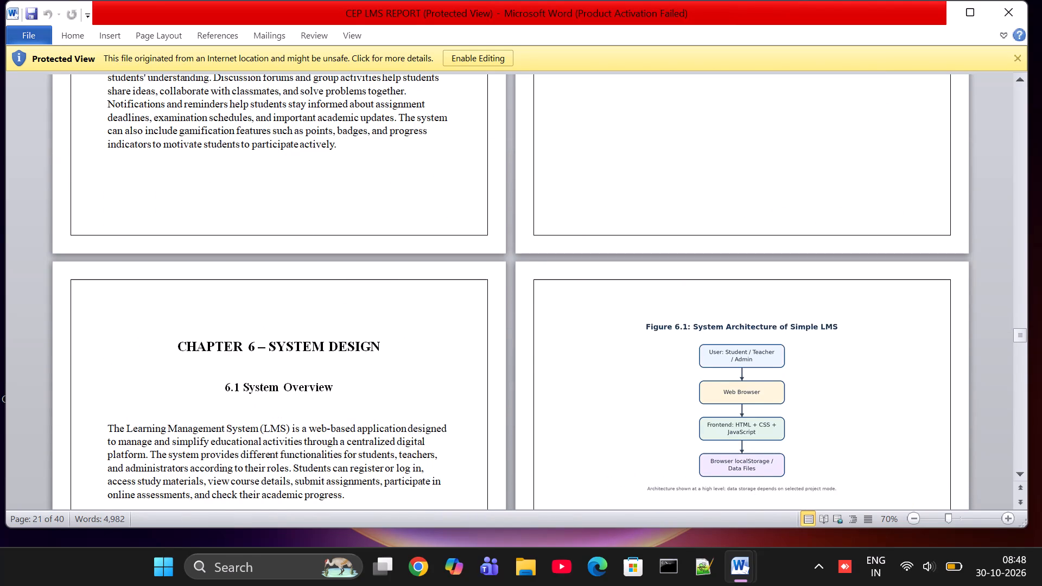
scroll(541, 360, up, 5)
scroll(541, 360, down, 1)
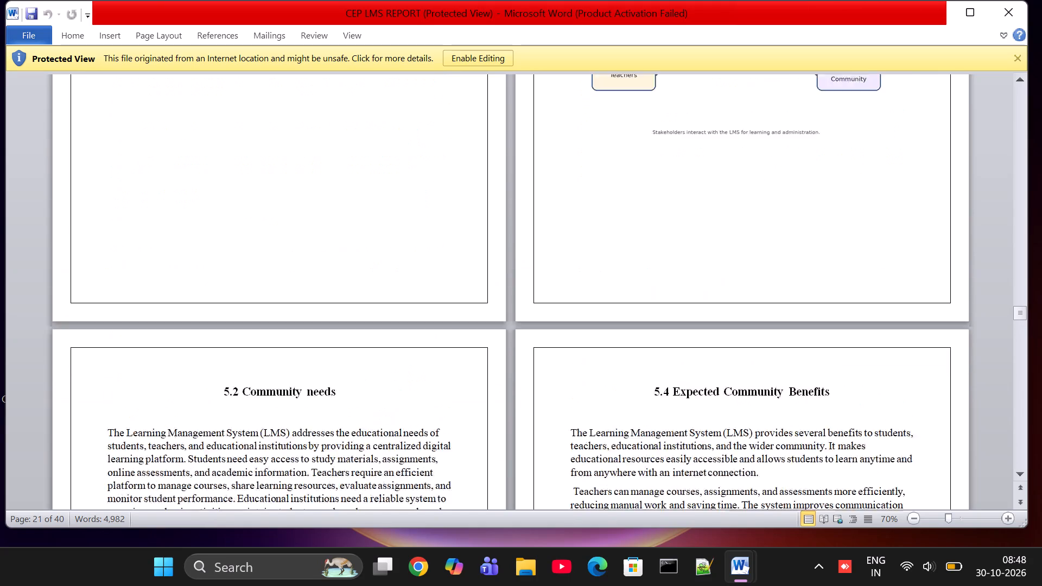
scroll(541, 360, down, 1)
scroll(475, 360, up, 3)
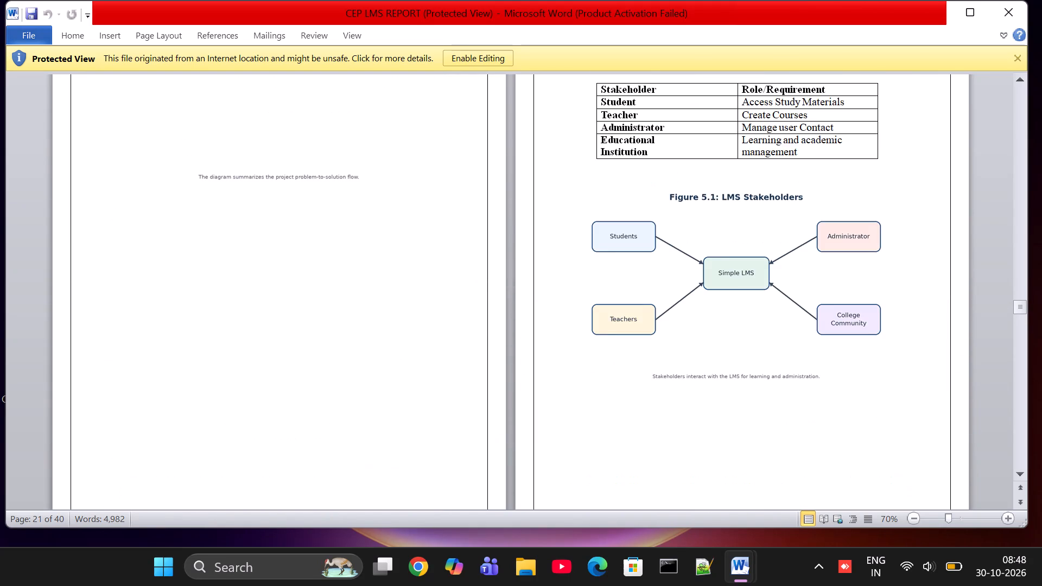
scroll(475, 360, up, 6)
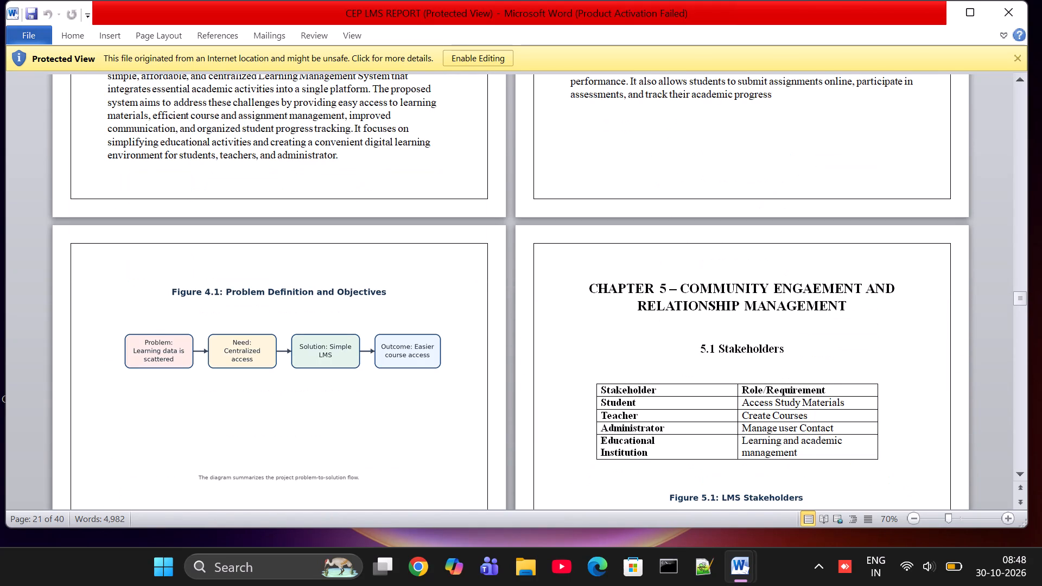
Examine Chapter 5 of the LMS report, from the 5.1 Stakeholders table and figure through 5.4 Expected Community Benefits.
scroll(674, 344, down, 2)
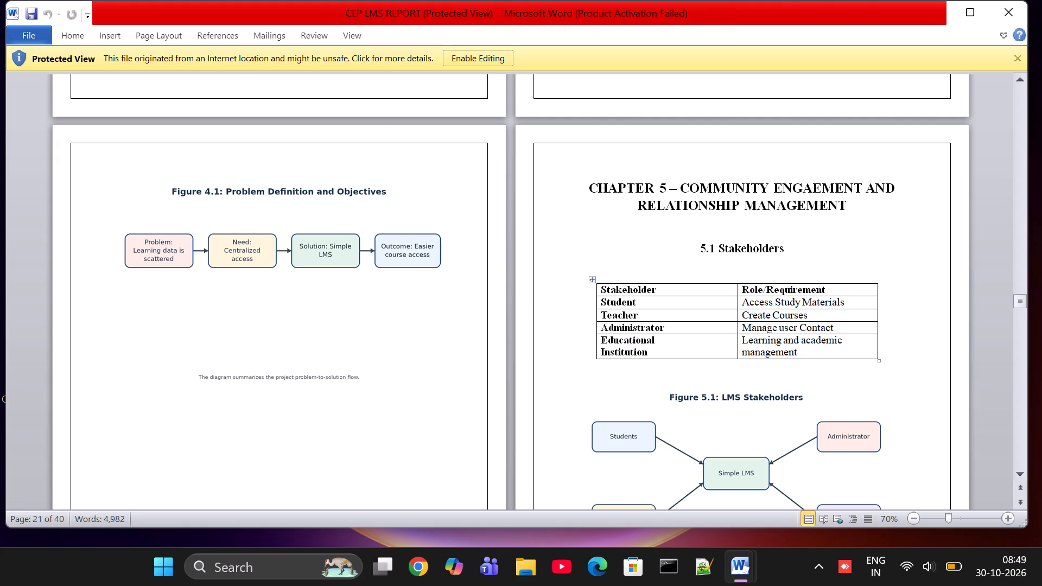
scroll(674, 344, down, 1)
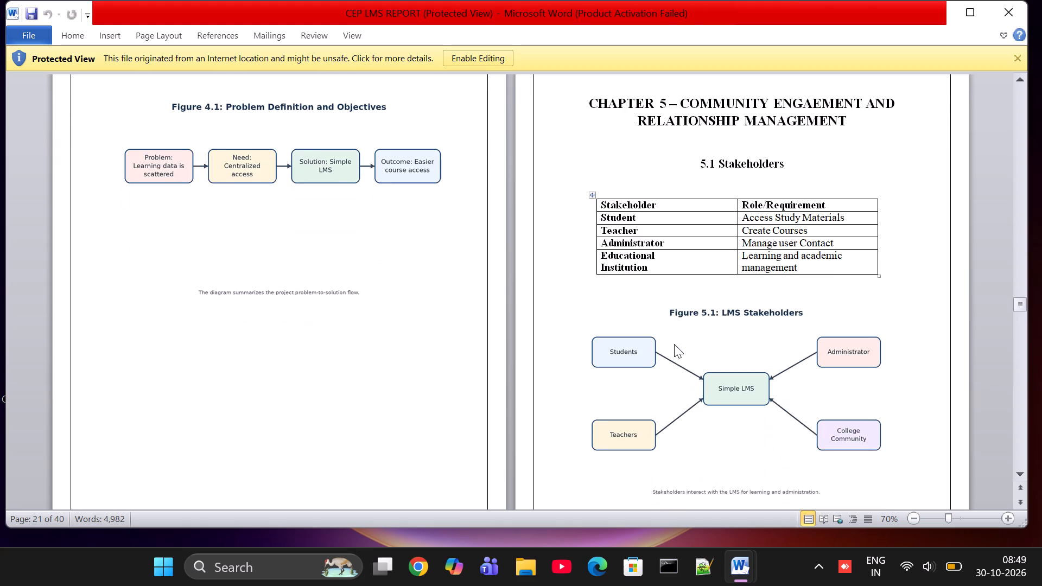
scroll(674, 344, down, 3)
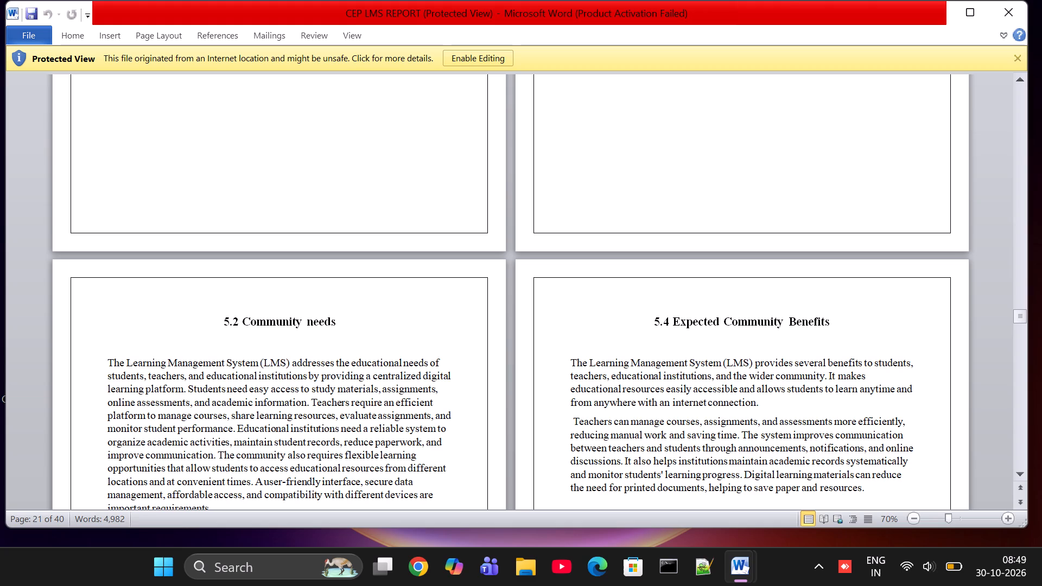
scroll(695, 343, down, 2)
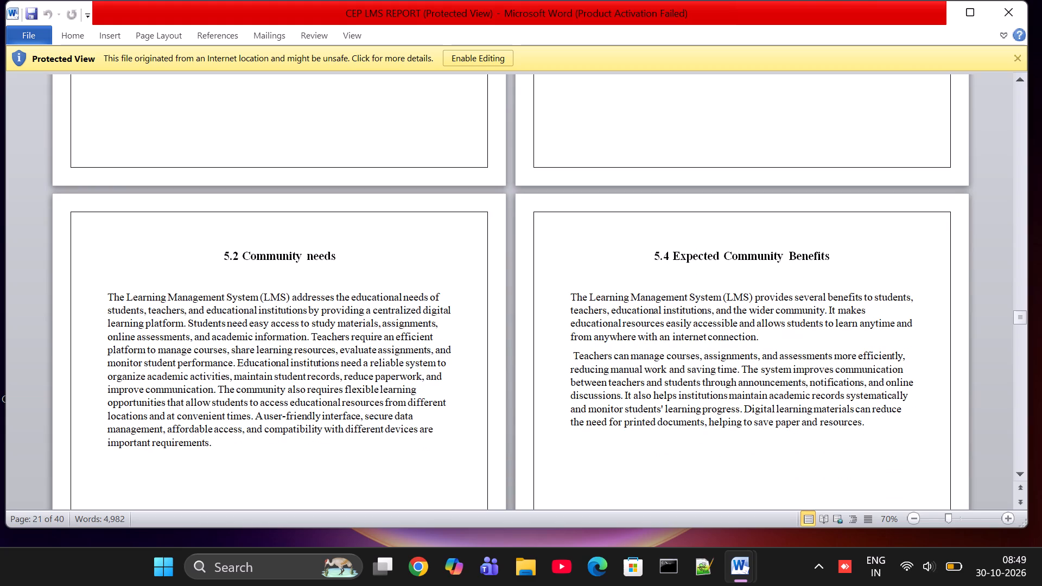
scroll(695, 343, up, 1)
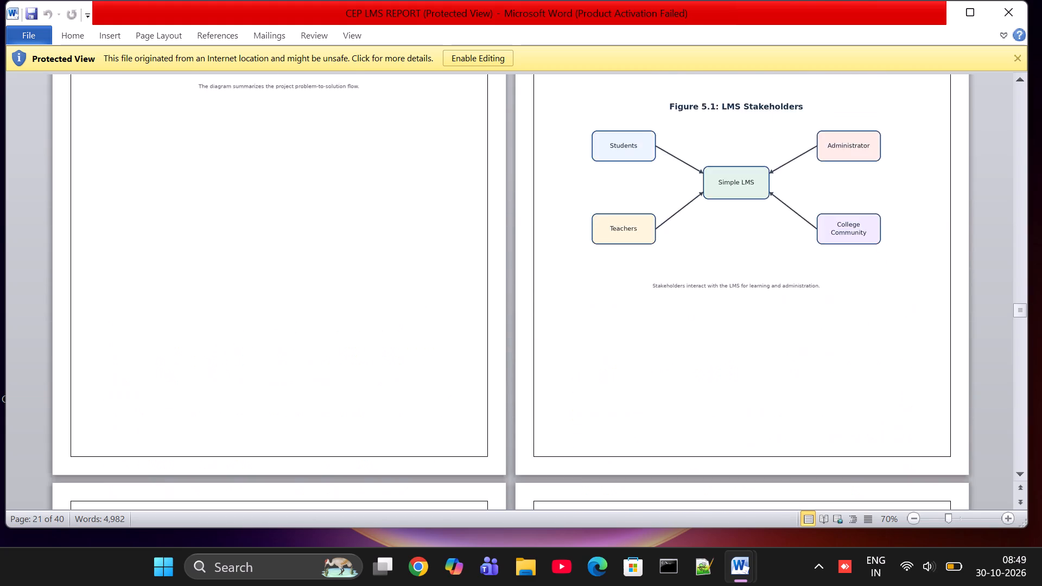
scroll(695, 343, up, 1)
scroll(695, 343, down, 2)
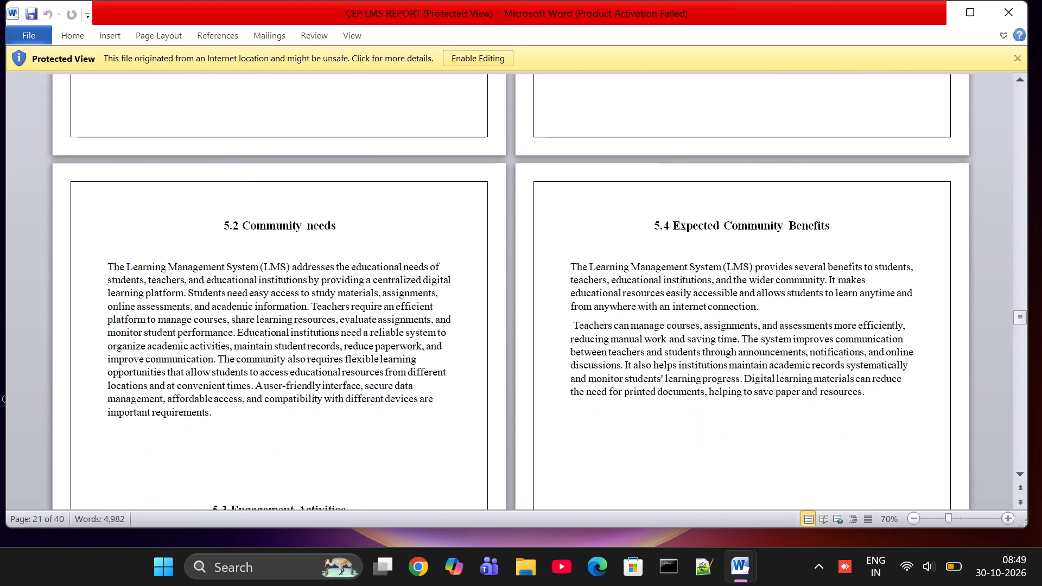
scroll(695, 343, down, 1)
scroll(695, 343, up, 2)
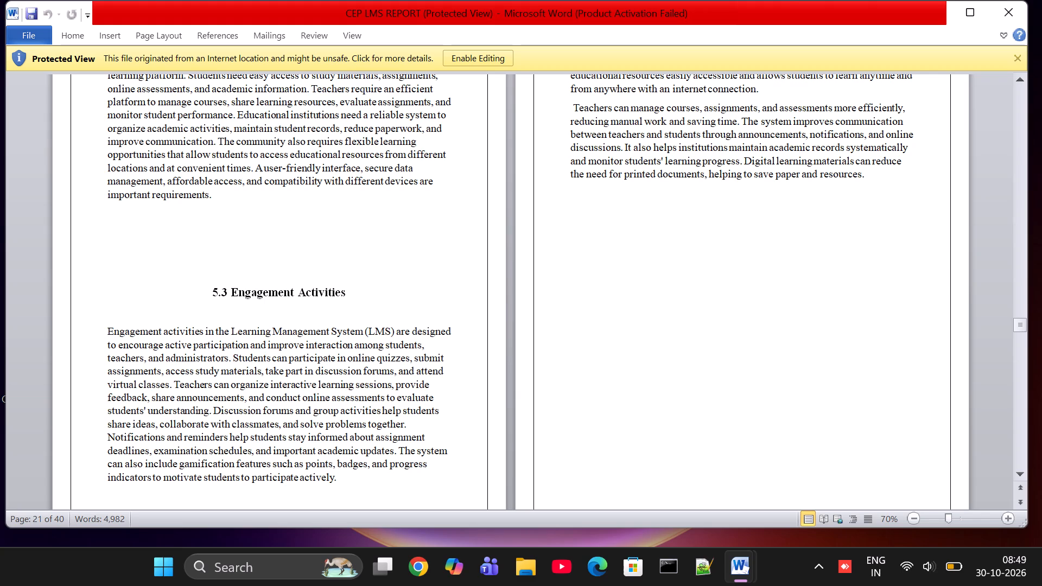
scroll(760, 272, up, 1)
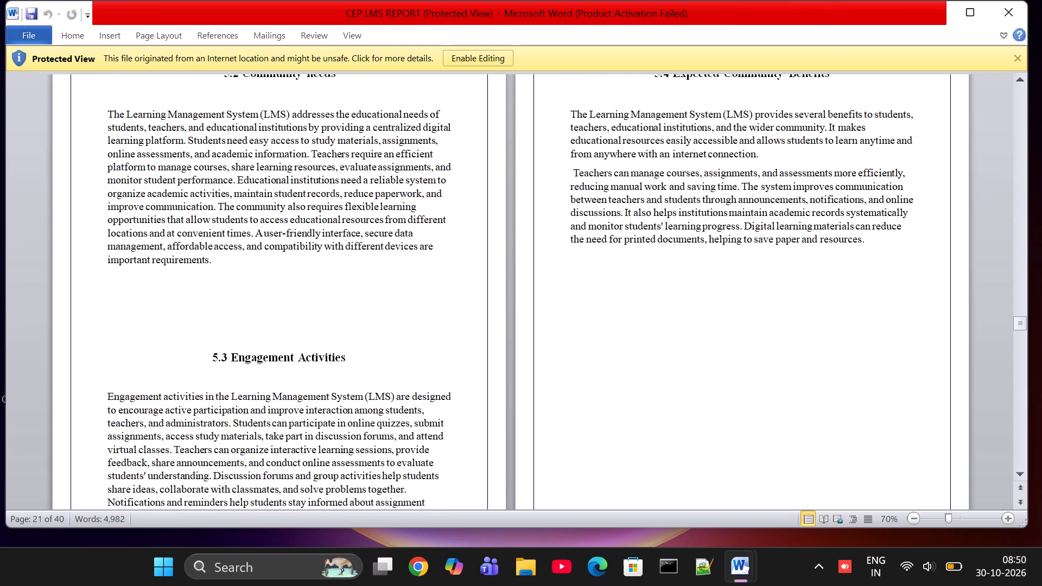
scroll(760, 272, up, 2)
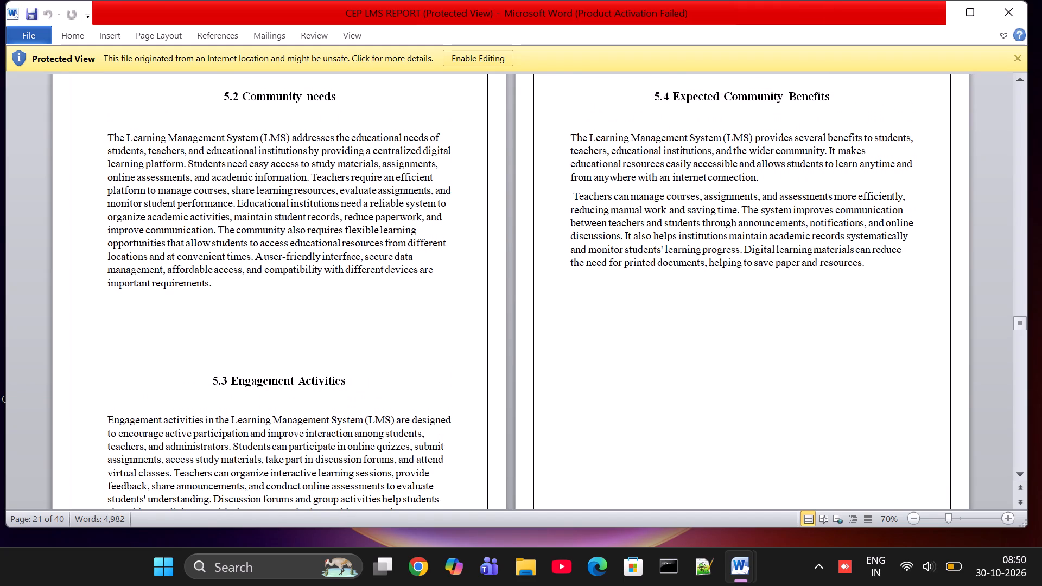
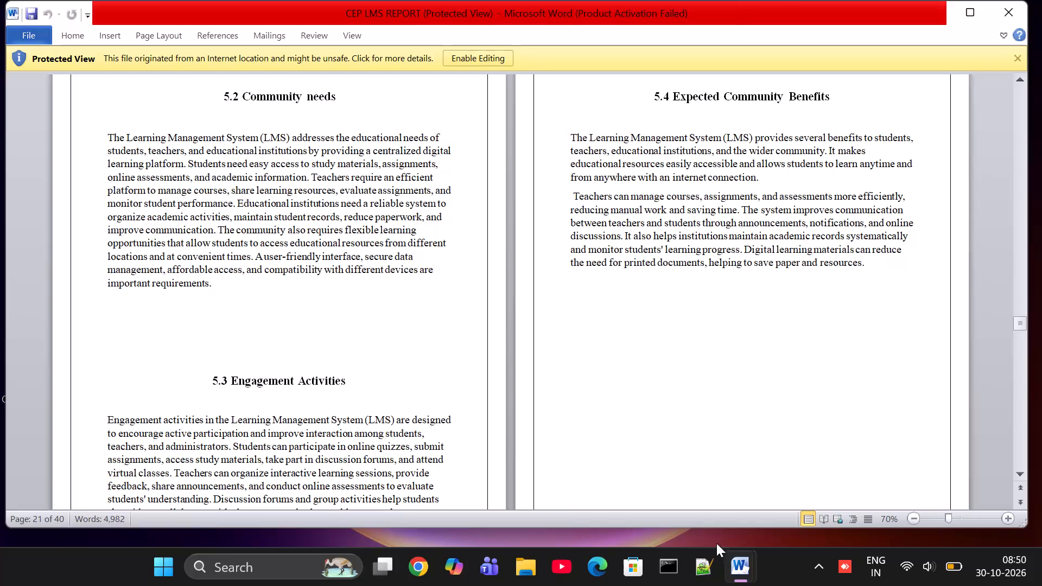
Switch from the reference report to WhatsApp by launching it from the recently used apps.
click(334, 564)
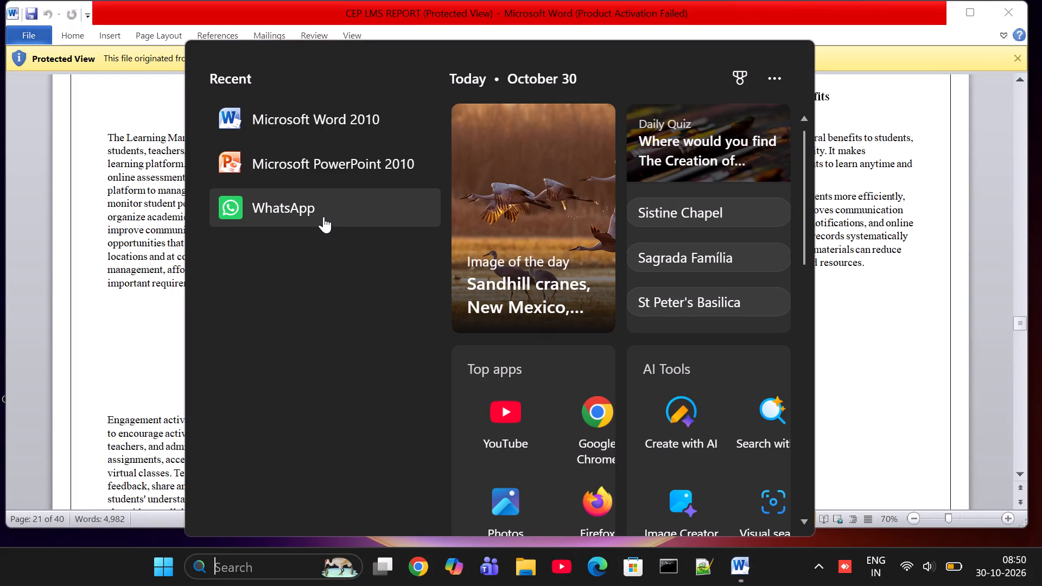
click(323, 216)
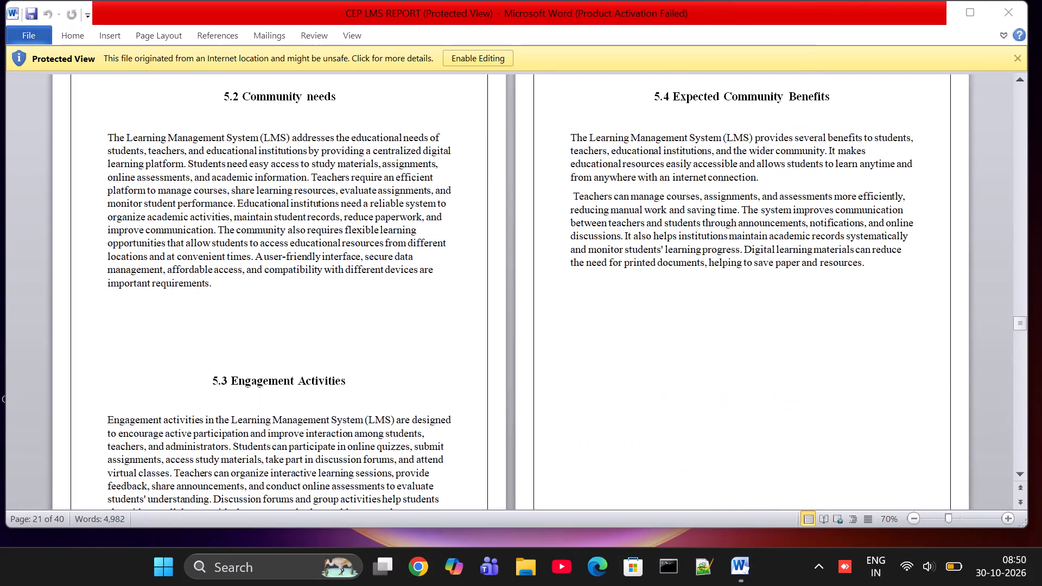
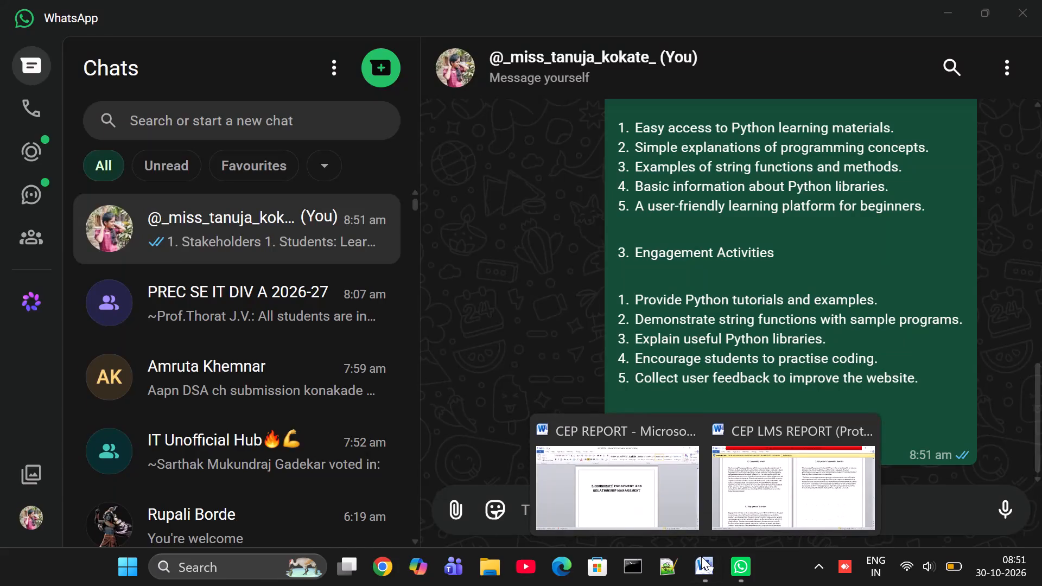
Switch to the CEP REPORT document and paste the copied community engagement text below the chapter 5 heading.
click(660, 488)
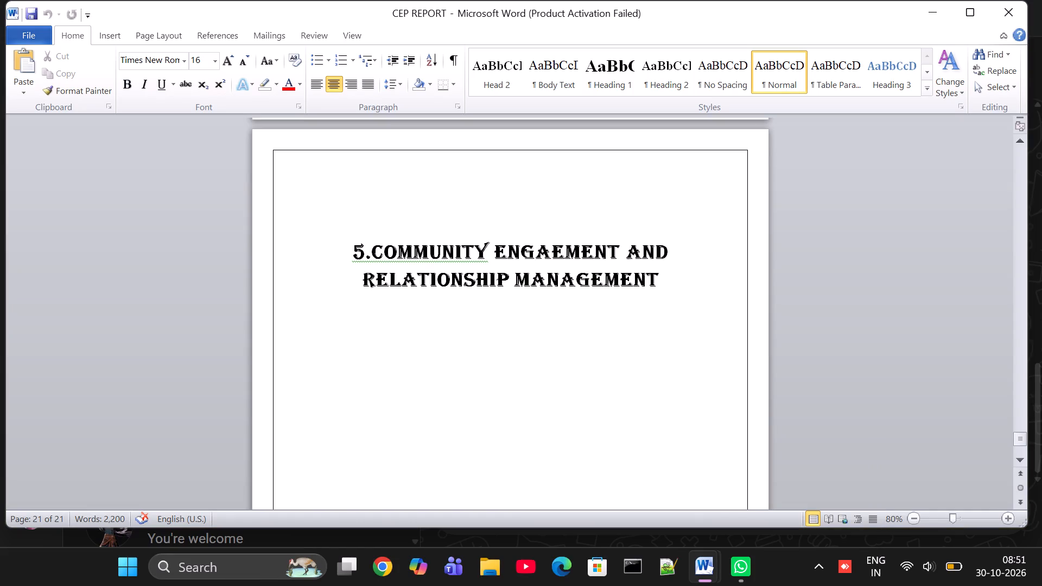
click(479, 320)
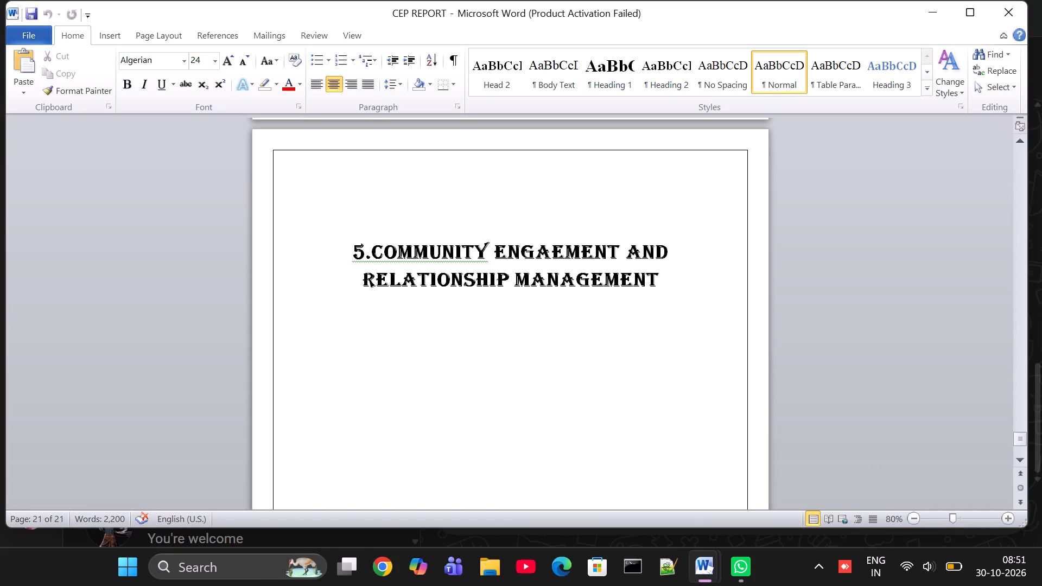
click(479, 319)
key(ctrl+v)
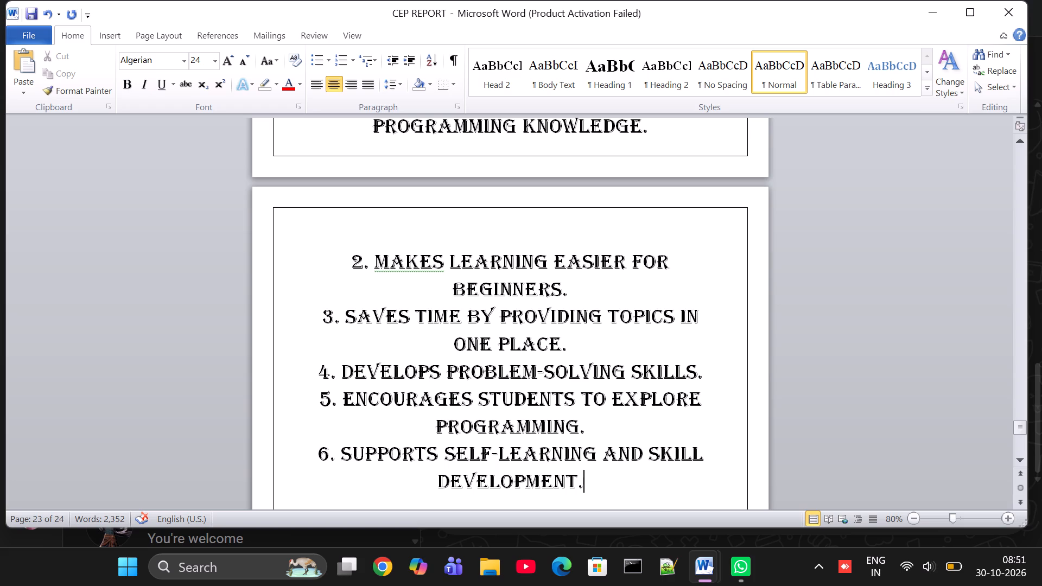
Remove the extra blank lines above the chapter 5 heading, keeping the heading at the start of its own page.
scroll(576, 292, down, 1)
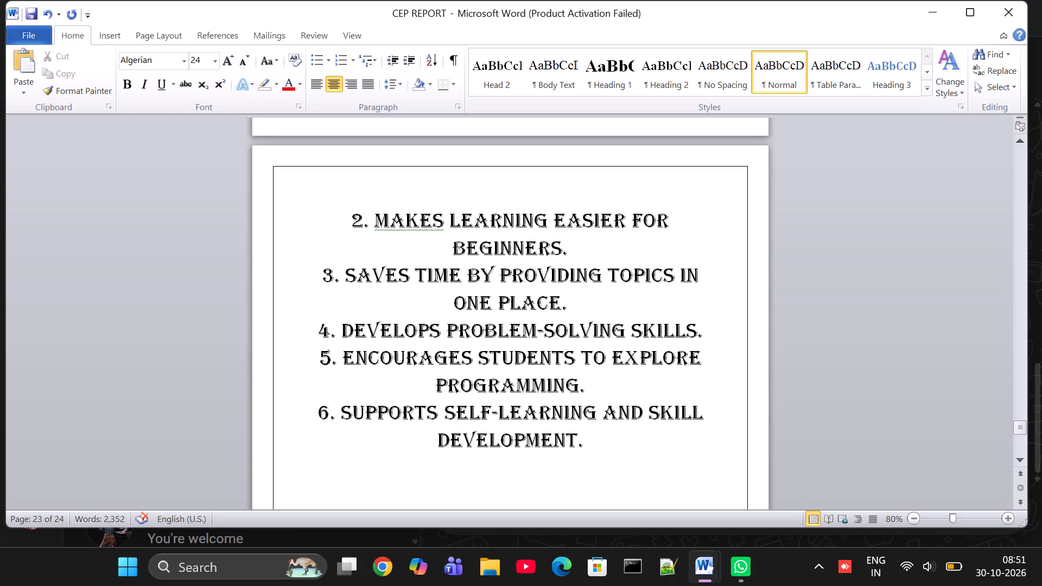
scroll(593, 260, up, 4)
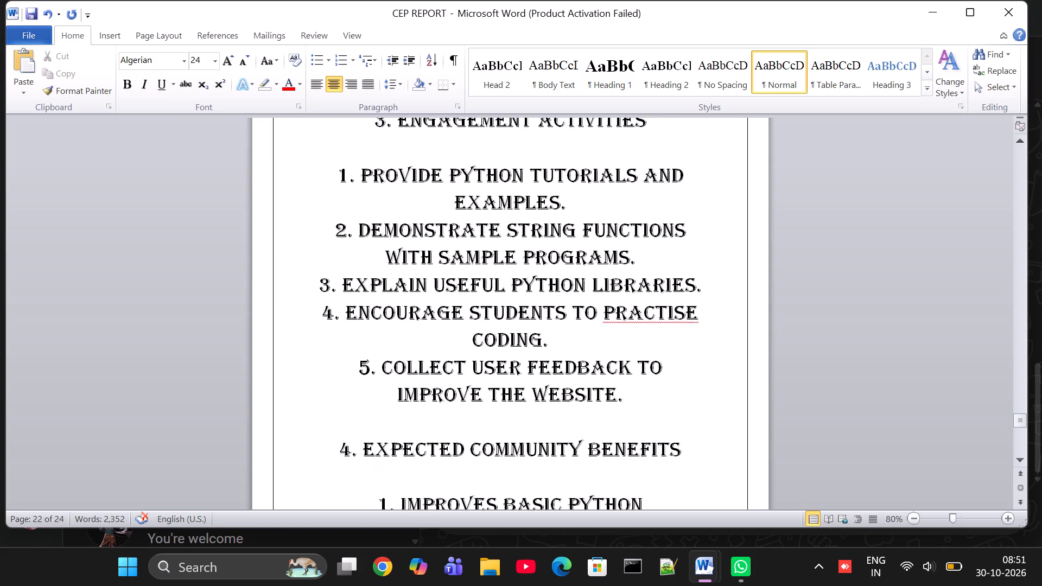
scroll(593, 260, up, 10)
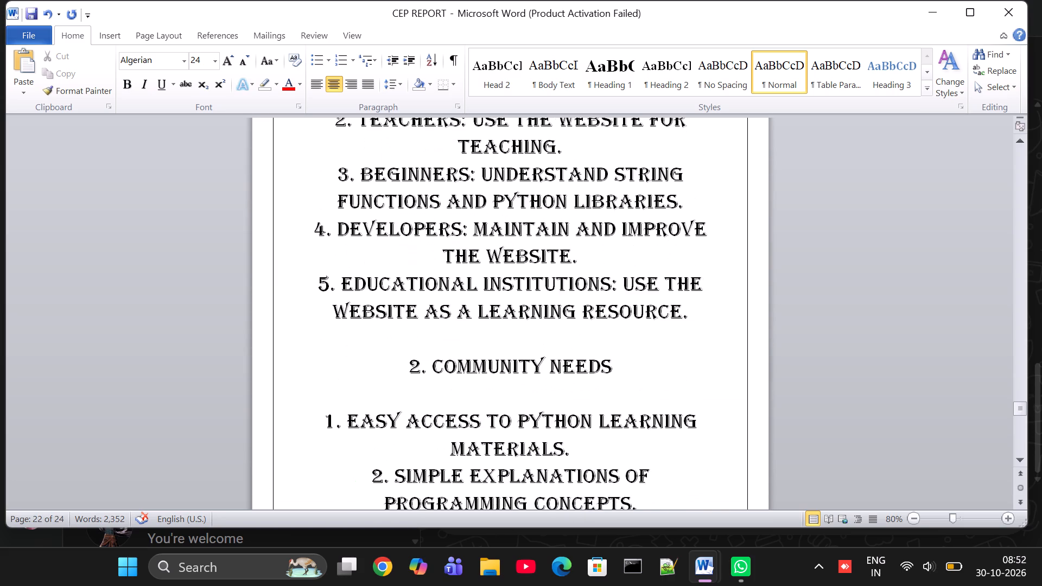
scroll(593, 260, up, 3)
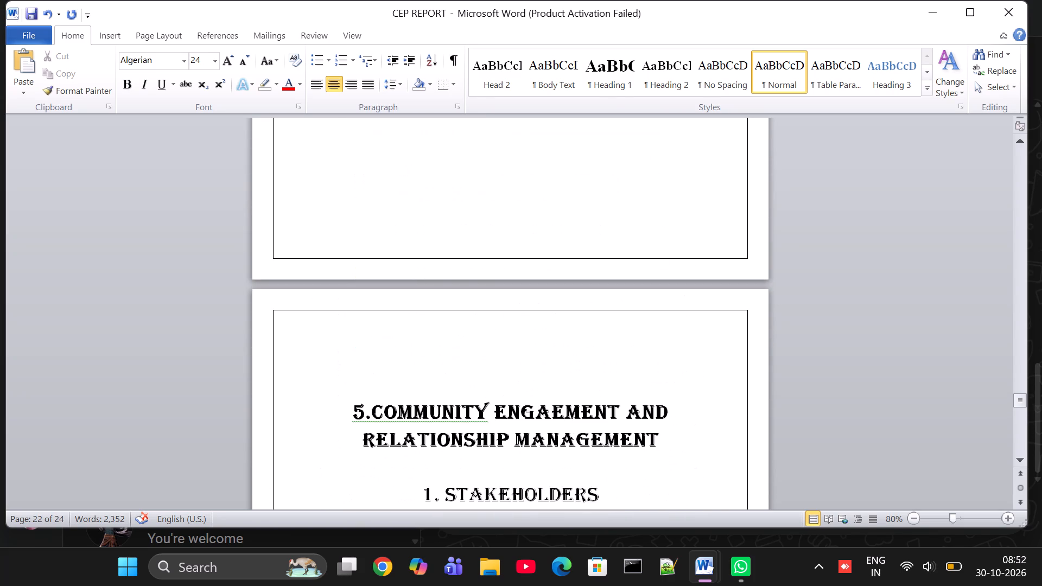
click(348, 411)
key(BackSpace)
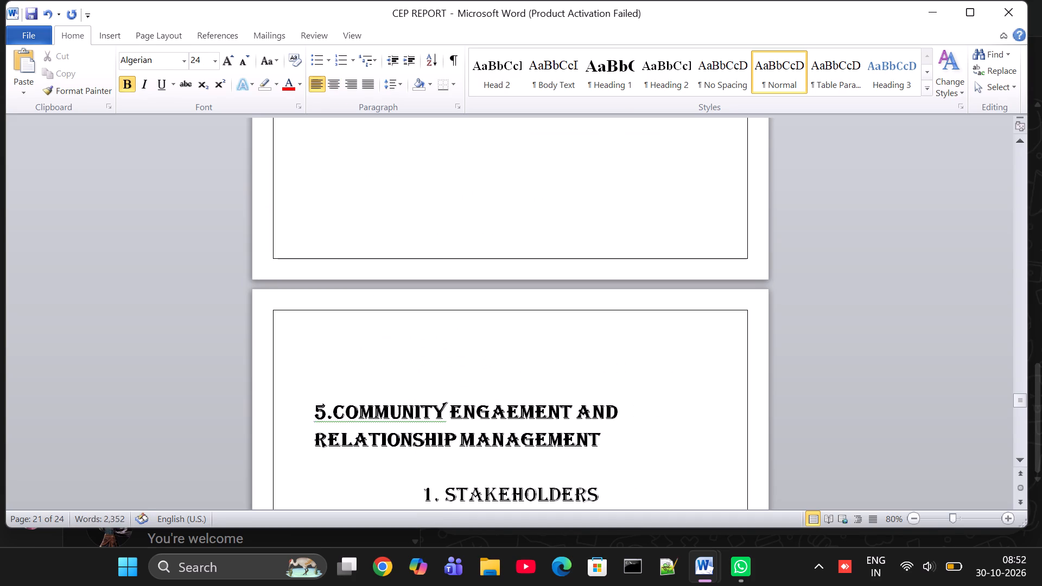
key(BackSpace)
key(BackSpace)
key(BackSpace)
key(BackSpace)
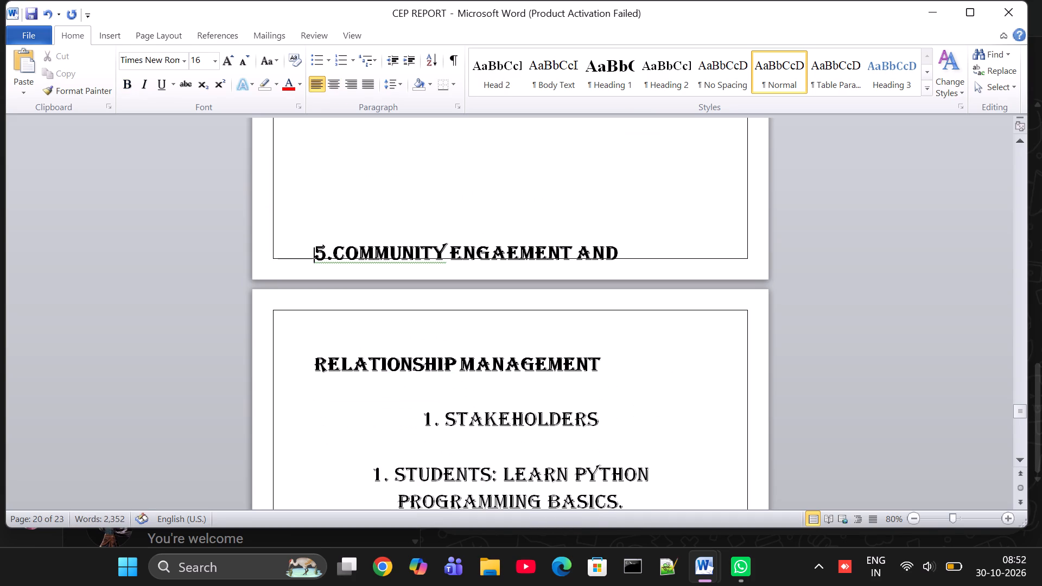
key(Return)
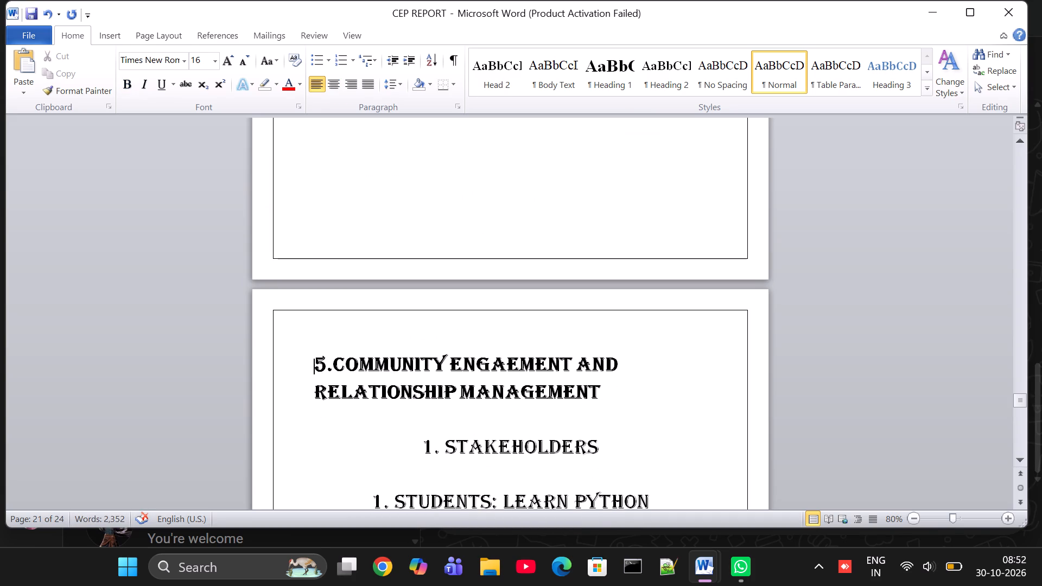
Centre the chapter 5 Community Engagement and Relationship Management heading.
drag(314, 366, 564, 410)
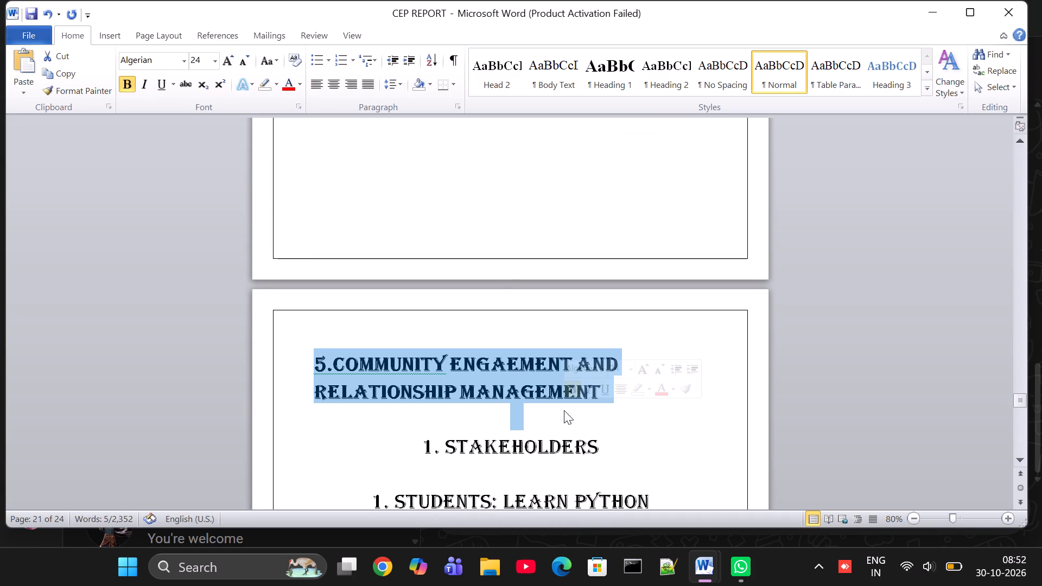
click(332, 83)
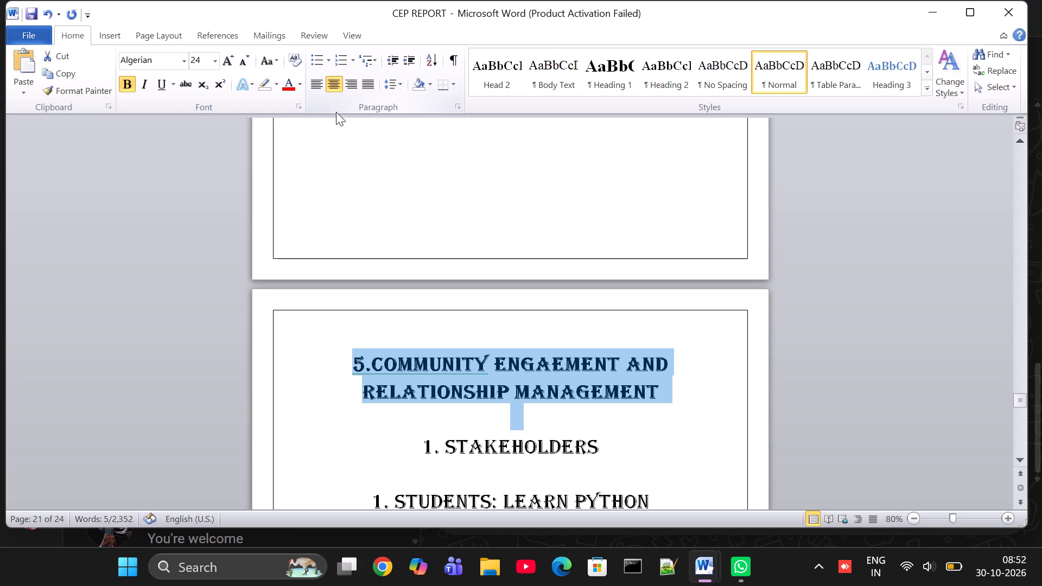
click(465, 335)
Format all pasted chapter text, from the Stakeholders subheading to the end, in 16 pt Cambria (Headings).
scroll(465, 335, down, 1)
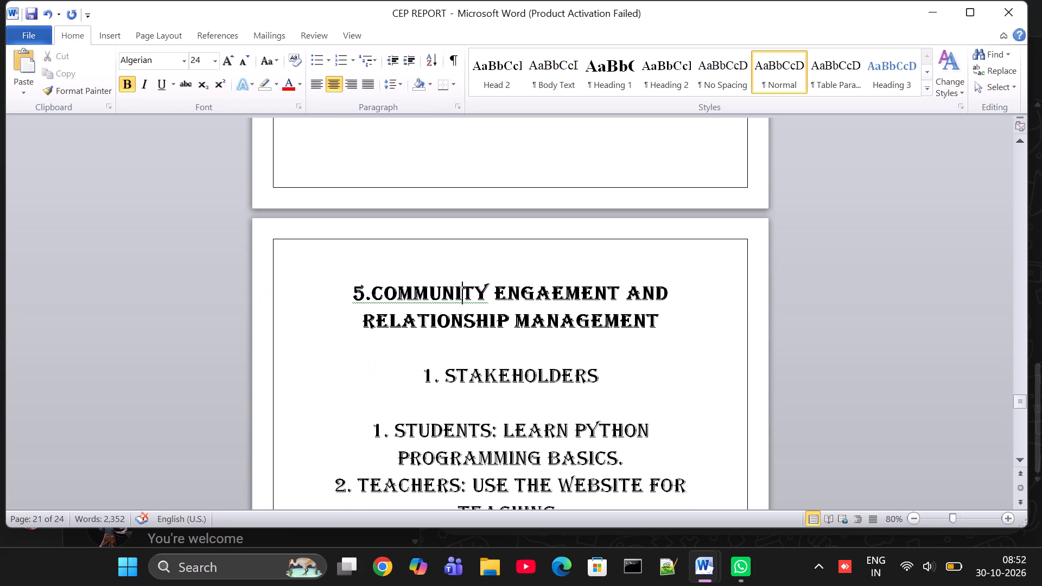
click(419, 366)
drag(419, 366, 499, 482)
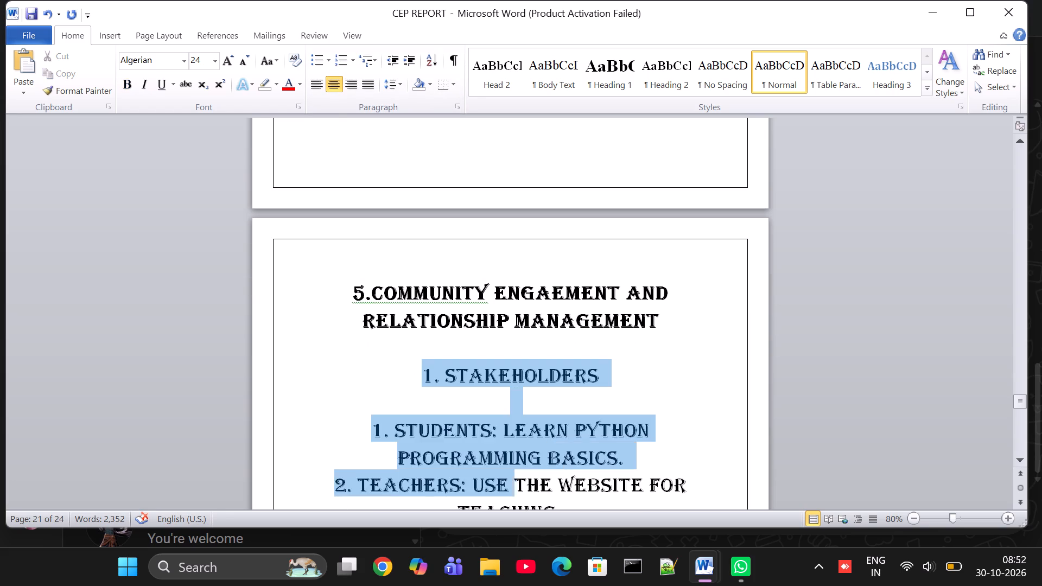
drag(499, 482, 548, 527)
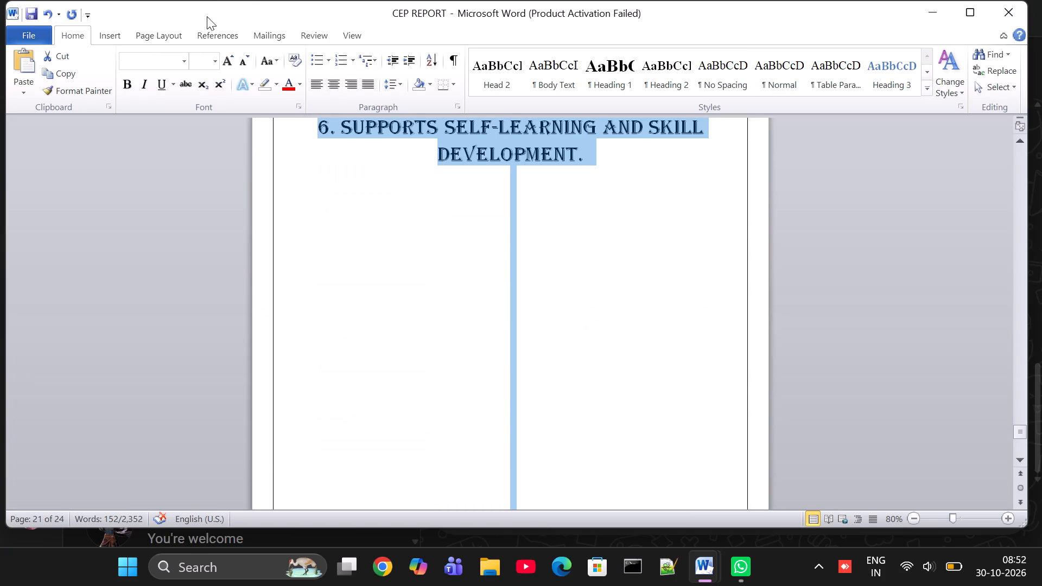
click(214, 60)
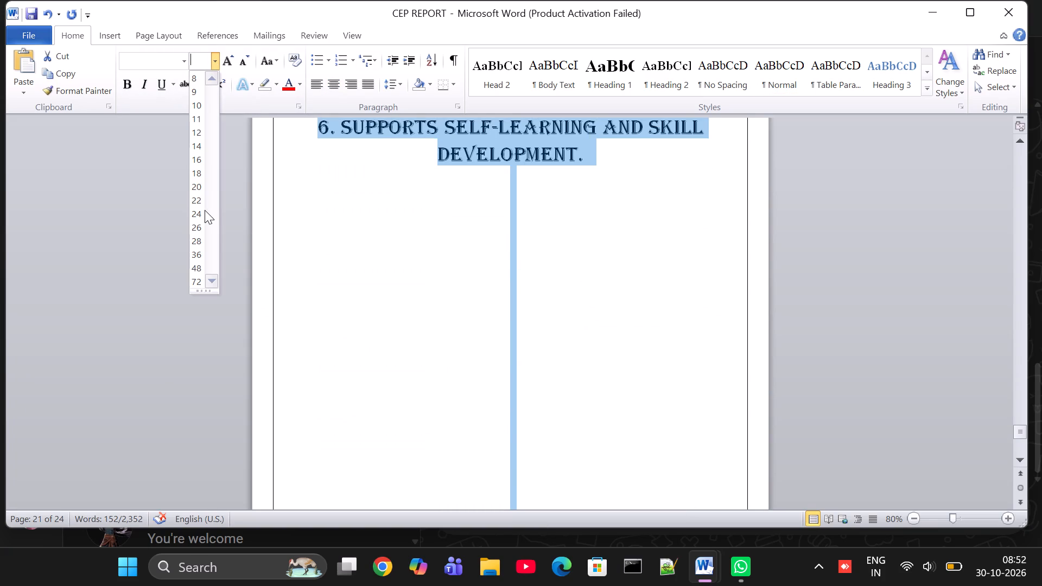
click(197, 155)
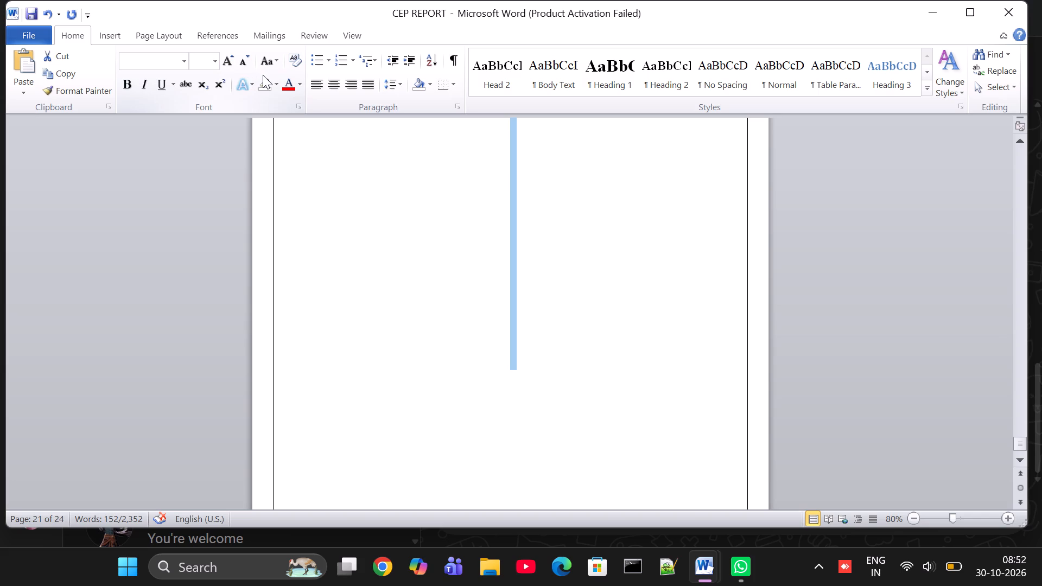
scroll(404, 253, up, 2)
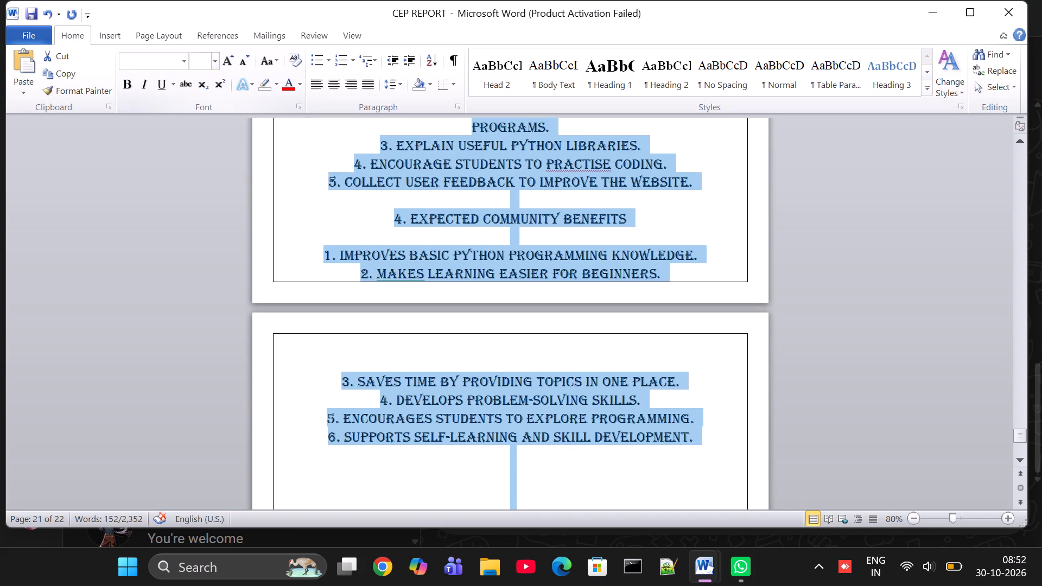
click(186, 64)
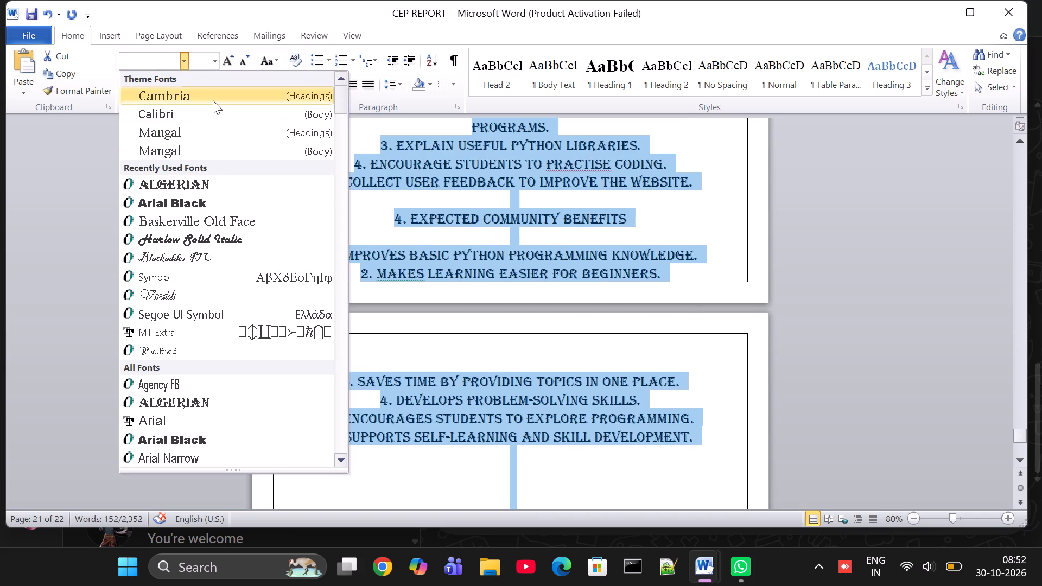
click(213, 100)
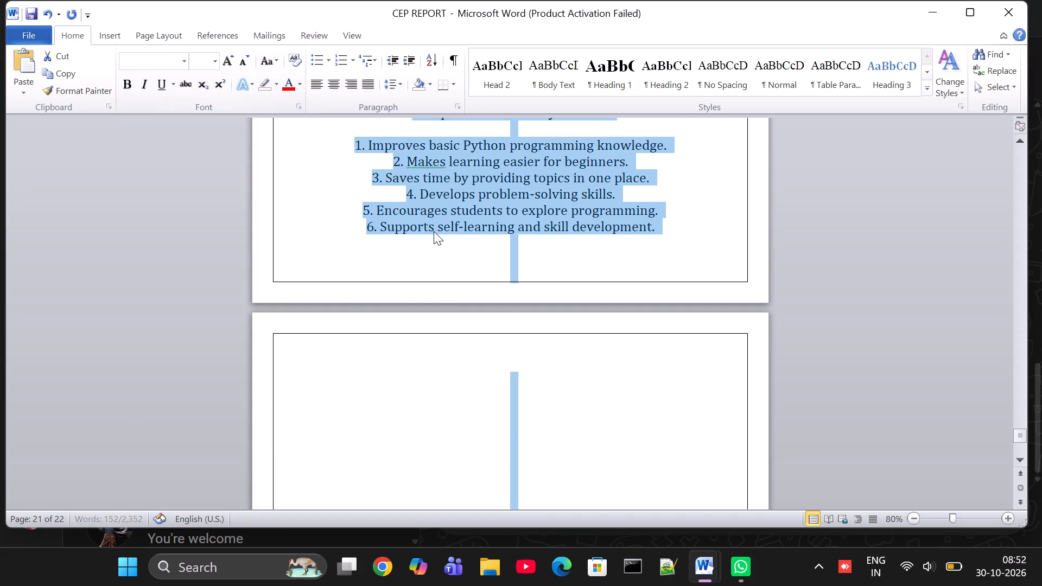
Replace the numbering of the five items under Stakeholders with the coloured cross picture bullet.
scroll(434, 231, up, 4)
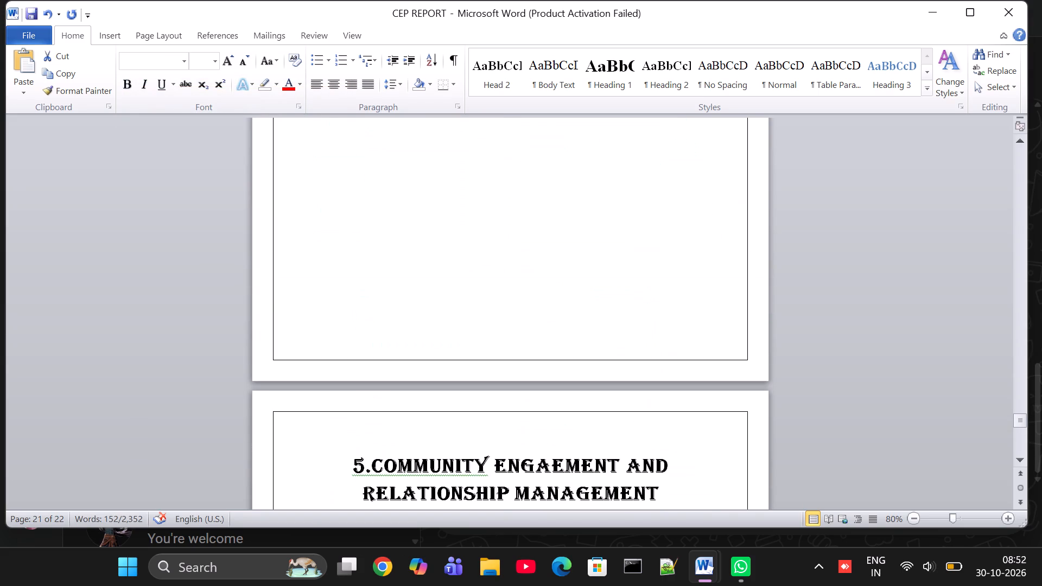
scroll(434, 231, down, 2)
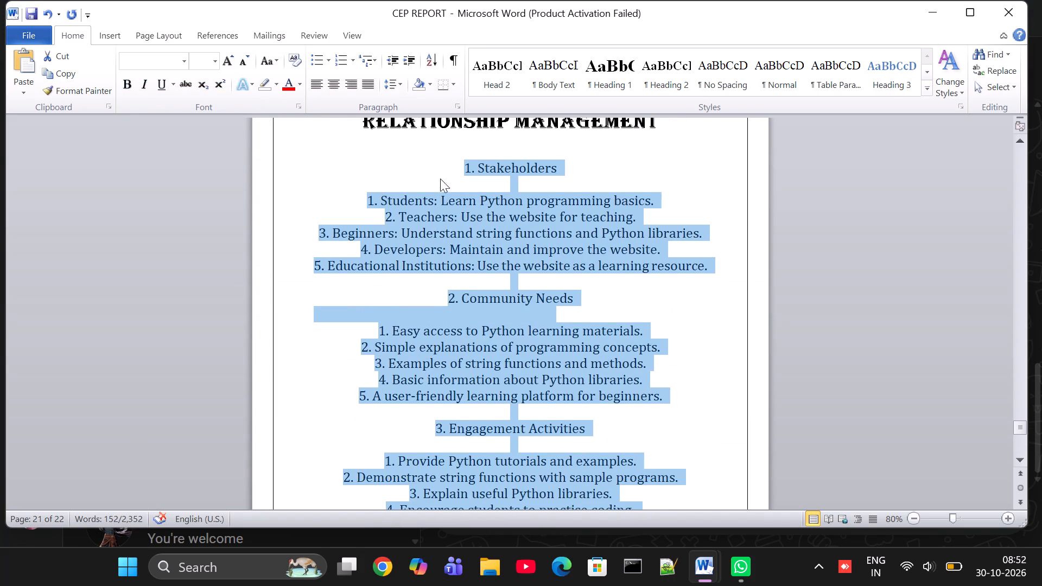
click(360, 196)
click(367, 196)
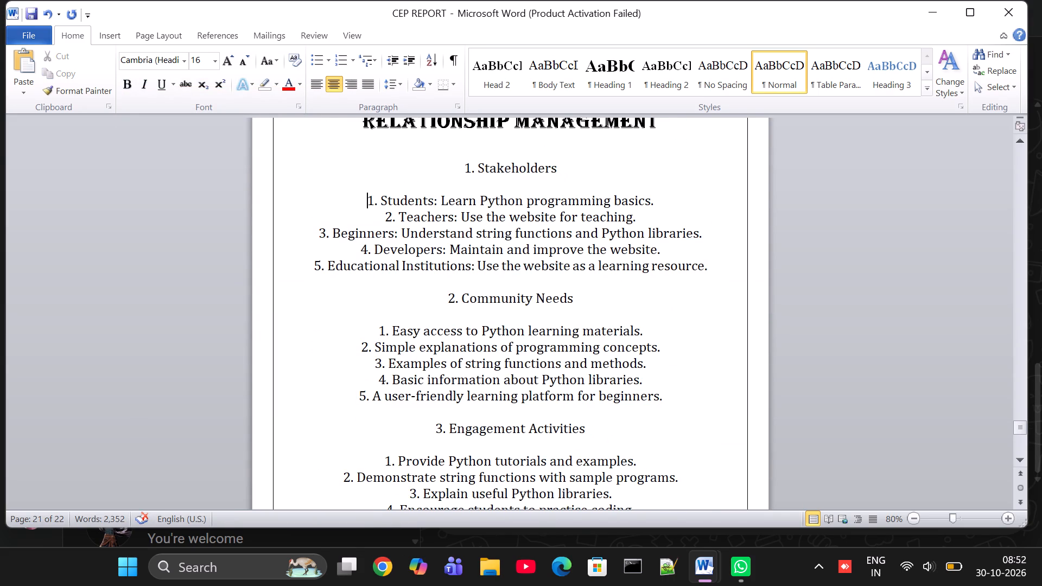
drag(367, 196, 582, 291)
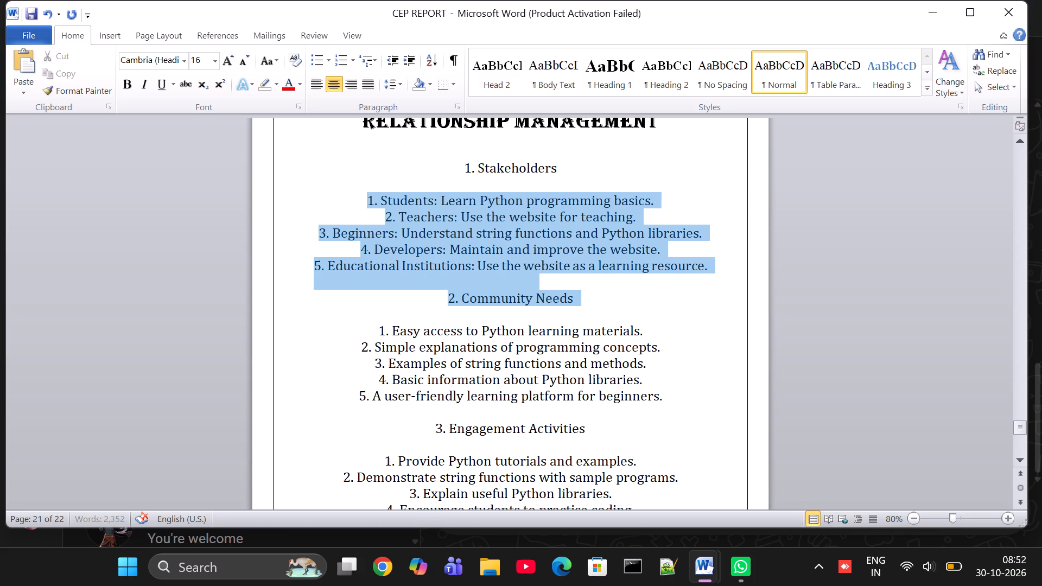
drag(582, 291, 593, 269)
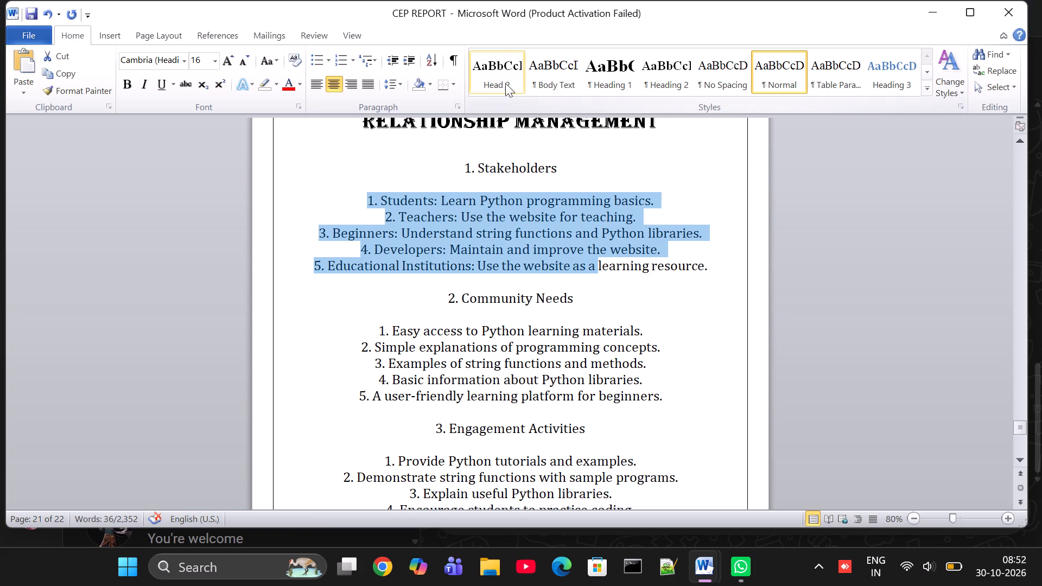
drag(710, 267, 583, 276)
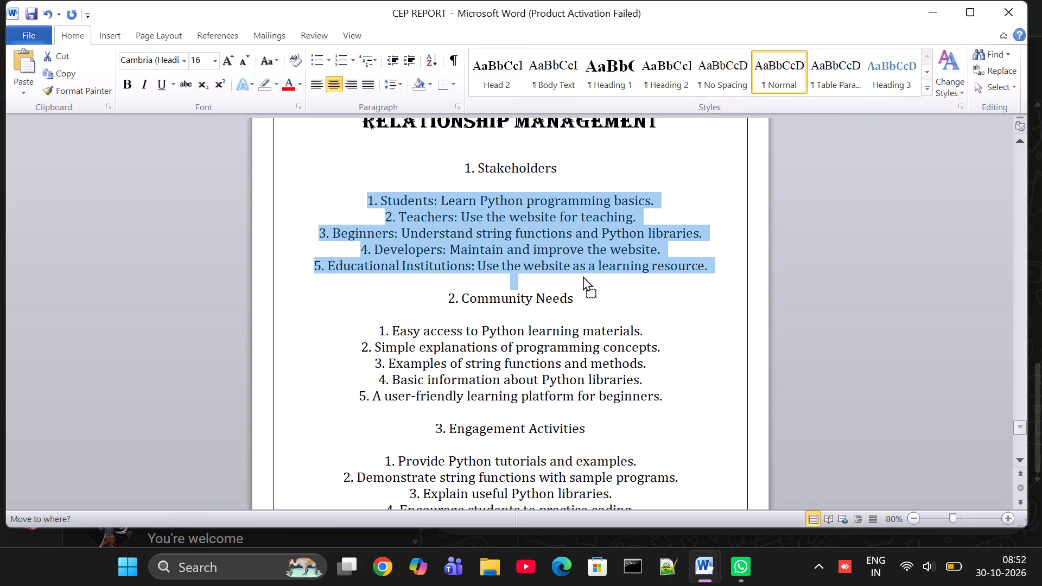
drag(583, 276, 478, 206)
drag(368, 194, 669, 276)
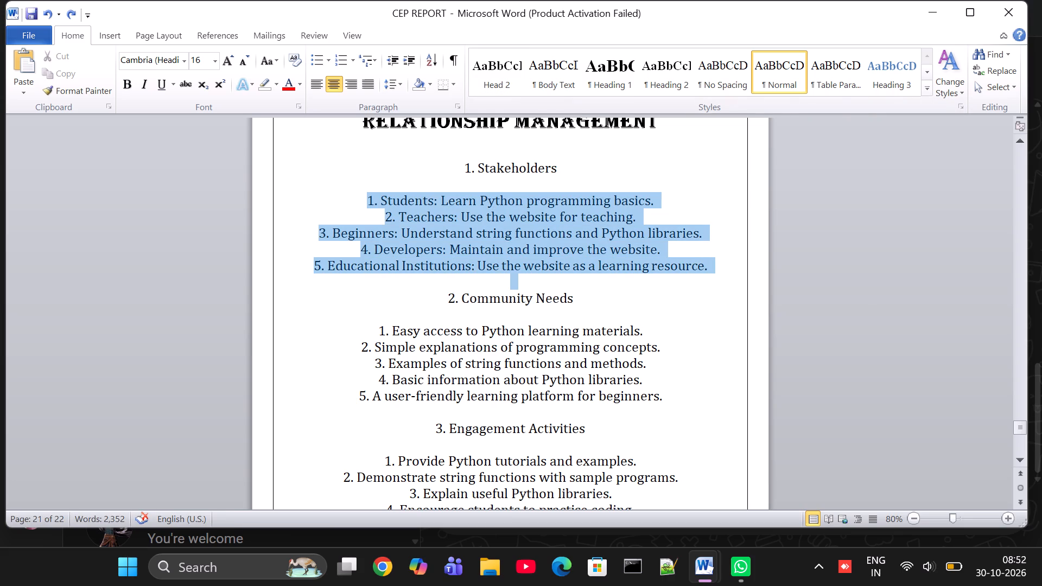
drag(669, 276, 669, 276)
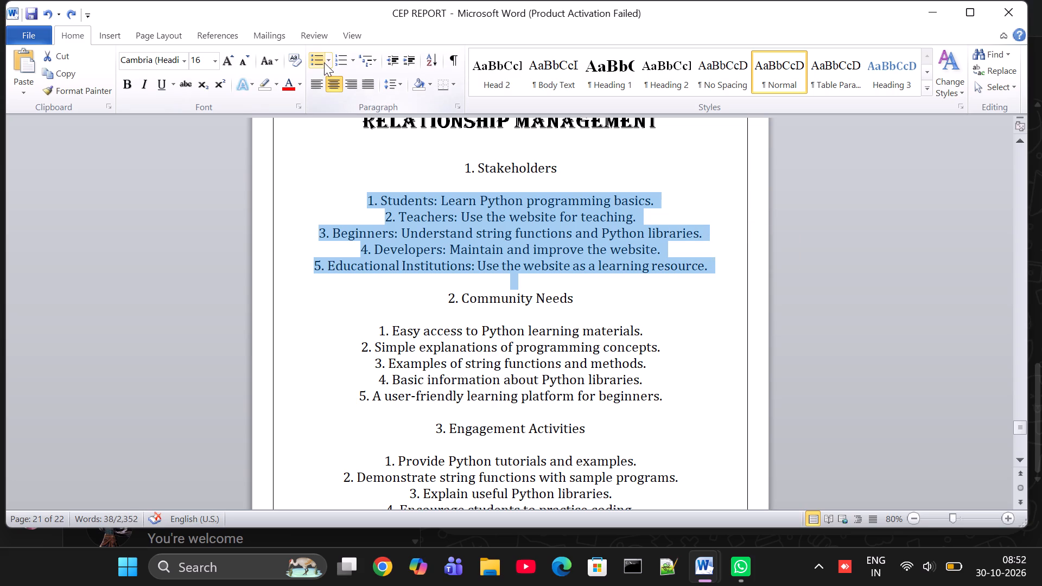
click(321, 61)
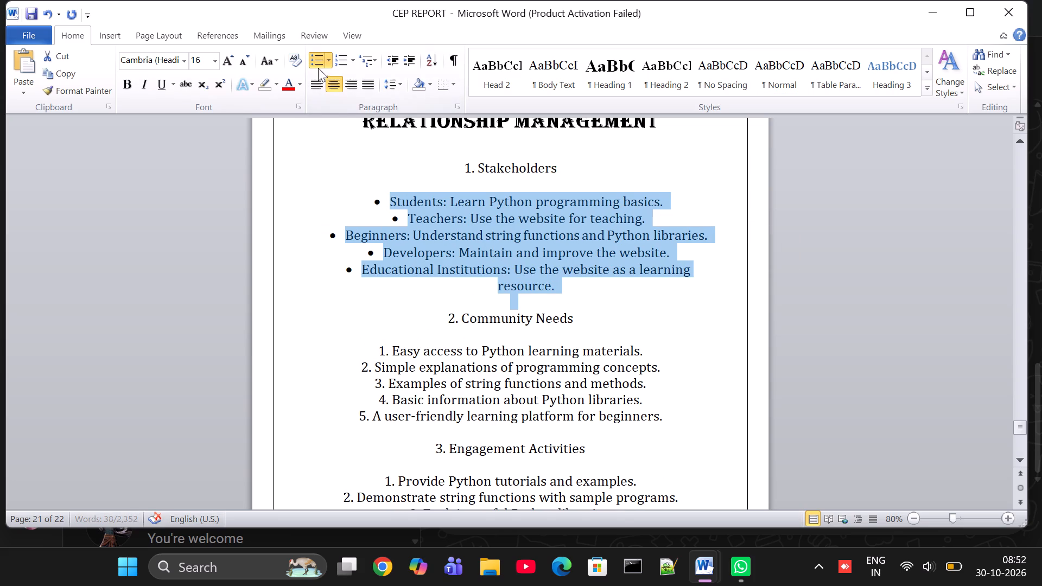
click(326, 62)
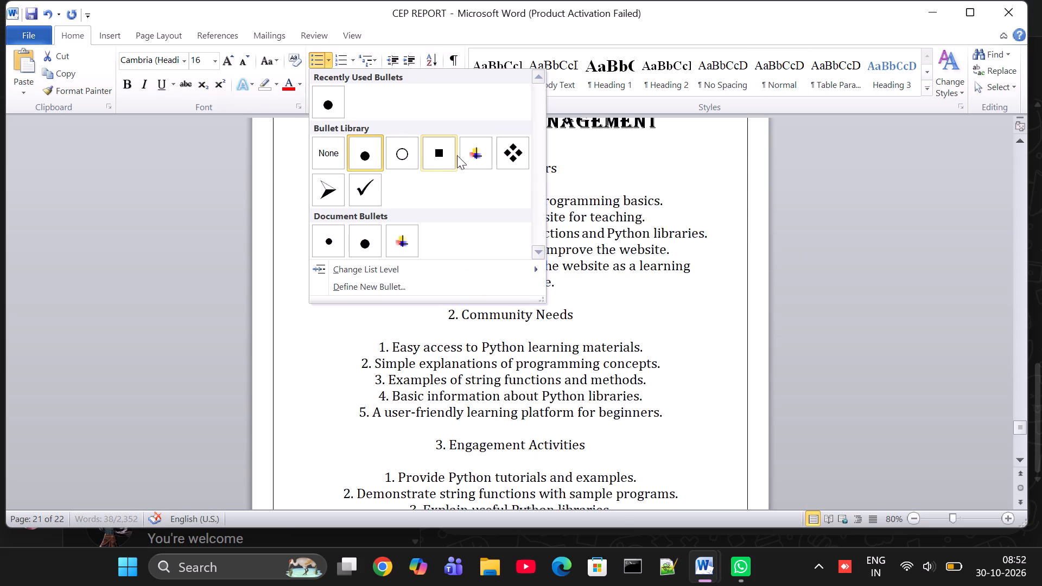
click(472, 155)
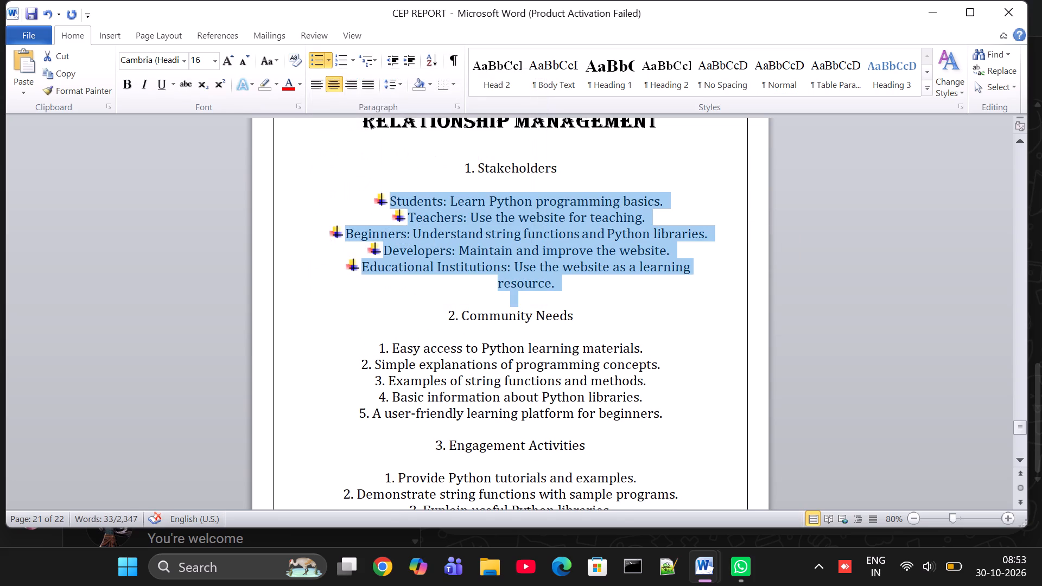
Replace the numbering of the five items under Community Needs with the same coloured cross picture bullet.
drag(375, 344, 563, 421)
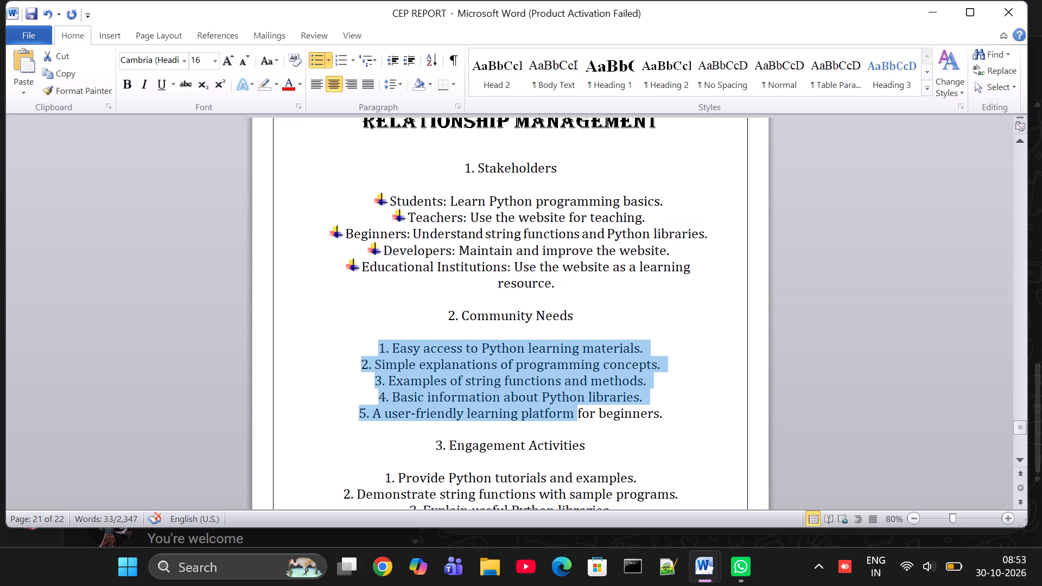
drag(563, 421, 571, 432)
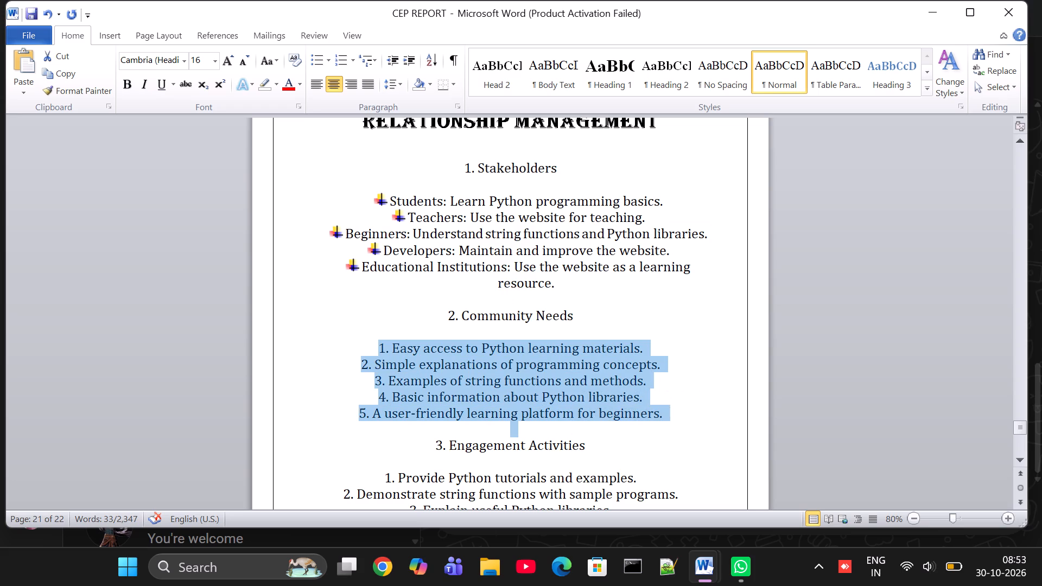
click(312, 53)
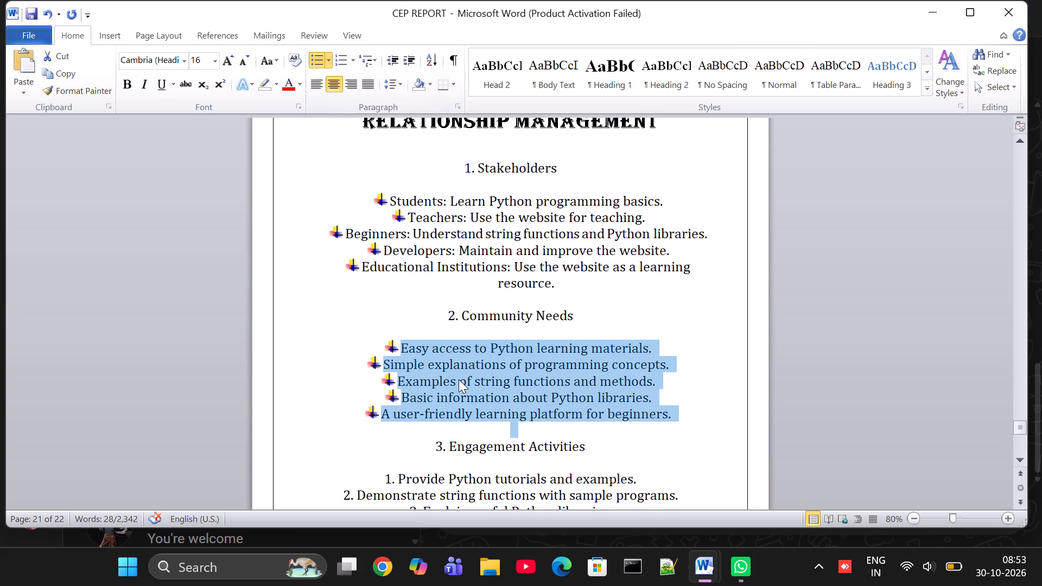
Replace the numbering of the five items under Engagement Activities with the coloured cross picture bullet.
scroll(459, 379, down, 2)
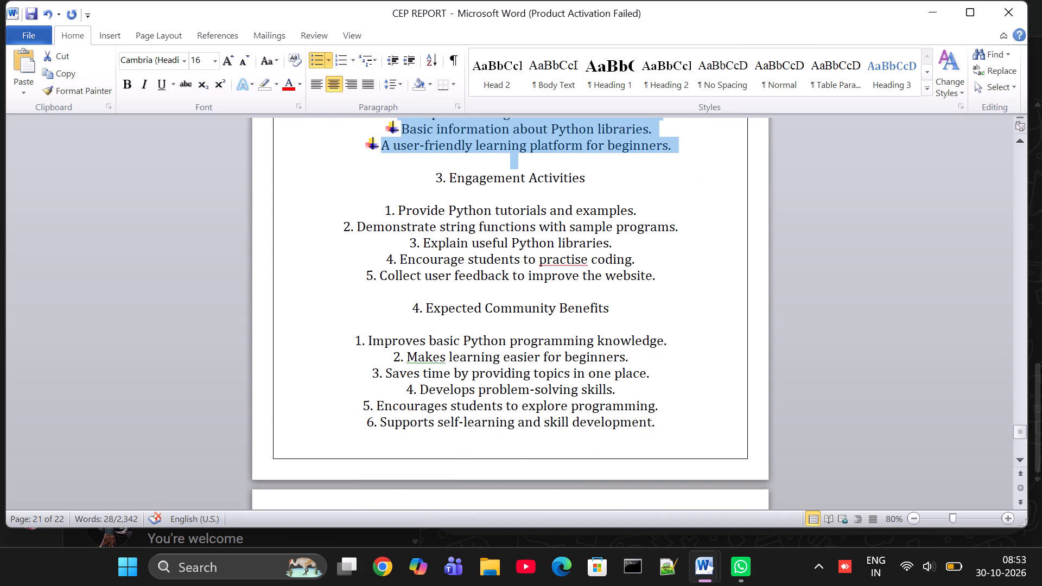
drag(375, 207, 486, 297)
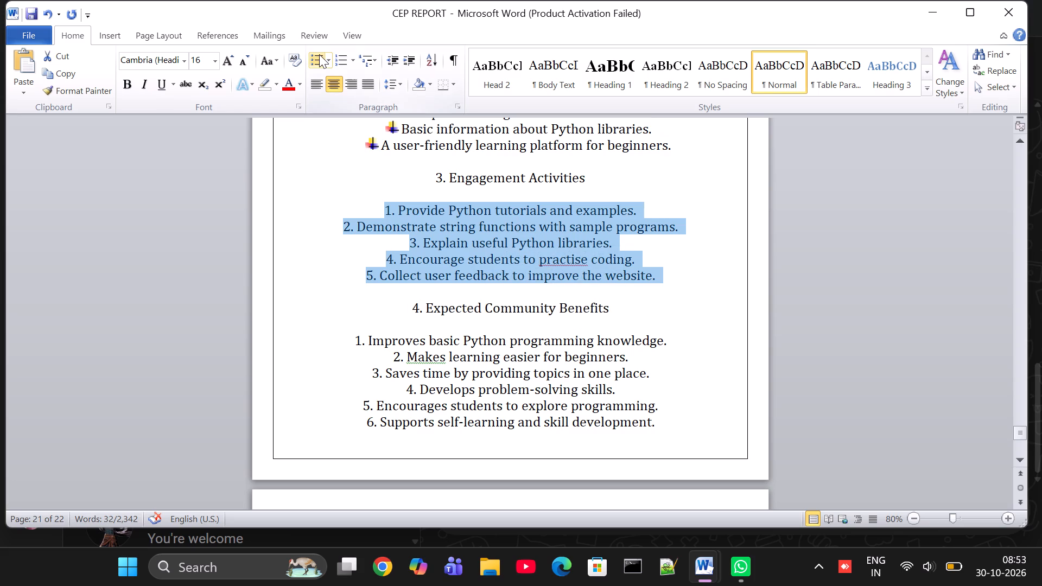
click(319, 54)
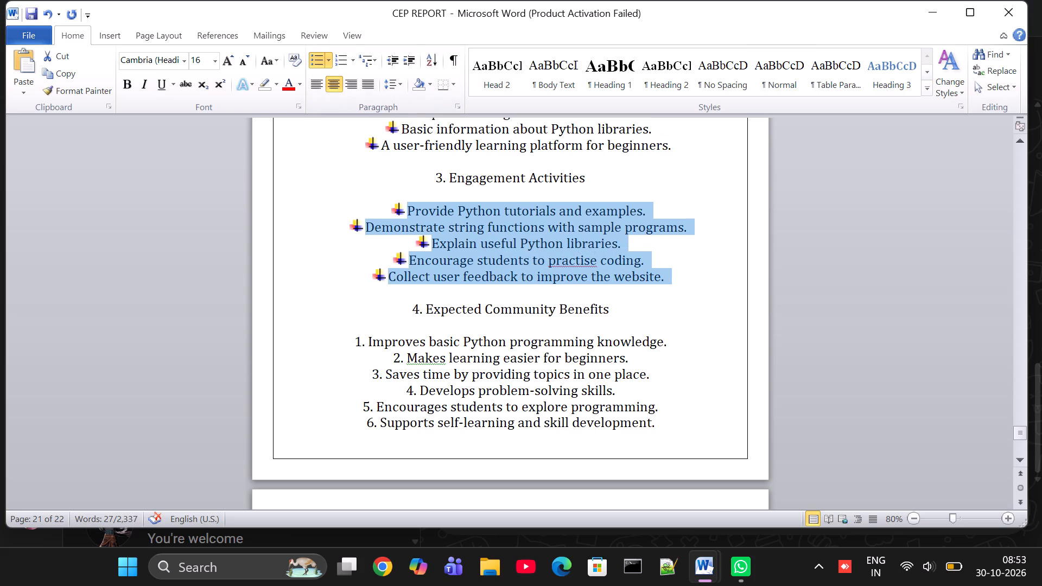
Replace the numbering of the six items under Expected Community Benefits with the coloured cross picture bullet.
drag(353, 339, 476, 449)
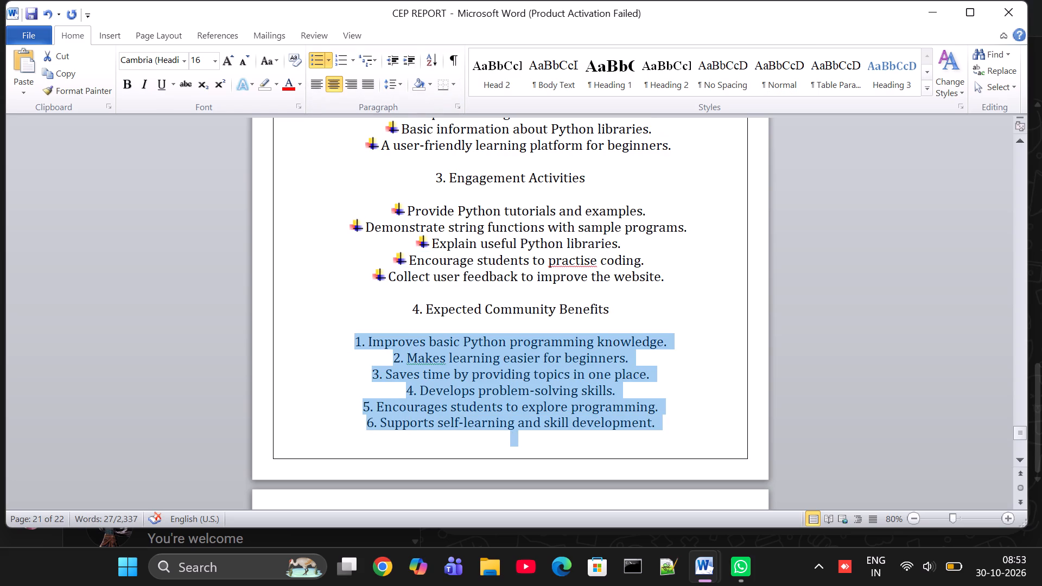
drag(476, 449, 480, 456)
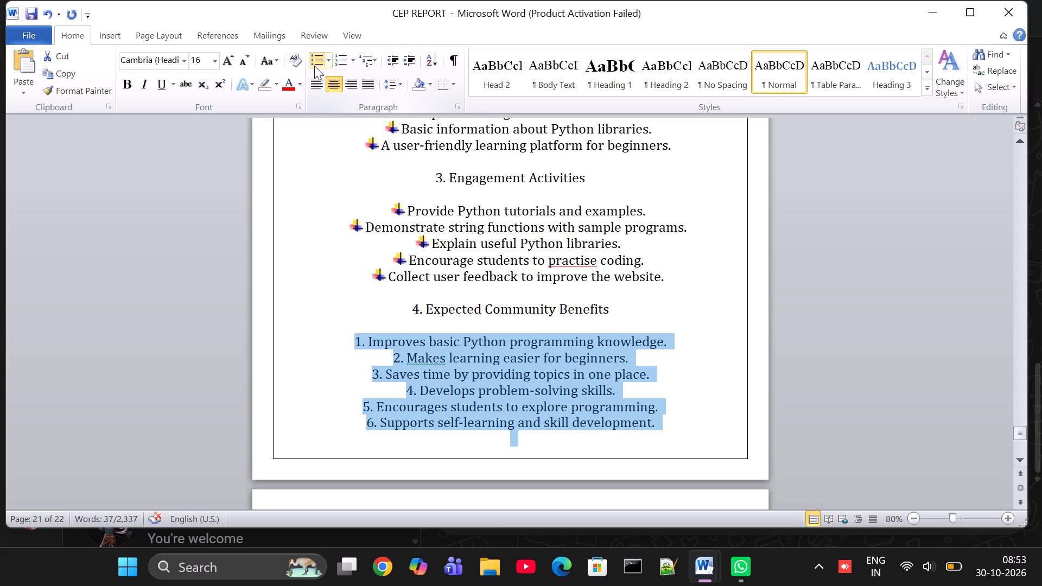
click(314, 66)
Make the "1. Stakeholders" subheading bold and set its font size to 20 pt.
scroll(384, 260, up, 1)
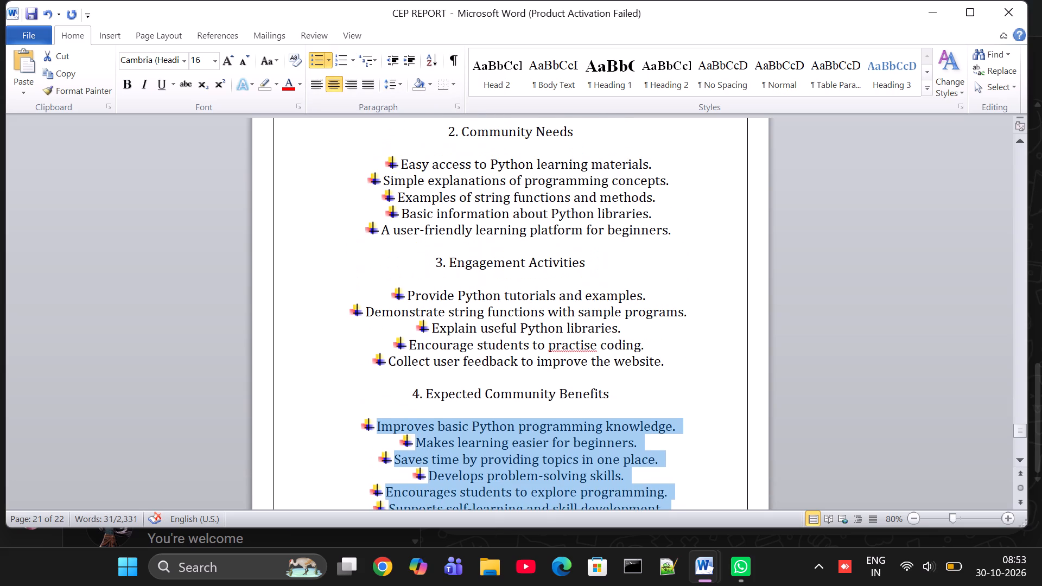
drag(442, 136, 551, 253)
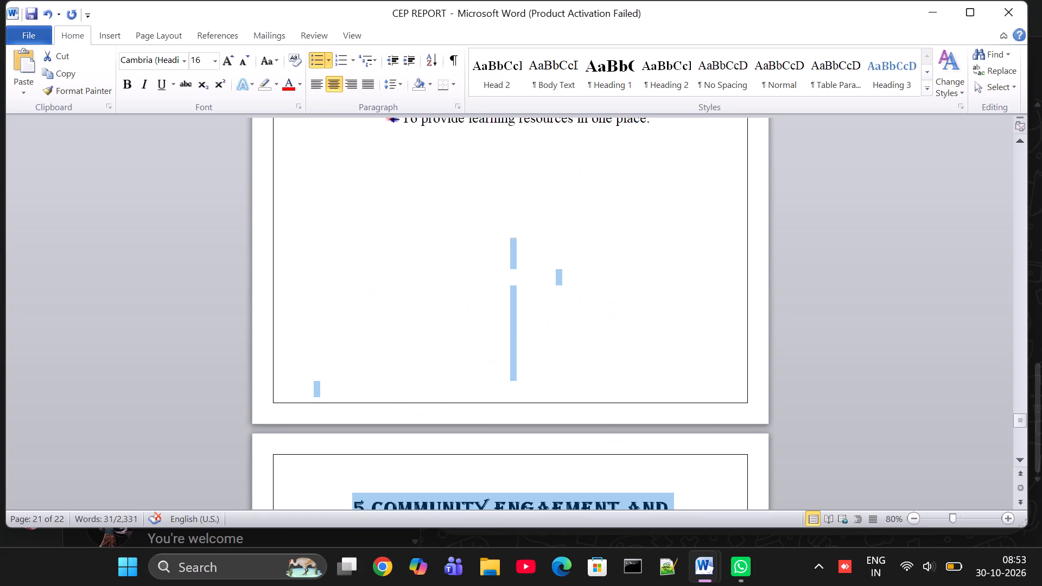
drag(551, 253, 535, 399)
scroll(535, 399, down, 4)
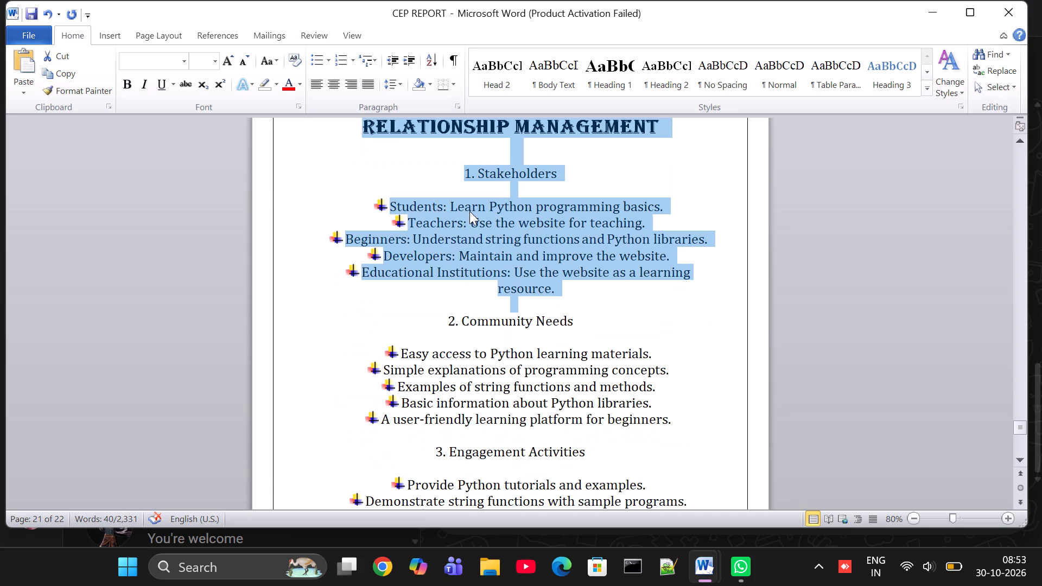
triple_click(456, 164)
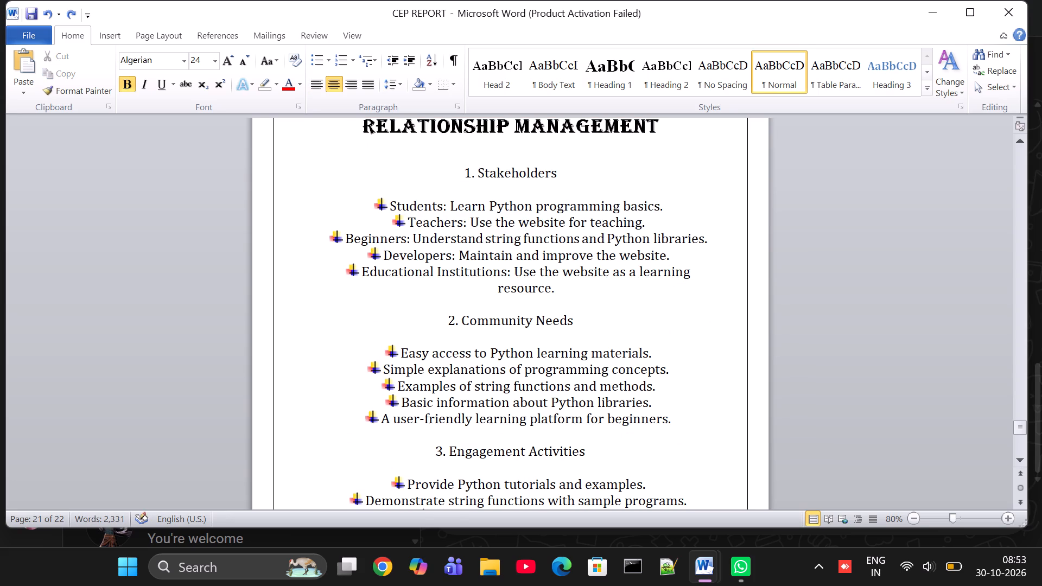
triple_click(468, 174)
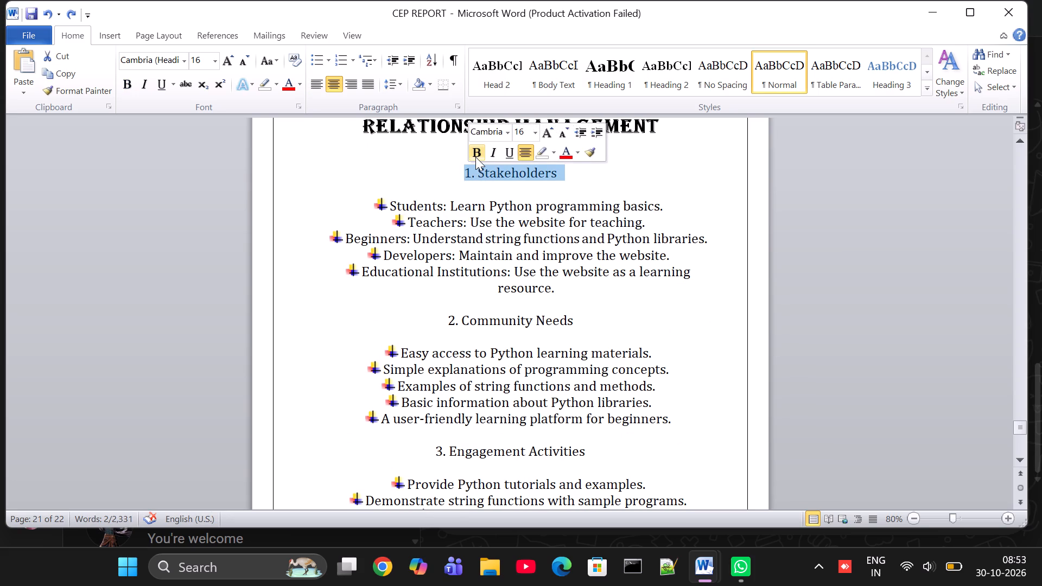
click(475, 157)
click(536, 135)
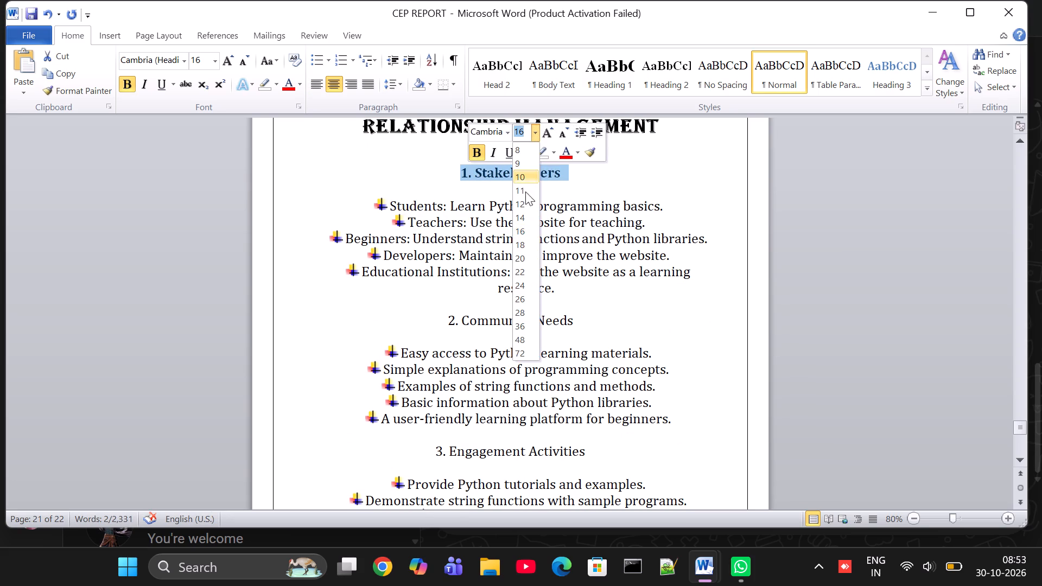
click(518, 255)
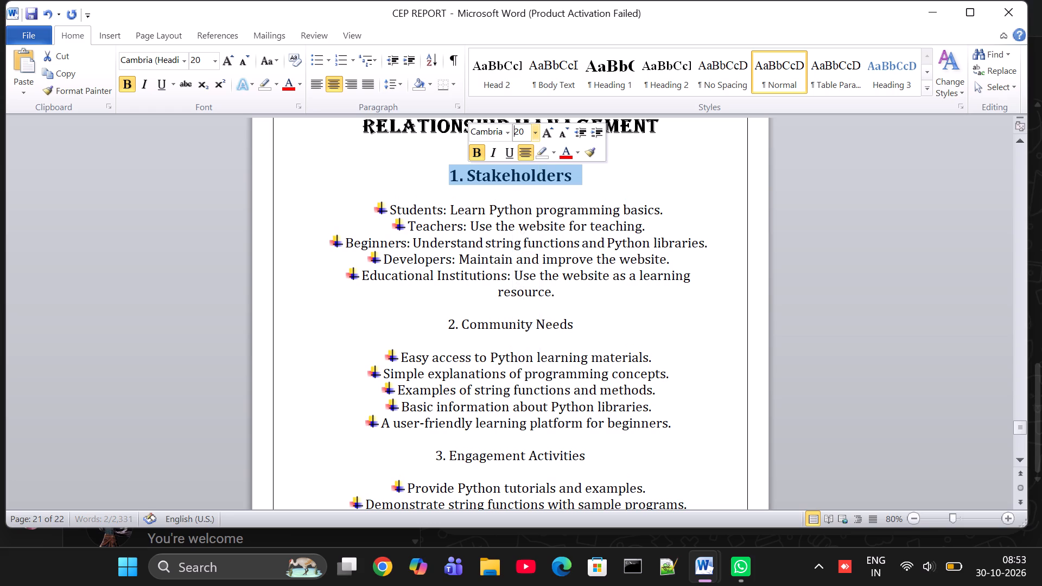
Set the "2. Community Needs" subheading to 20 pt and make it bold.
drag(450, 325, 566, 332)
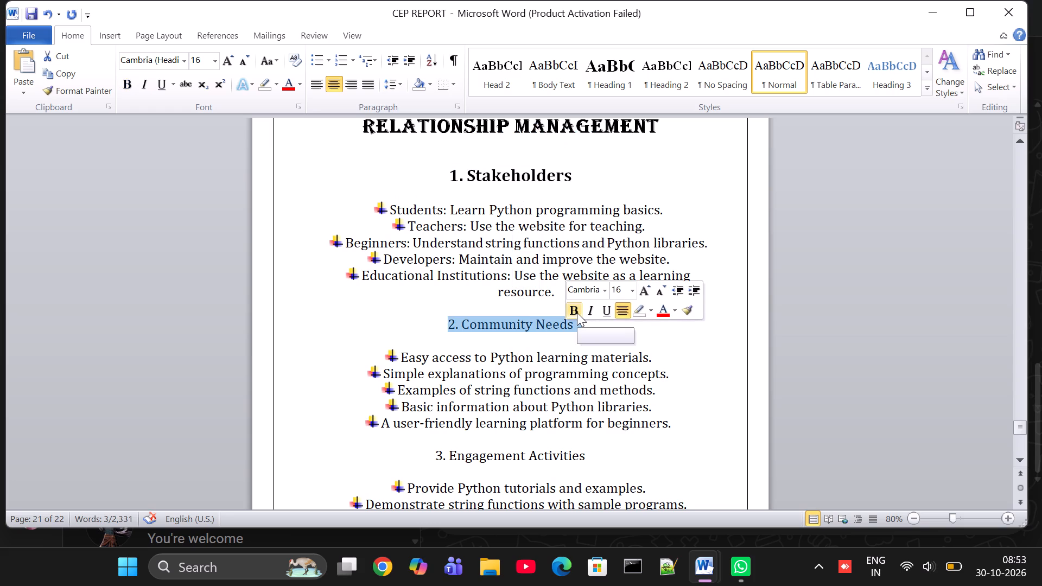
drag(577, 313, 632, 294)
click(632, 294)
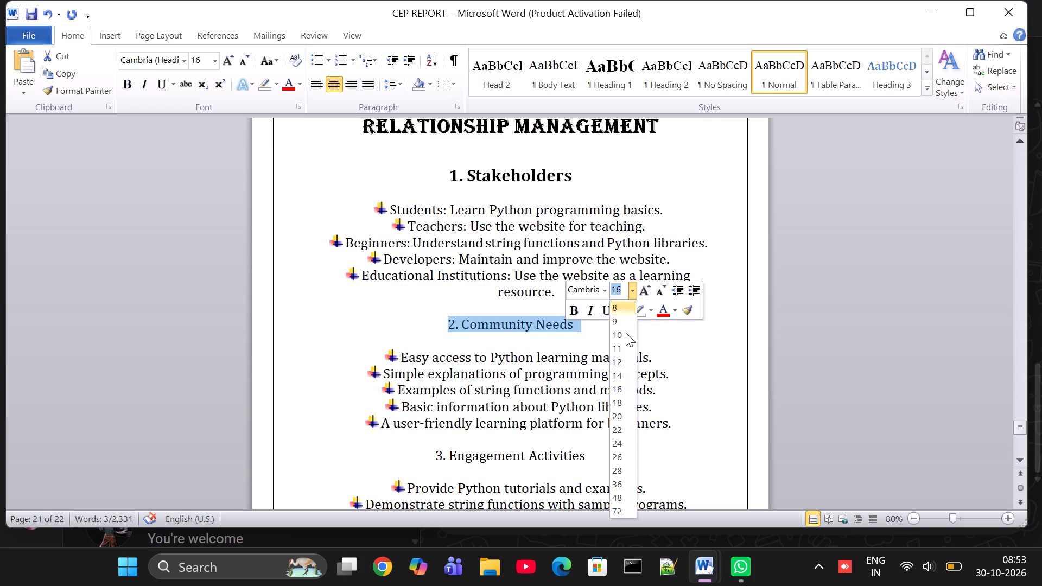
click(618, 417)
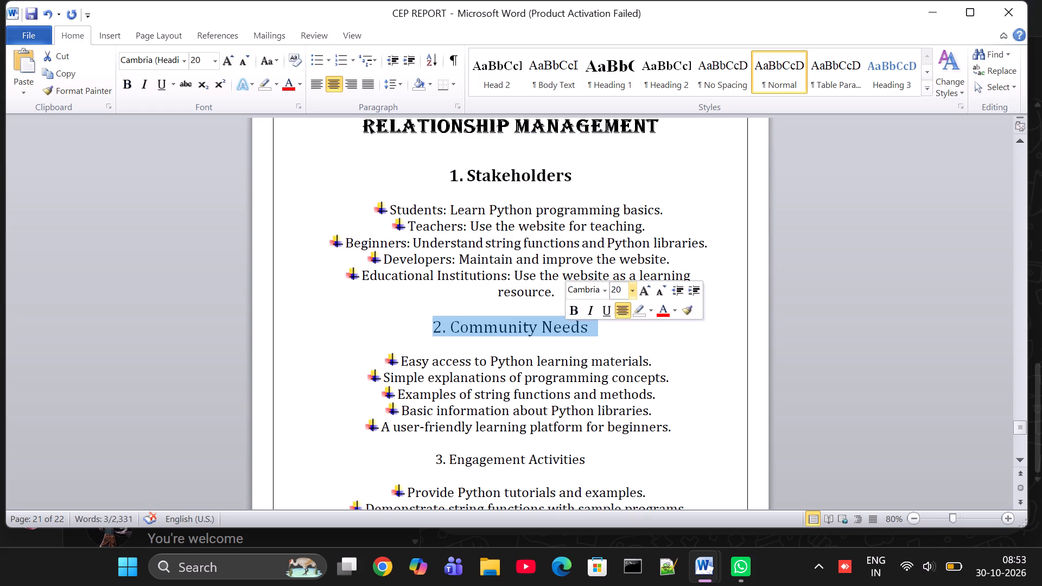
click(580, 312)
Make the "3. Engagement Activities" subheading bold and set its font size to 20 pt.
scroll(580, 312, down, 1)
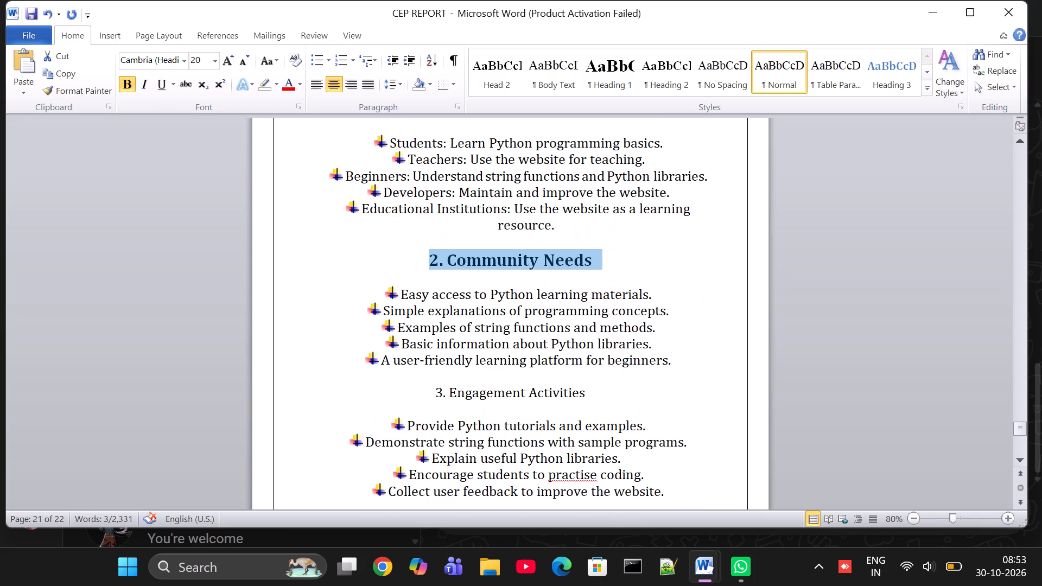
triple_click(442, 397)
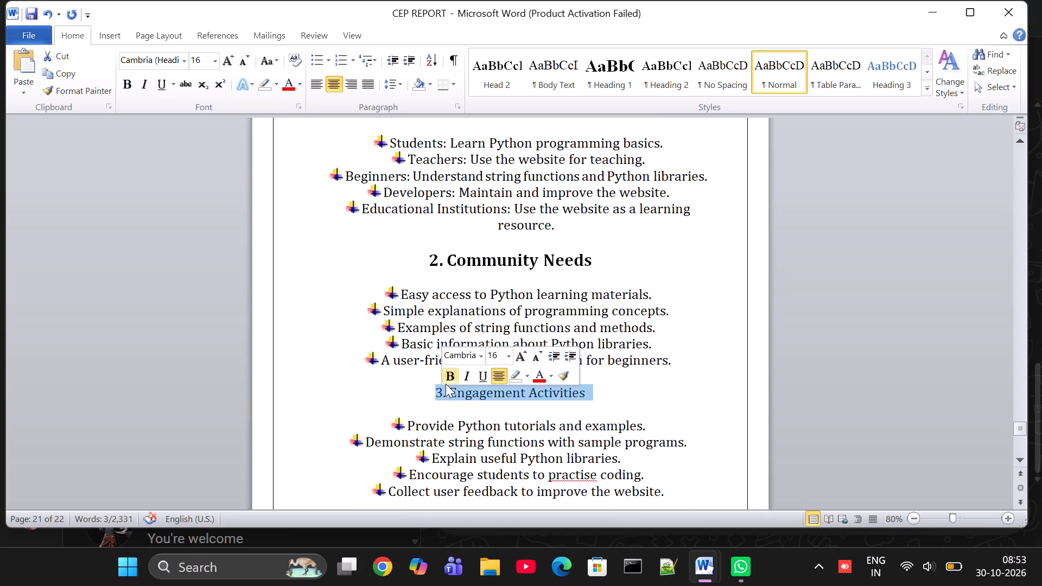
click(446, 384)
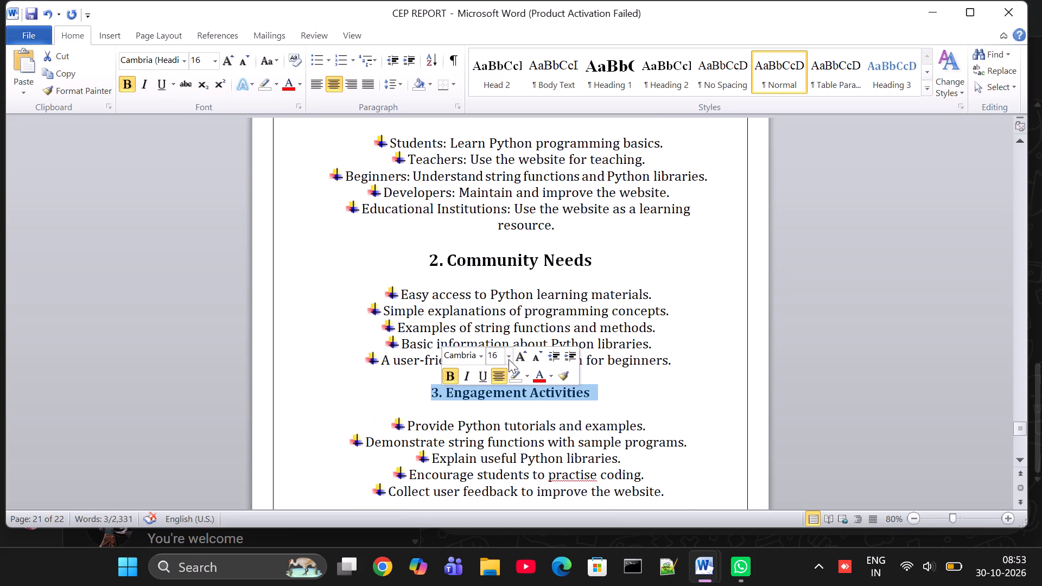
click(509, 359)
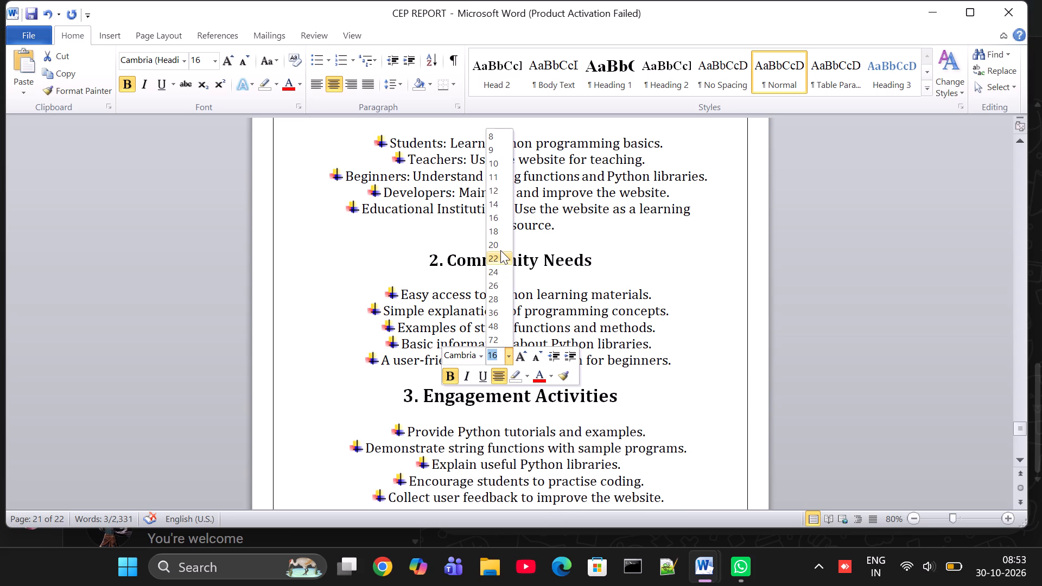
click(500, 249)
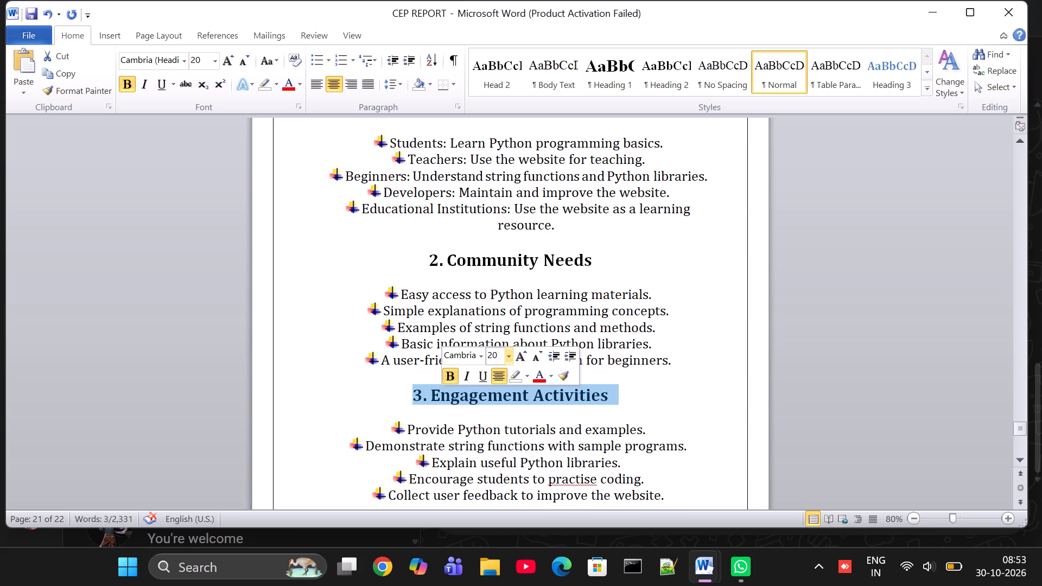
Make the "4. Expected Community Benefits" subheading bold and set its font size to 20 pt.
scroll(476, 283, down, 1)
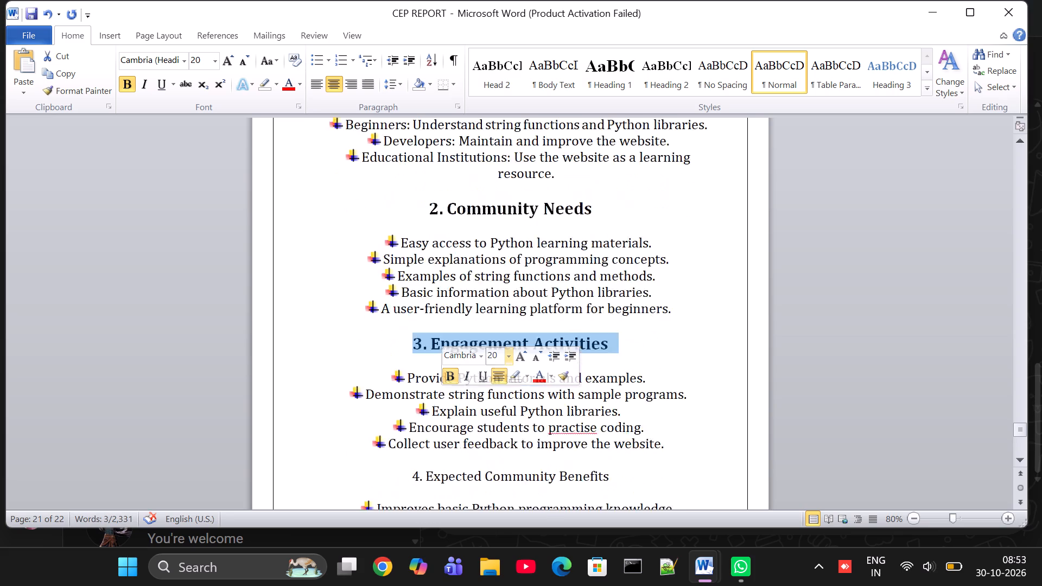
scroll(476, 283, down, 1)
right_click(476, 283)
click(414, 295)
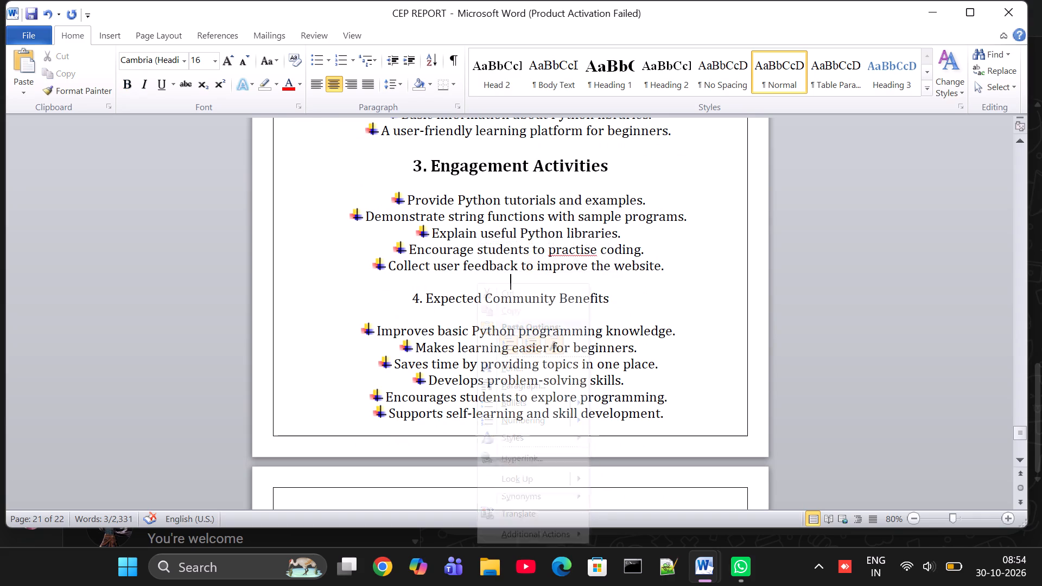
double_click(414, 295)
triple_click(414, 295)
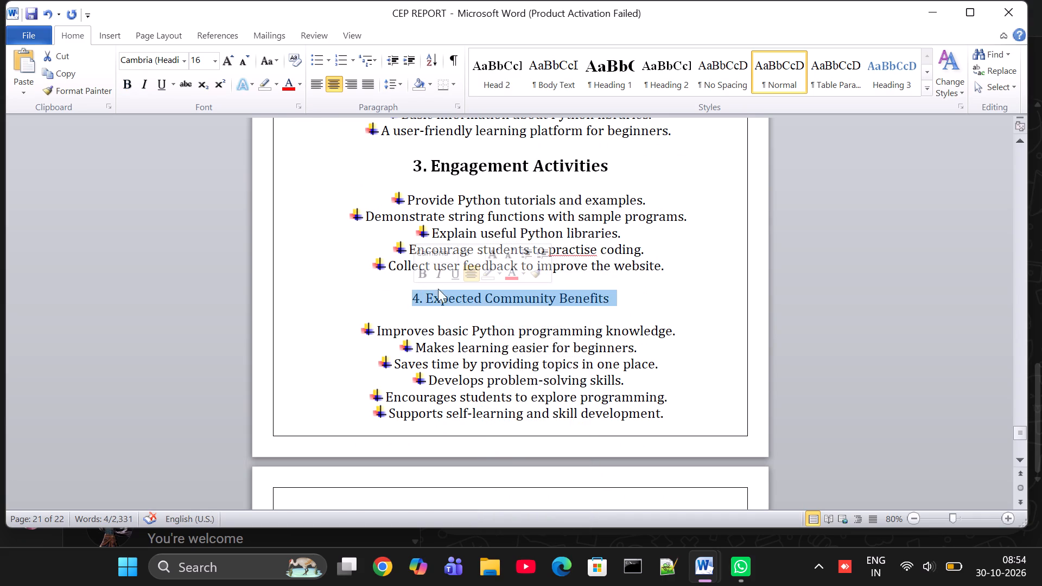
click(424, 283)
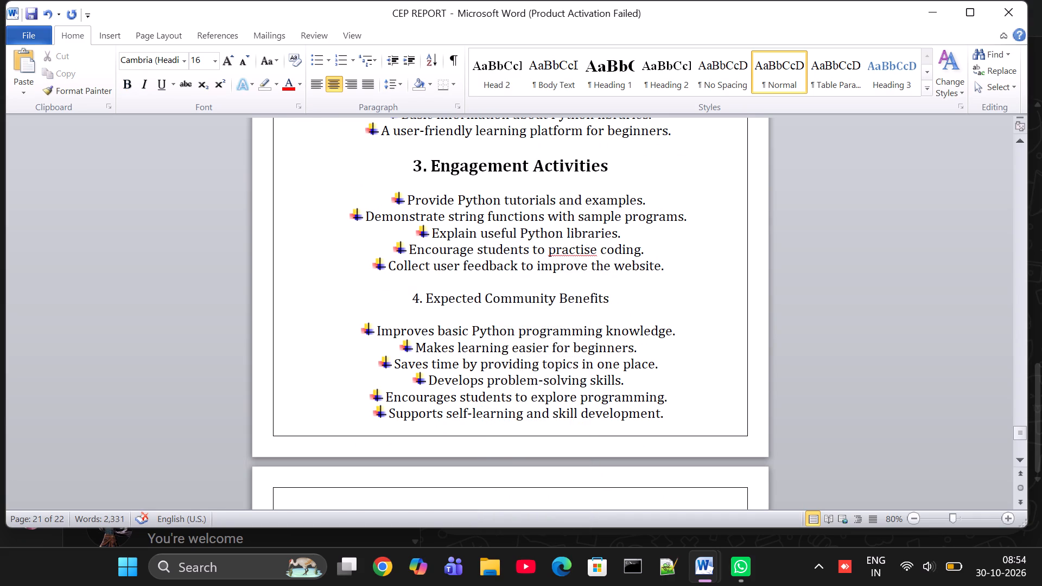
double_click(414, 300)
triple_click(415, 300)
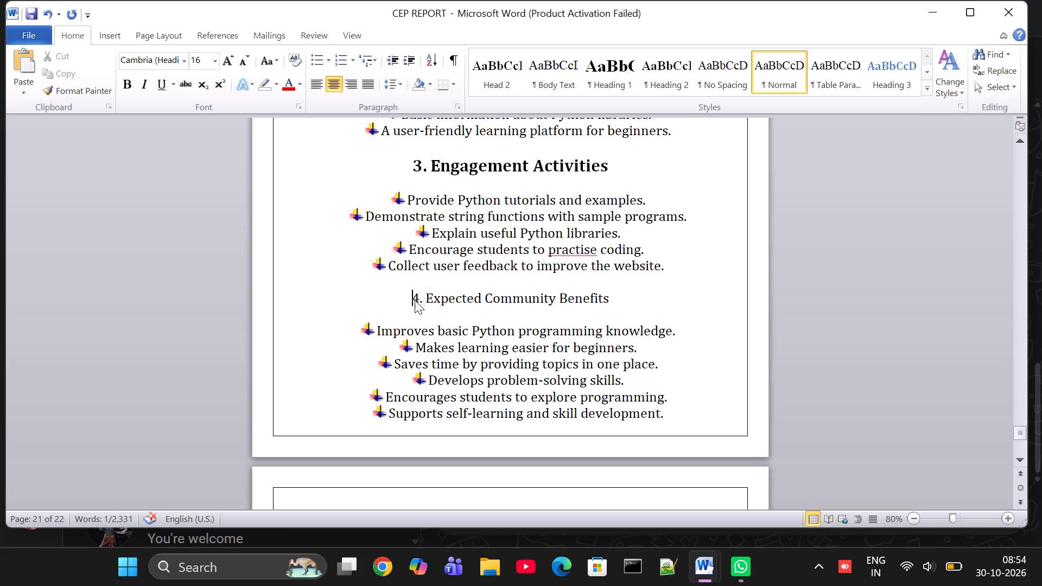
click(420, 285)
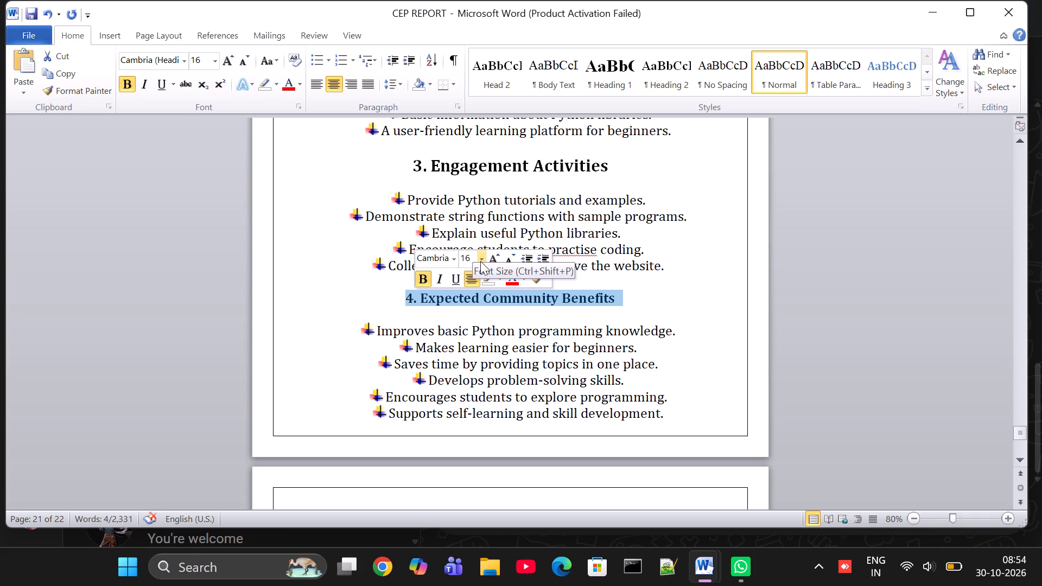
click(480, 261)
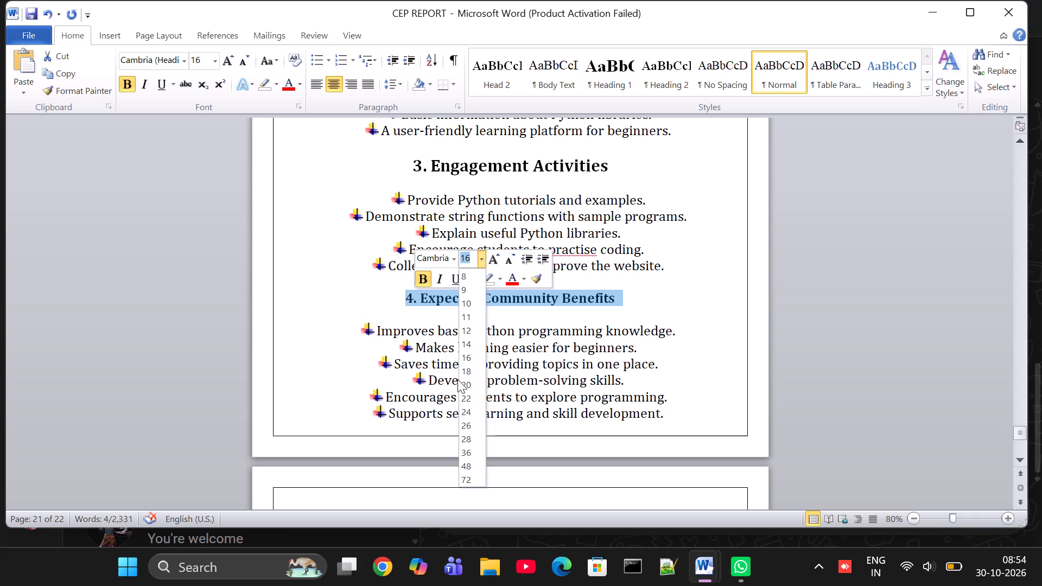
click(465, 380)
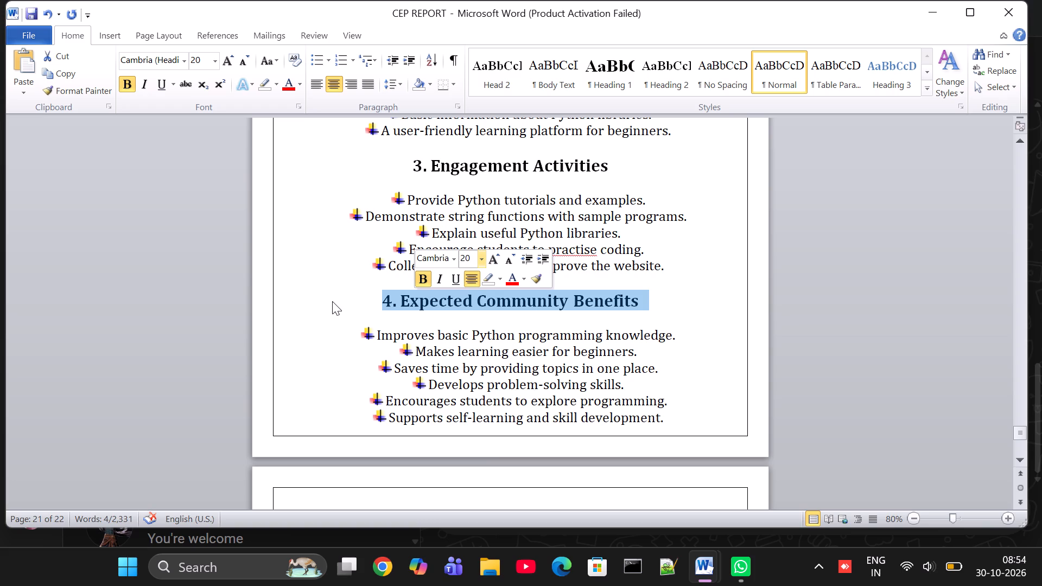
click(332, 301)
Review the formatting of chapter 5 against chapter 4, Problem Definition and Objectives, and check the page after chapter 5.
scroll(382, 298, up, 2)
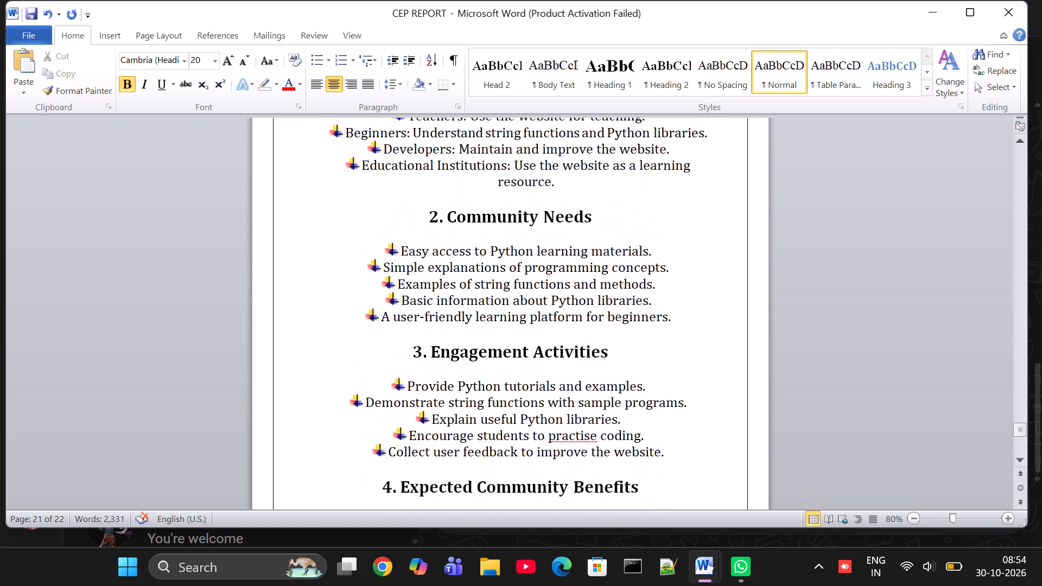
scroll(382, 298, up, 3)
scroll(382, 298, down, 1)
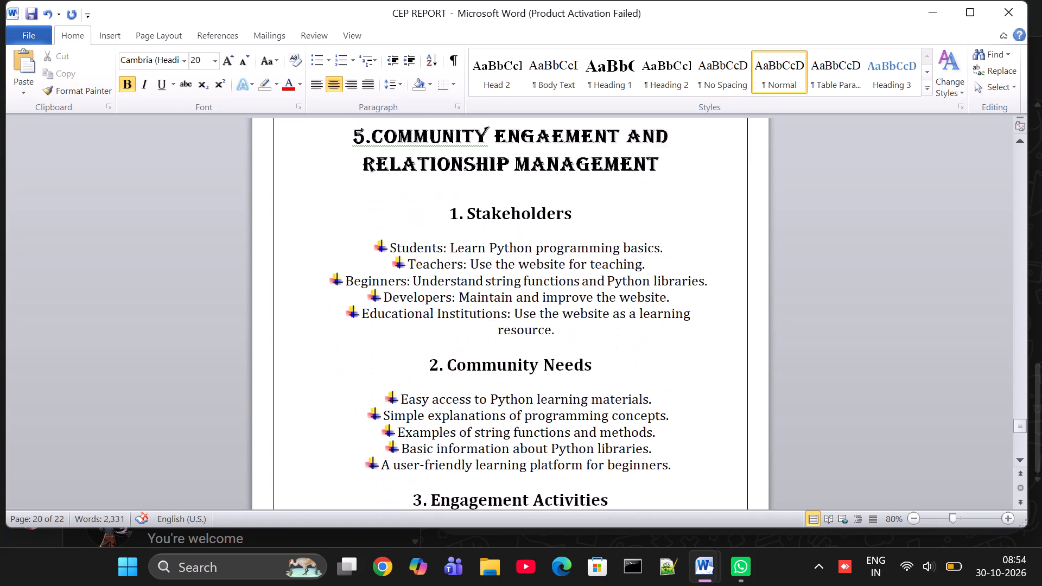
scroll(382, 298, up, 4)
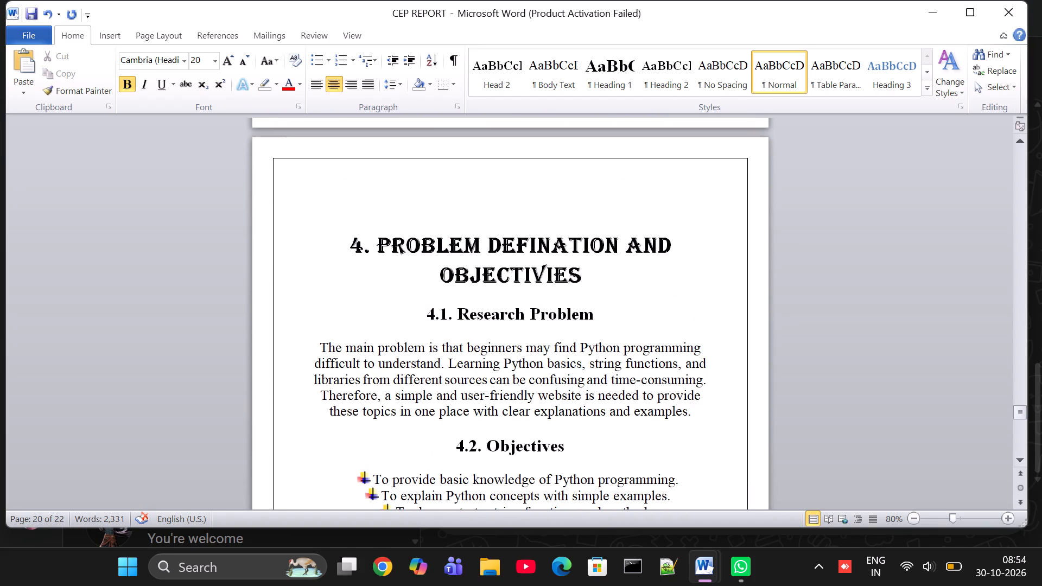
scroll(382, 298, down, 2)
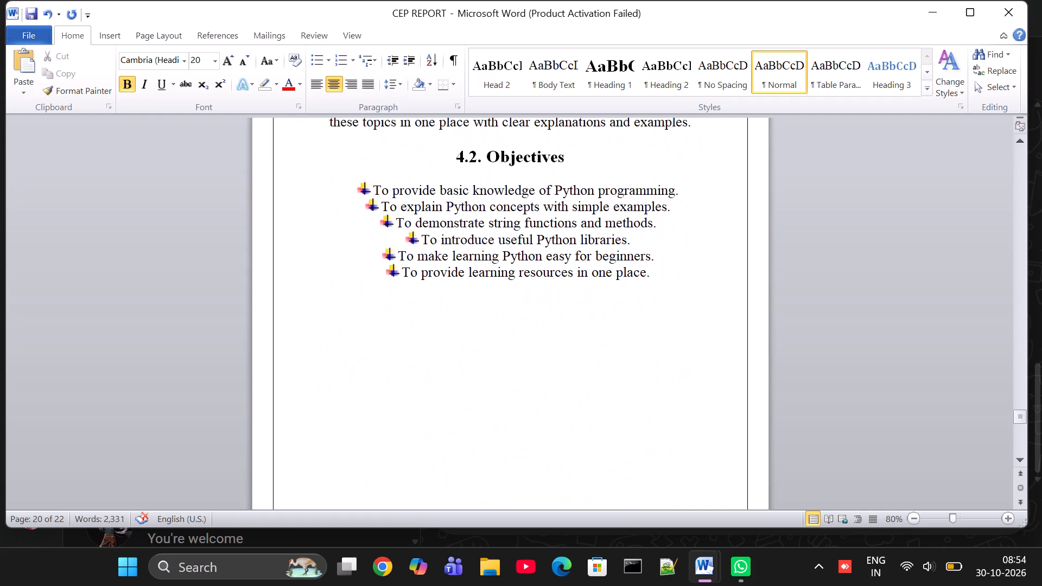
scroll(382, 298, down, 8)
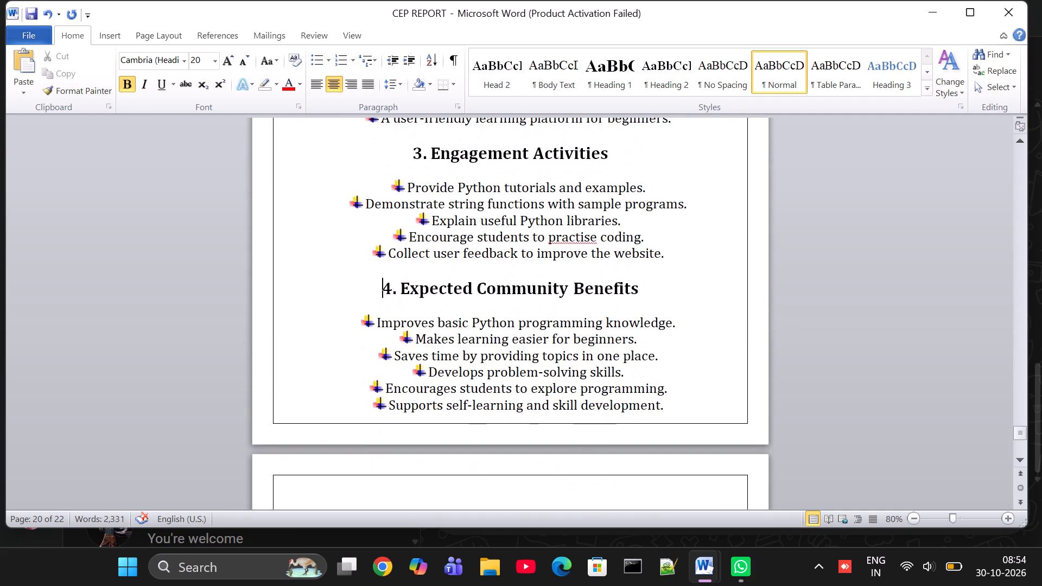
scroll(382, 298, down, 3)
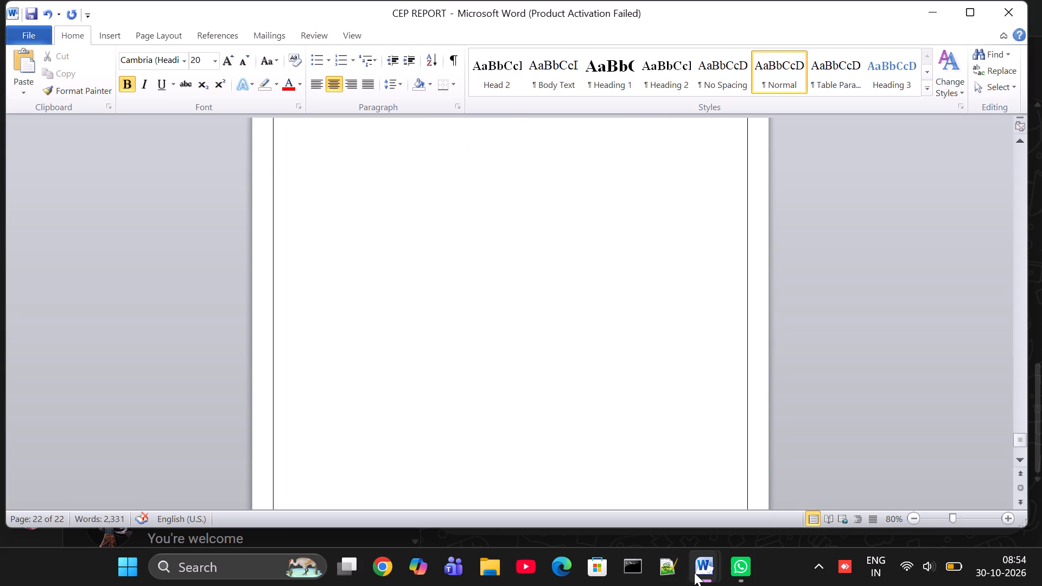
Switch to the CEP LMS REPORT document.
click(745, 494)
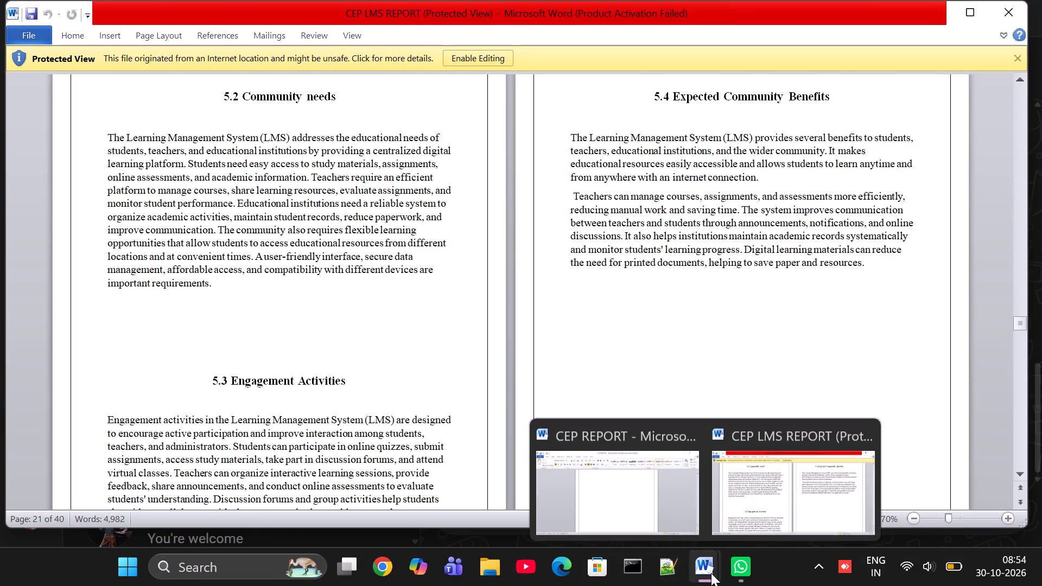
Copy the chapter 6 heading text "6 – SYSTEM DESIGN", without the word CHAPTER, from the CEP LMS REPORT.
click(744, 500)
scroll(674, 415, down, 2)
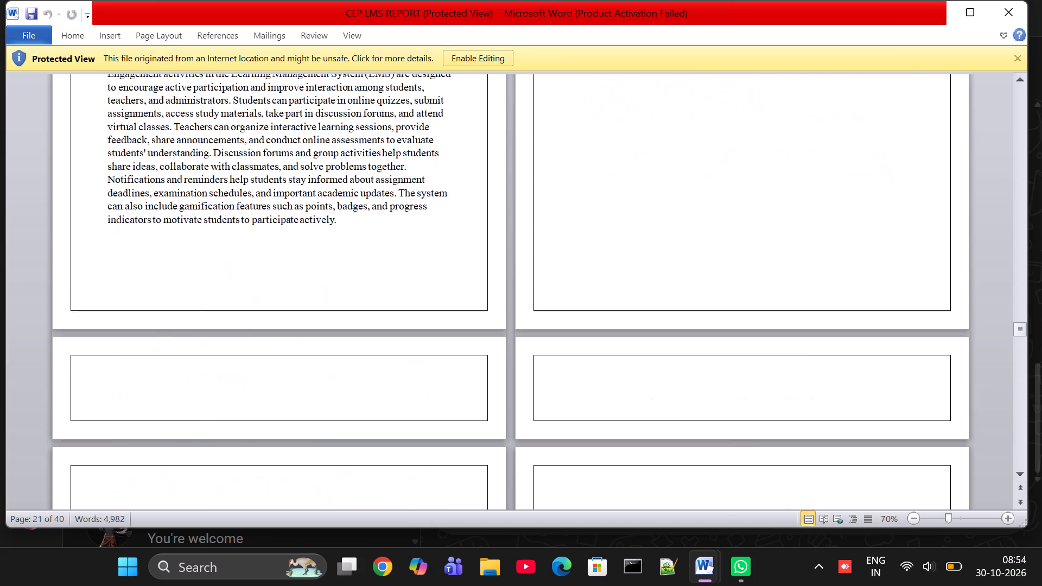
scroll(674, 415, down, 3)
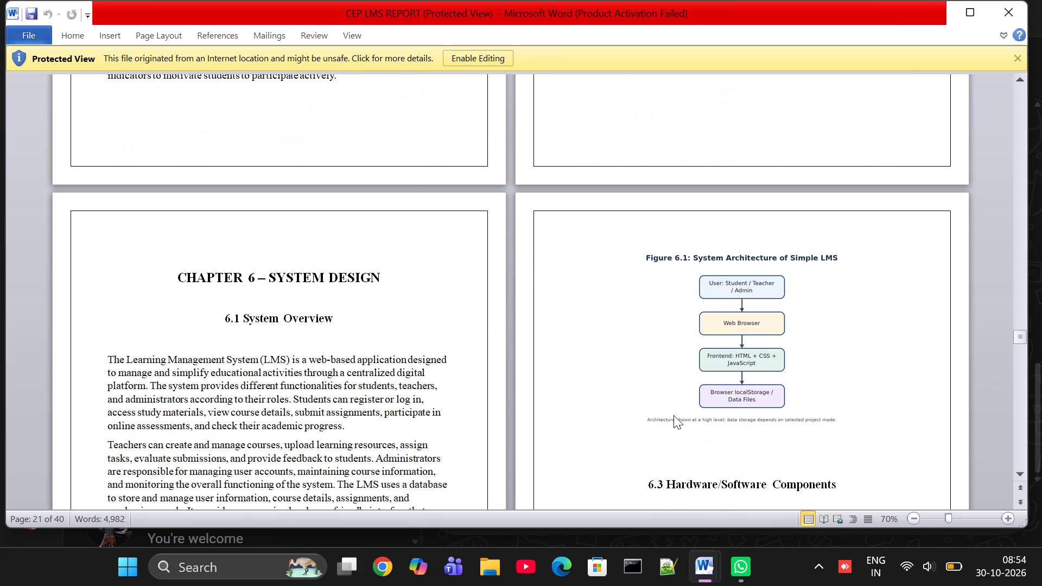
scroll(674, 415, down, 1)
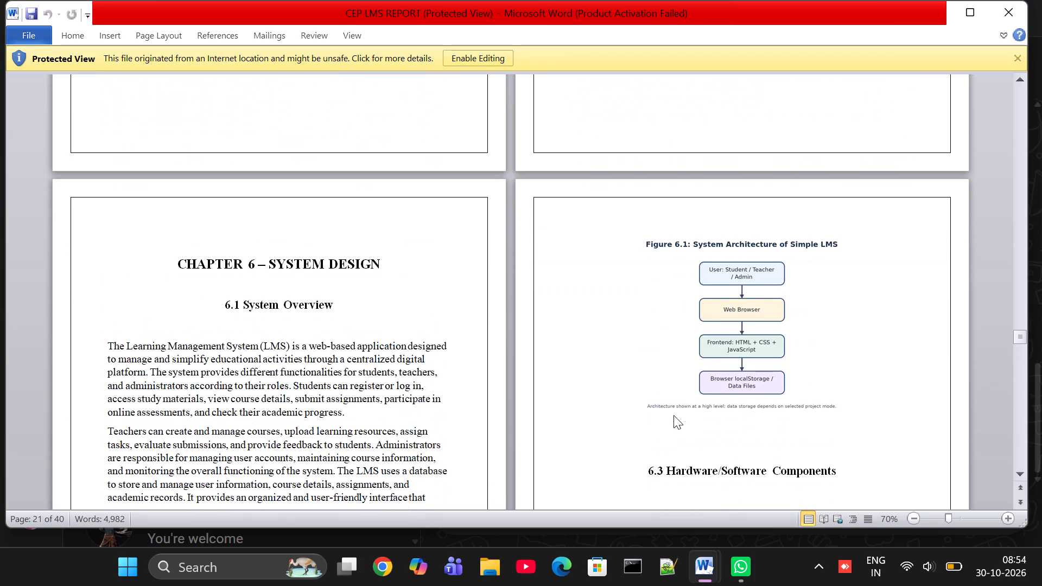
scroll(674, 415, down, 2)
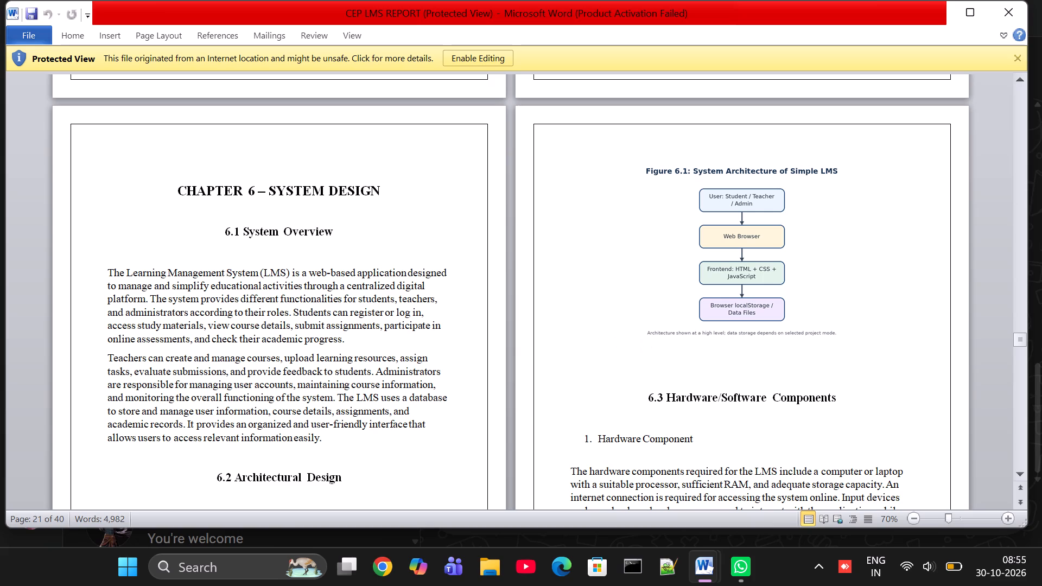
drag(247, 191, 368, 191)
click(368, 191)
drag(248, 194, 378, 199)
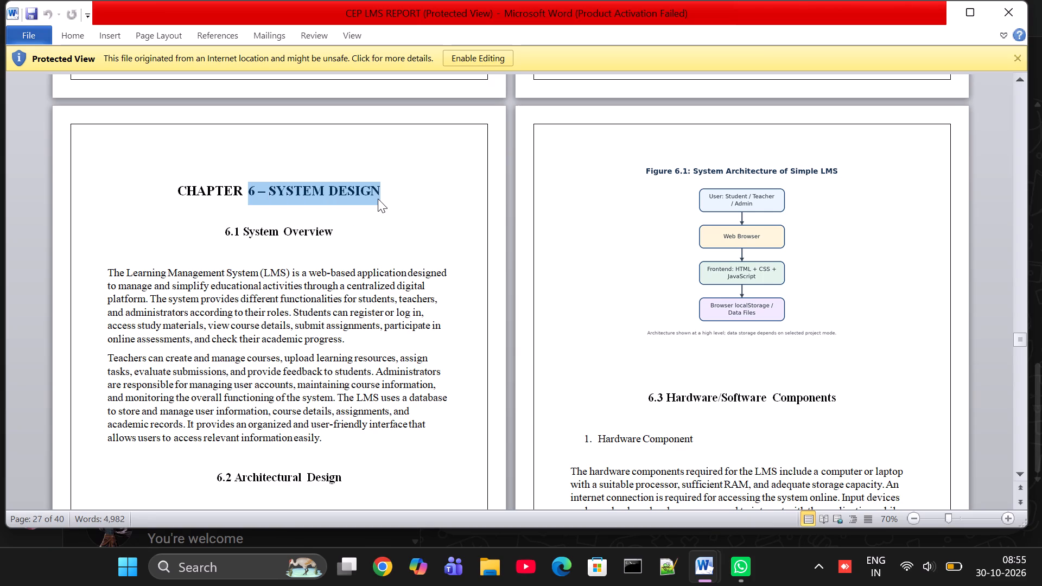
right_click(378, 199)
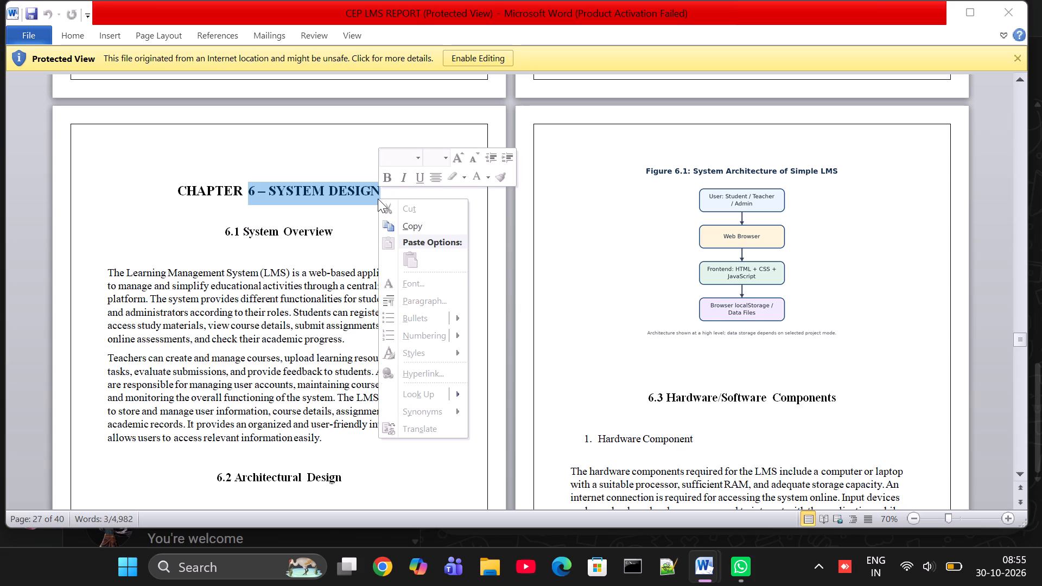
click(420, 224)
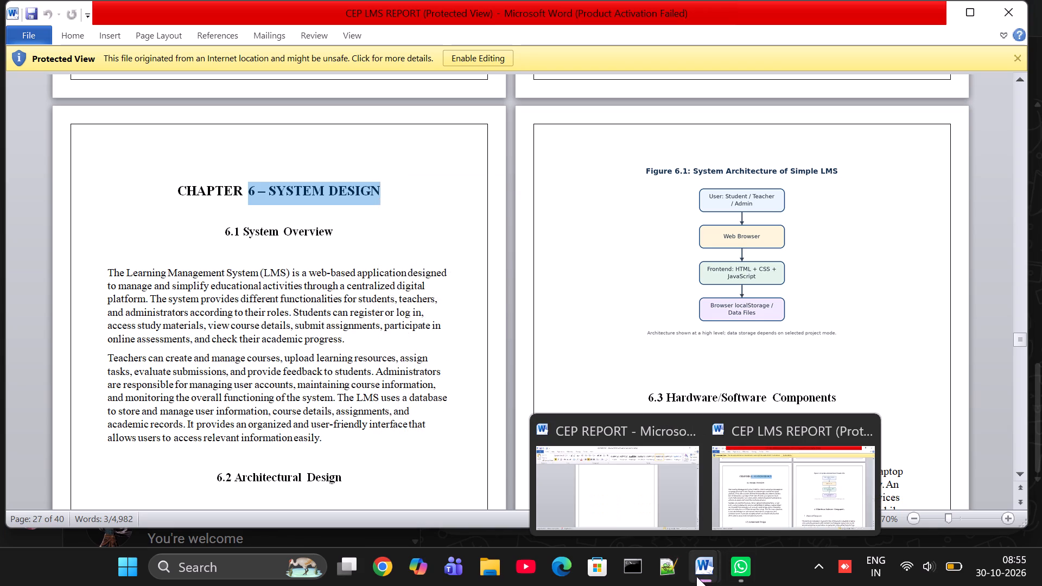
Switch to the CEP REPORT document and paste the copied heading at the top of the blank page after chapter 5.
click(635, 521)
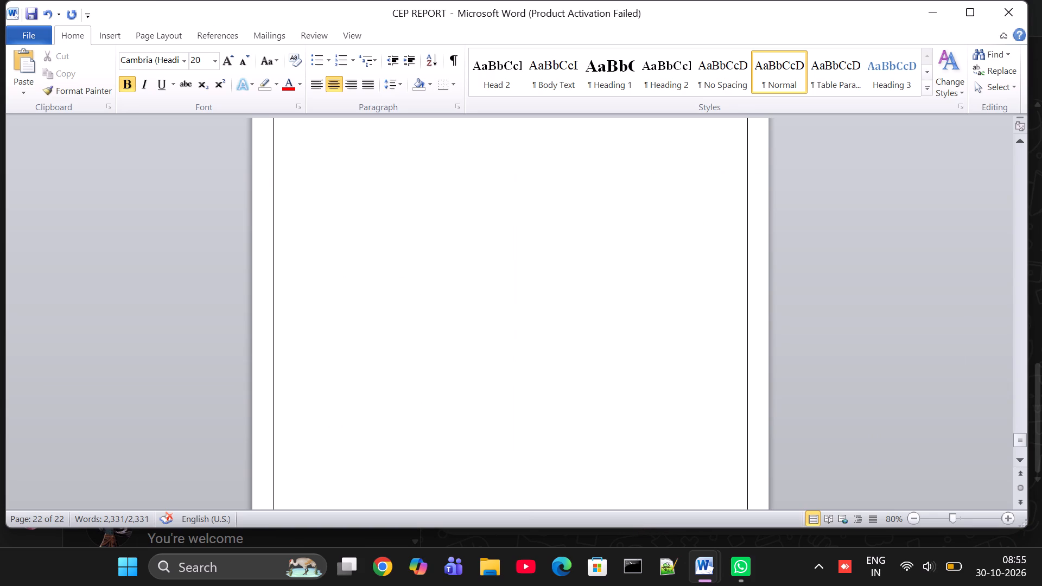
scroll(508, 322, up, 3)
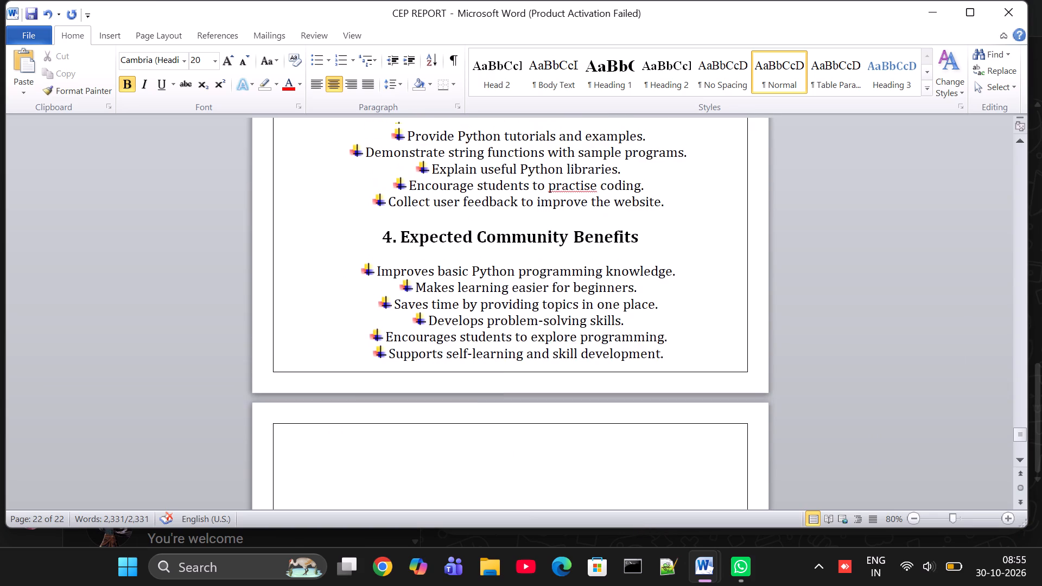
scroll(508, 322, down, 1)
click(468, 310)
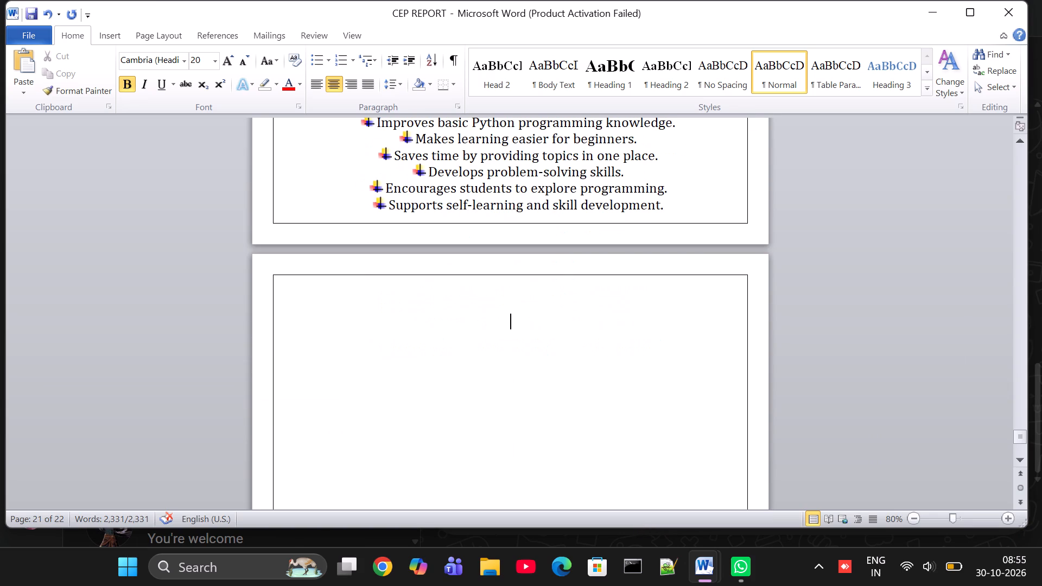
click(462, 303)
key(ctrl+v)
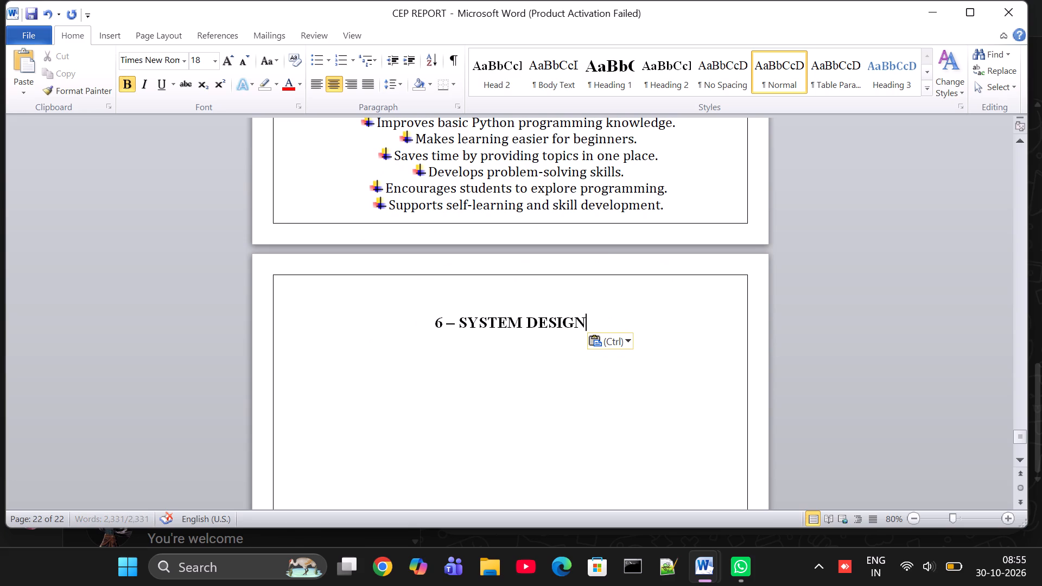
Replace the dash in the pasted heading with a period so it reads "6 . SYSTEM DESIGN".
click(456, 326)
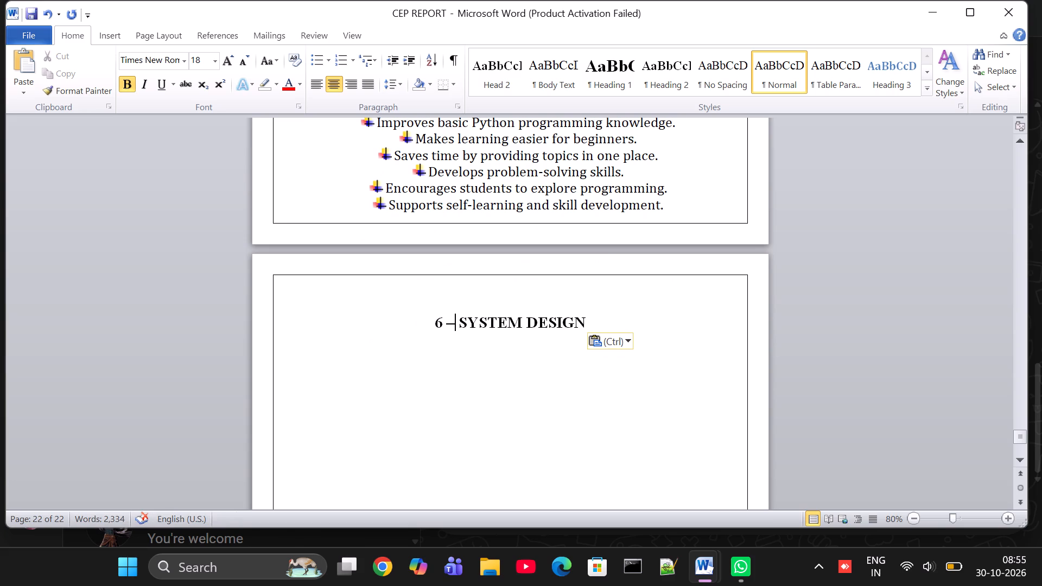
key(BackSpace)
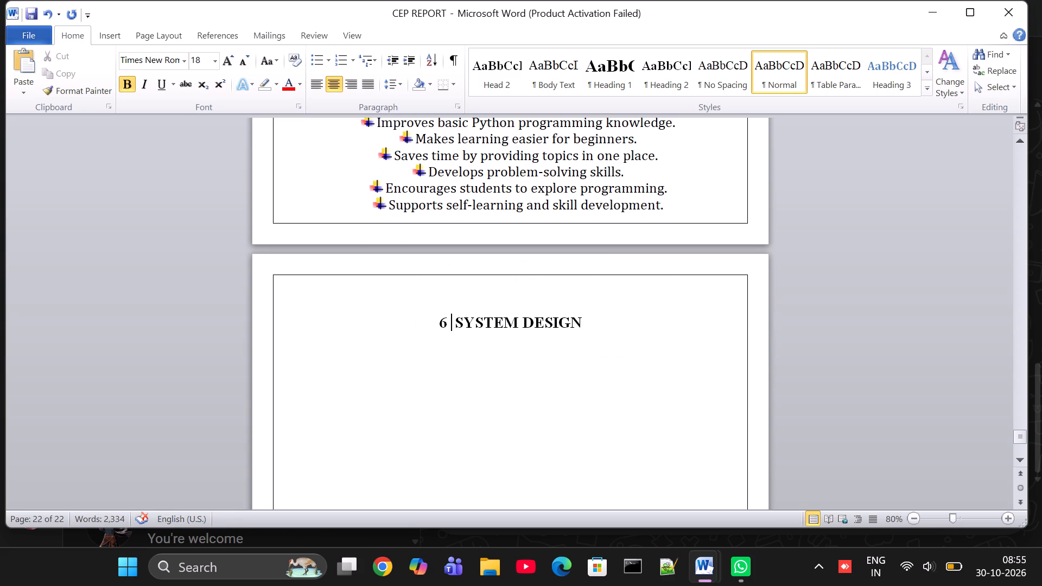
key(period)
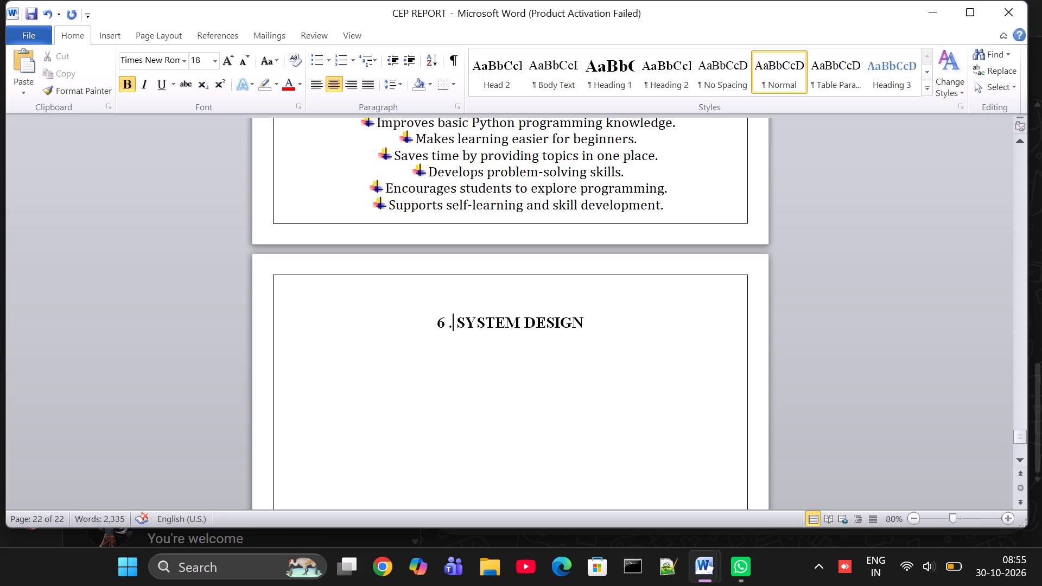
Set the whole "6 . SYSTEM DESIGN" heading to 24 pt in the Algerian font.
click(587, 328)
drag(587, 328, 461, 328)
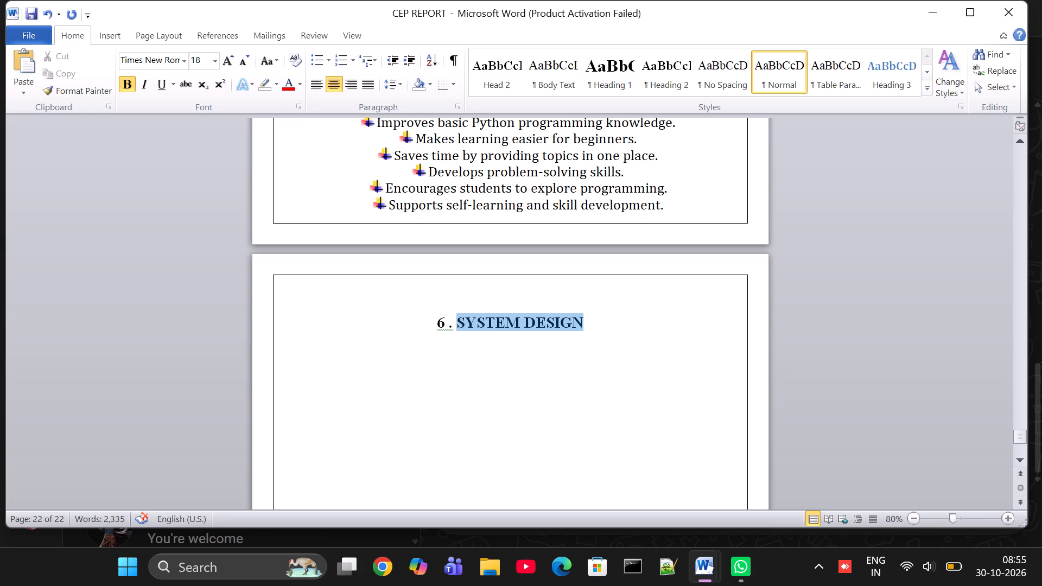
drag(461, 328, 425, 319)
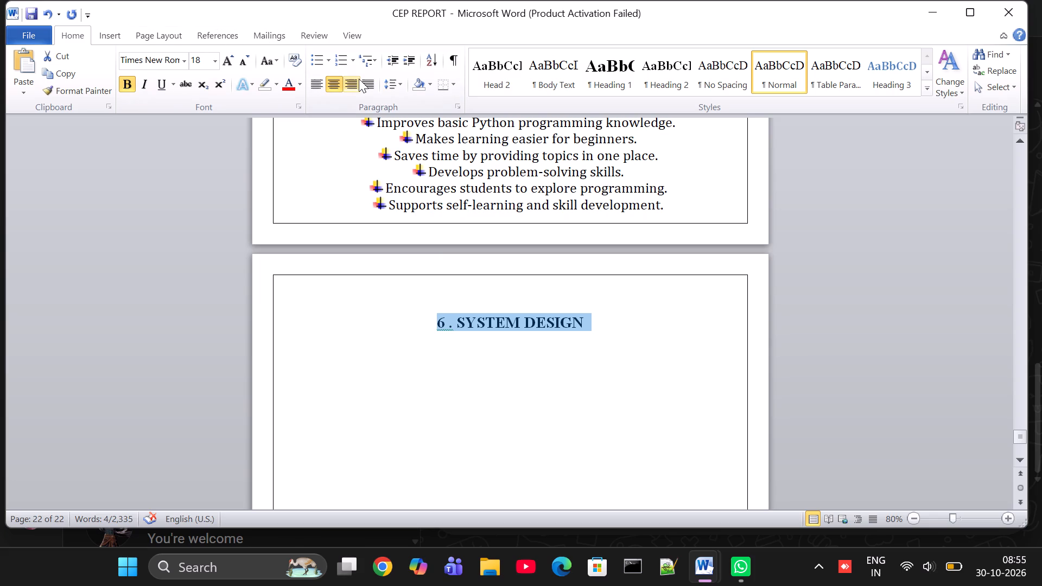
click(217, 61)
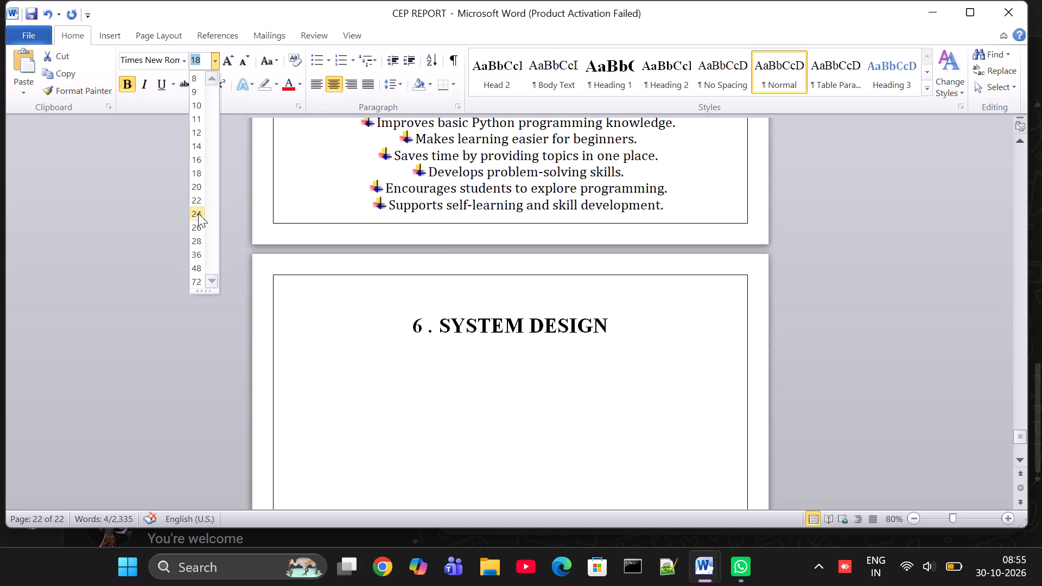
click(198, 213)
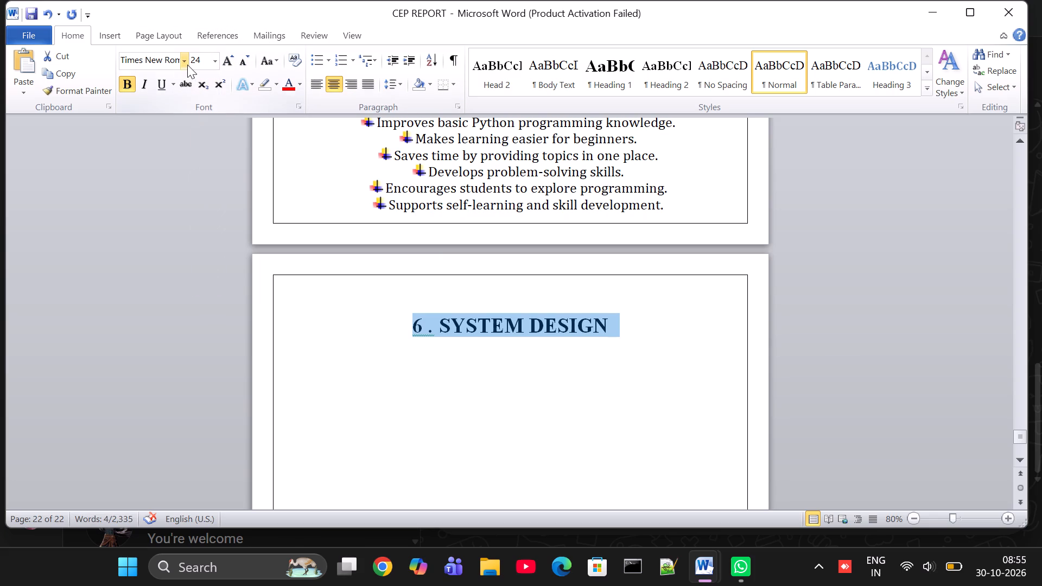
click(187, 66)
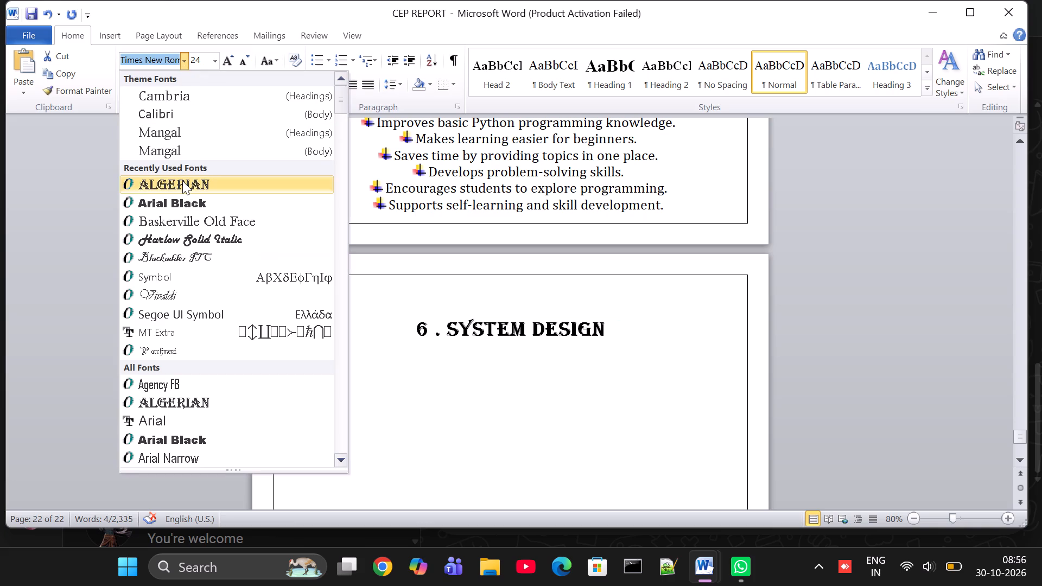
click(182, 181)
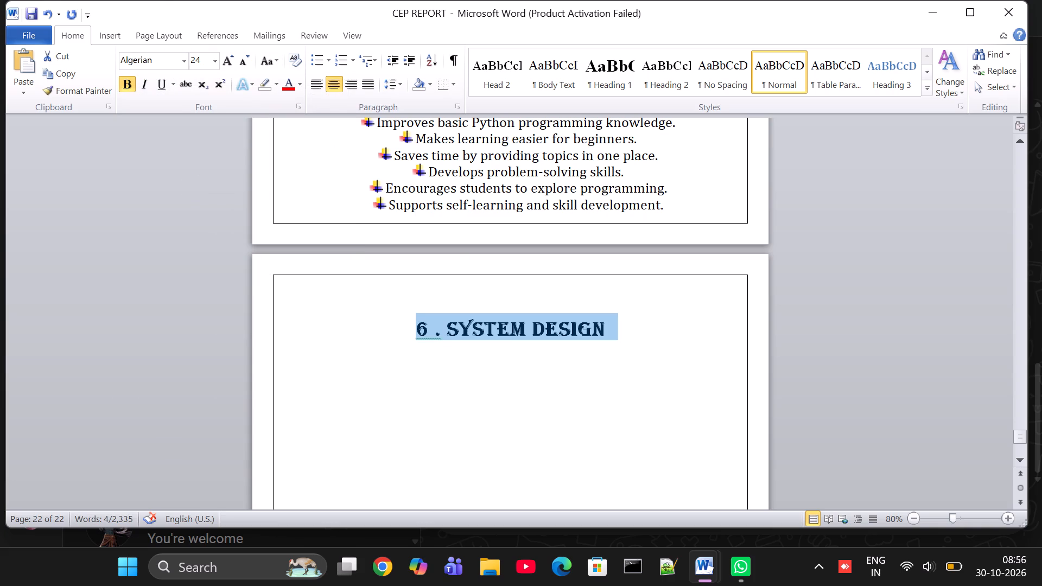
In chapter 5, add the prefix "5." to the Stakeholders and Community Needs subheadings, numbering them 5.1 and 5.2.
scroll(357, 175, up, 4)
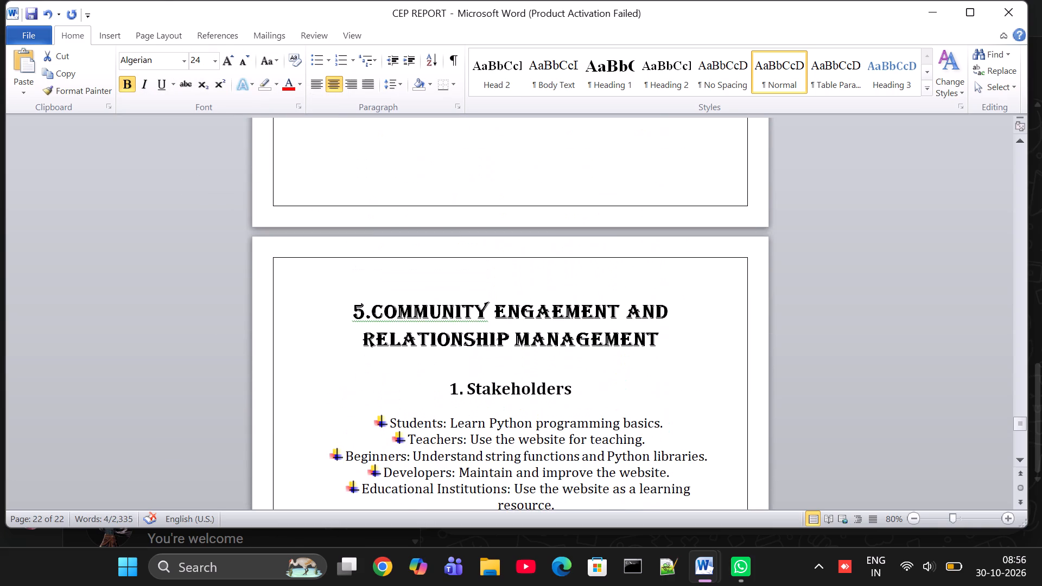
click(432, 279)
double_click(435, 309)
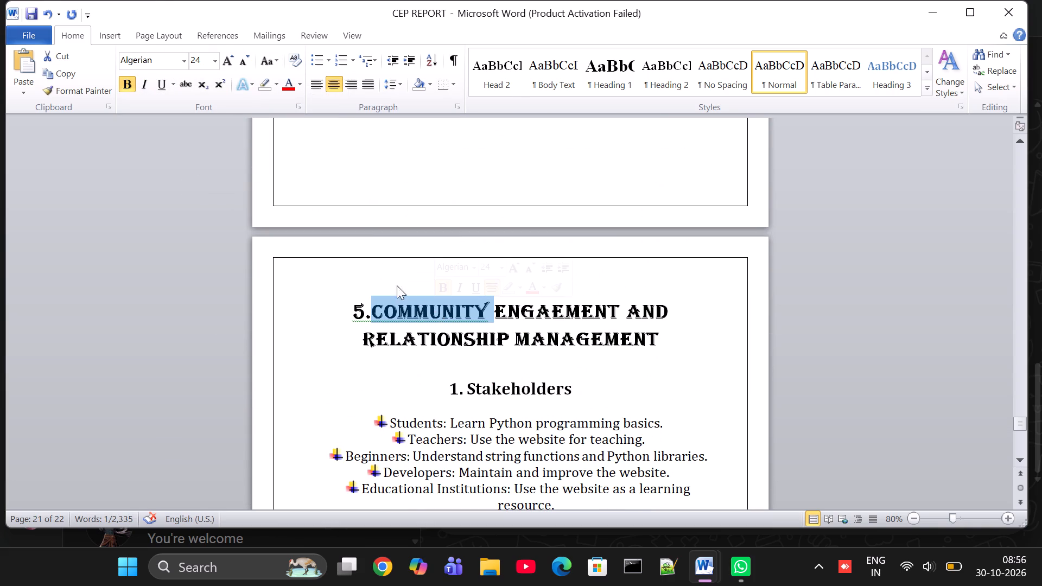
click(357, 199)
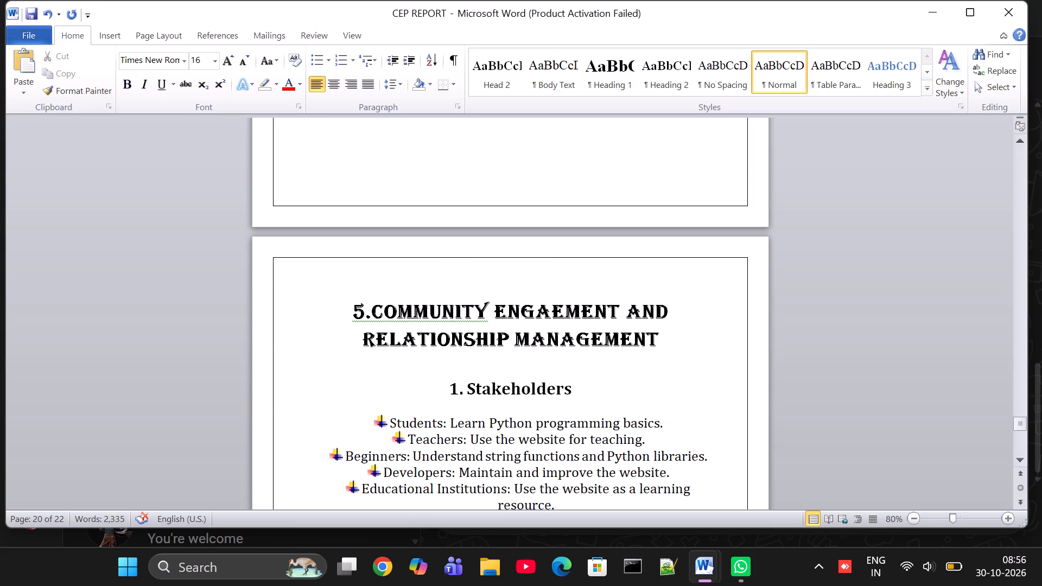
scroll(380, 337, down, 1)
click(442, 234)
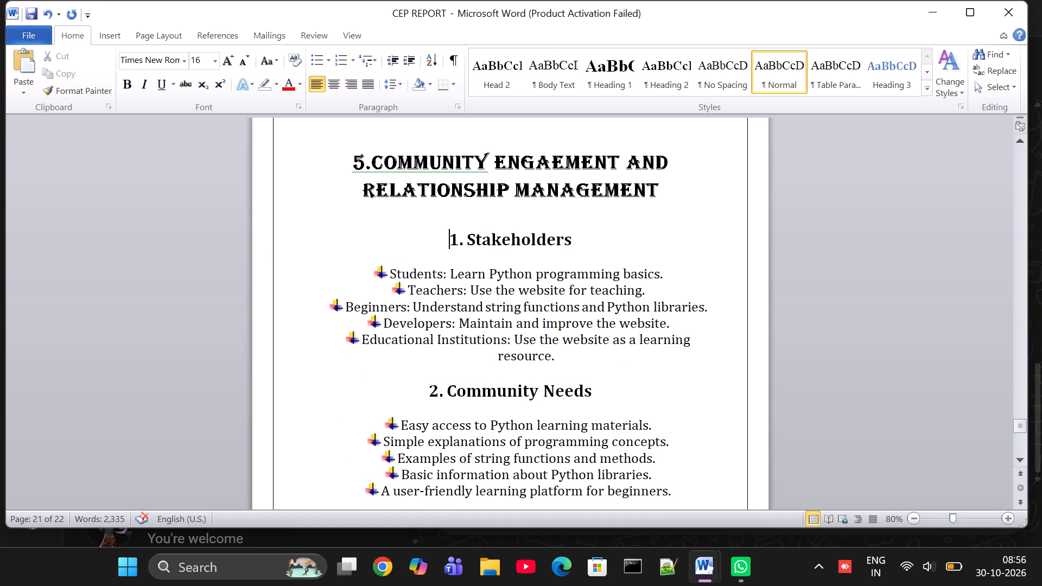
text(5.)
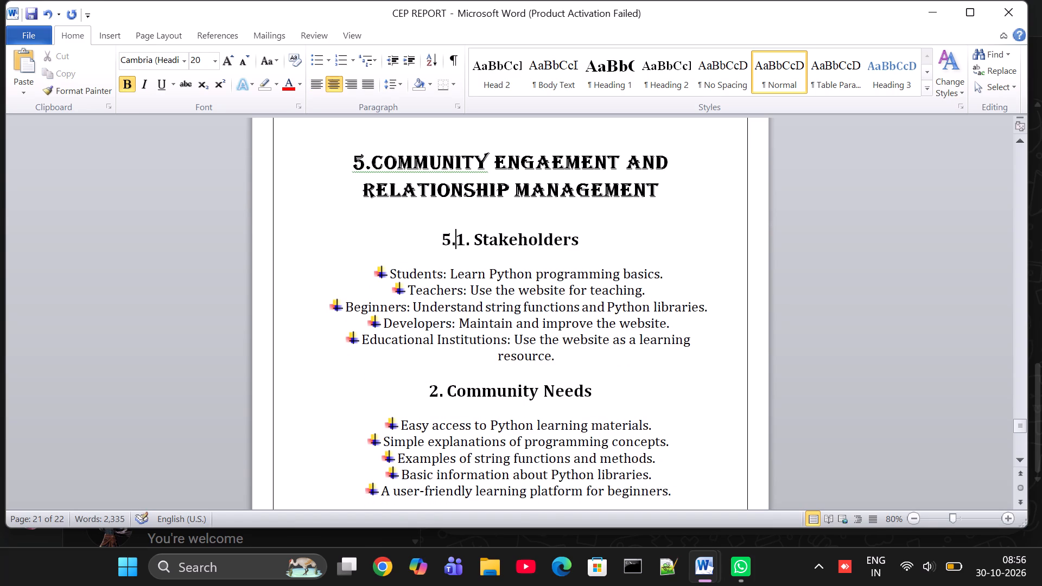
click(429, 386)
text(5.)
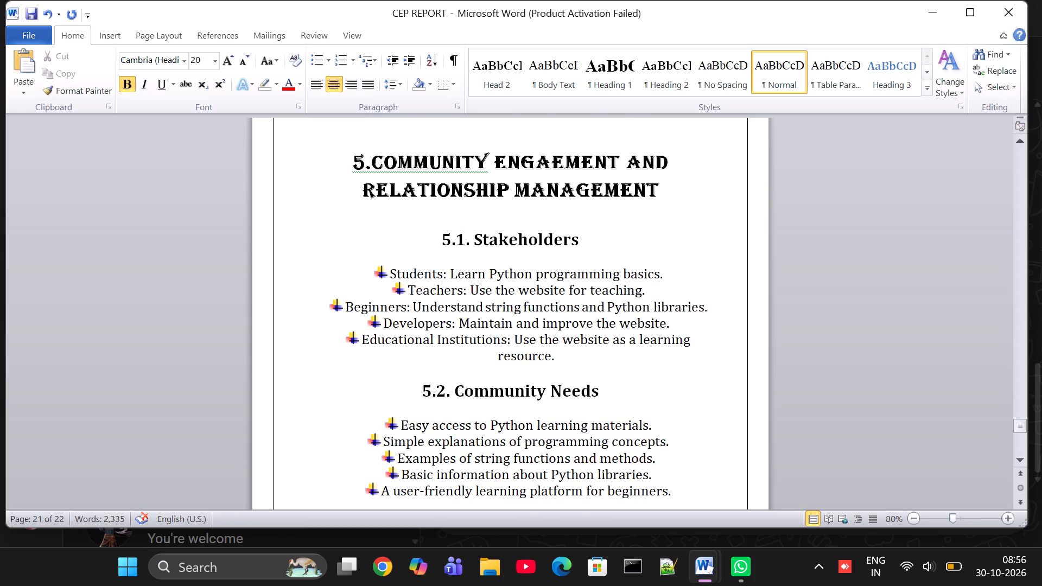
Add the prefix "5." to the Engagement Activities and Expected Community Benefits subheadings, numbering them 5.3 and 5.4.
scroll(429, 386, down, 1)
click(417, 460)
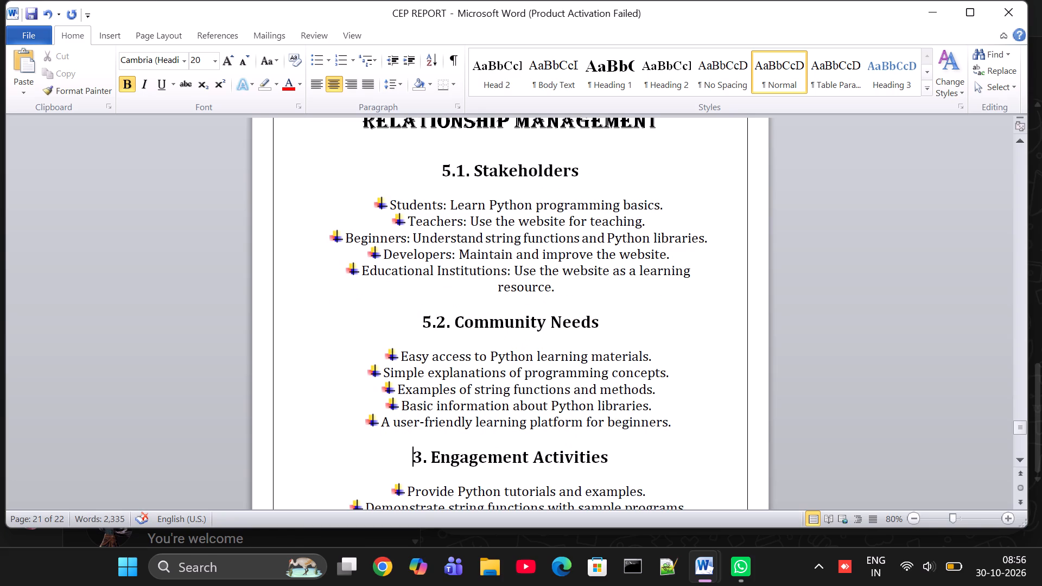
text(5.)
scroll(417, 460, down, 3)
scroll(417, 460, up, 1)
scroll(417, 460, down, 1)
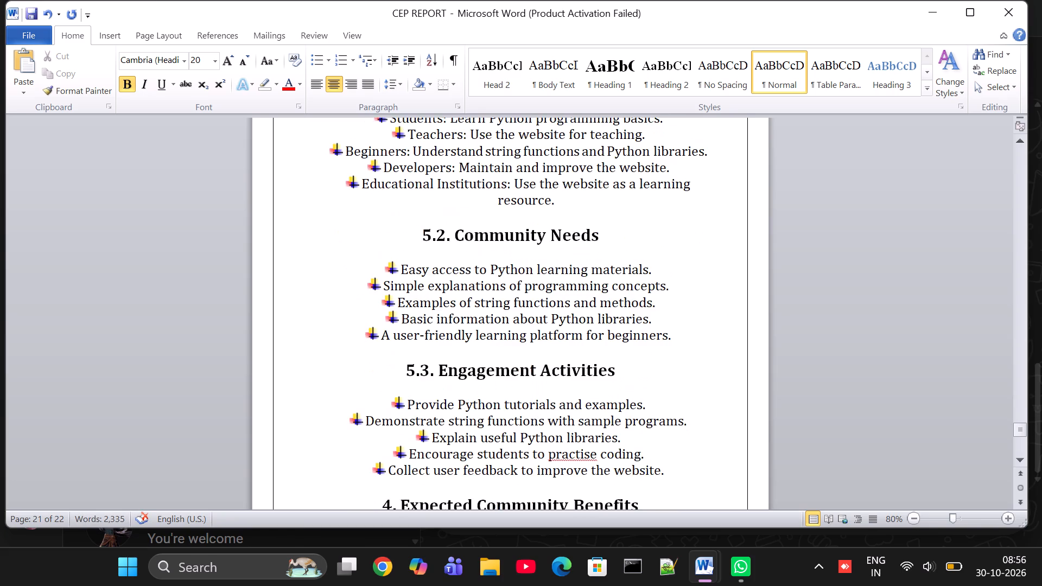
scroll(417, 460, down, 1)
click(386, 320)
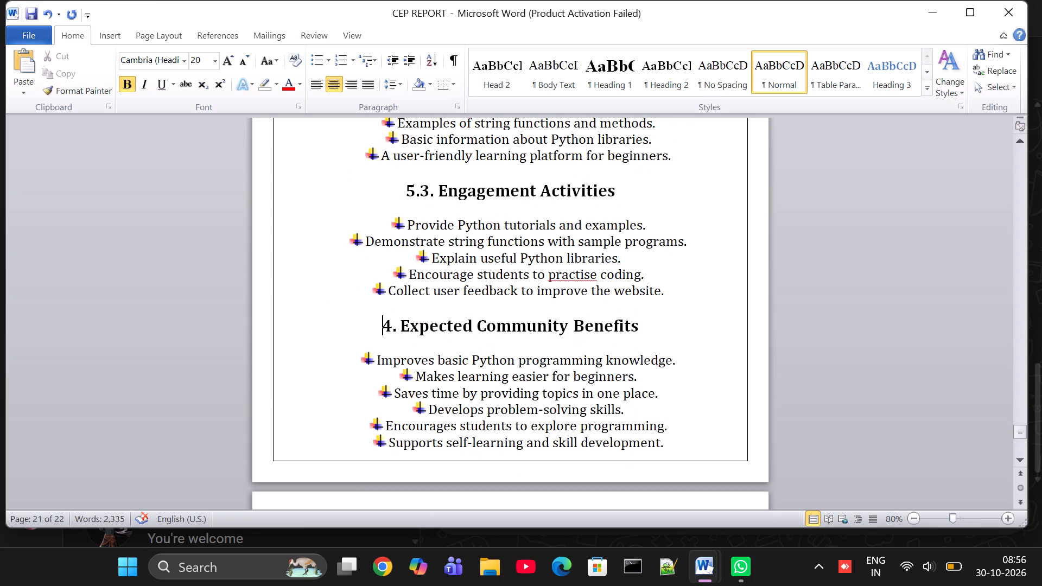
text(5.)
Place the insertion point on the empty line below the "6 . SYSTEM DESIGN" heading.
scroll(386, 320, down, 2)
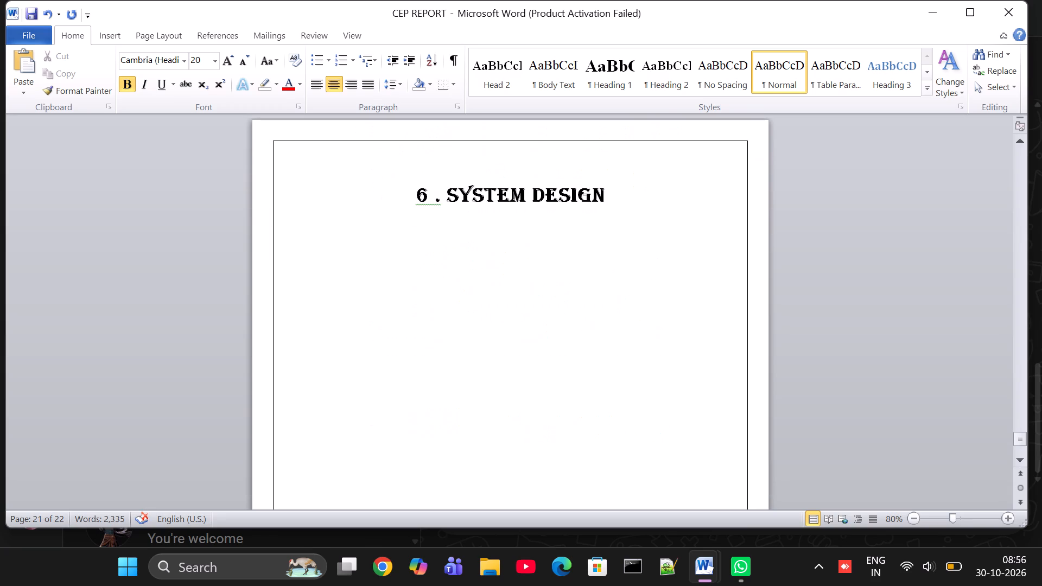
click(430, 221)
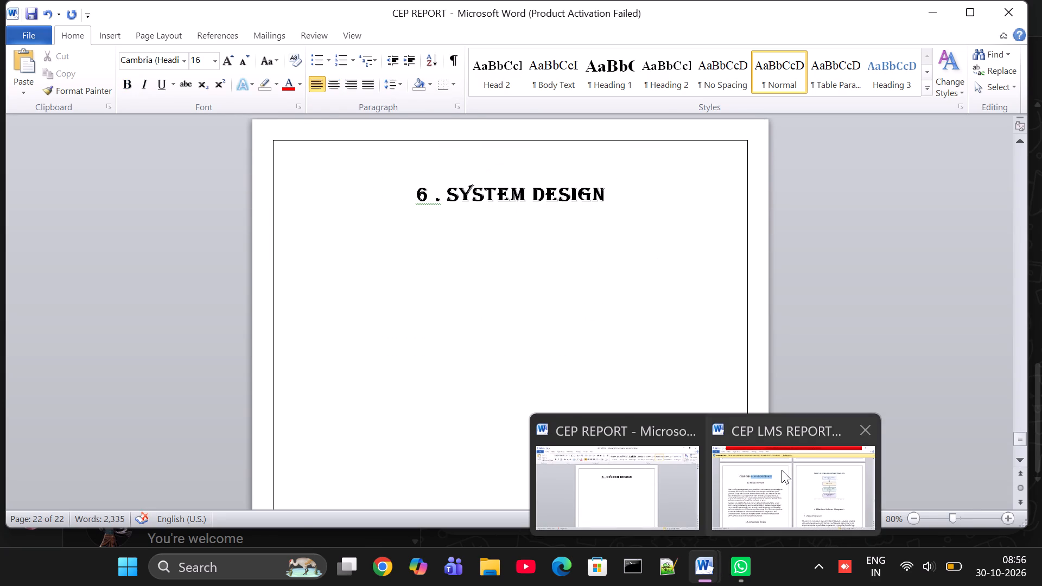
Switch to the CEP LMS REPORT and review chapter 6's System Overview, Architectural Design and Hardware/Software Components sections.
click(783, 468)
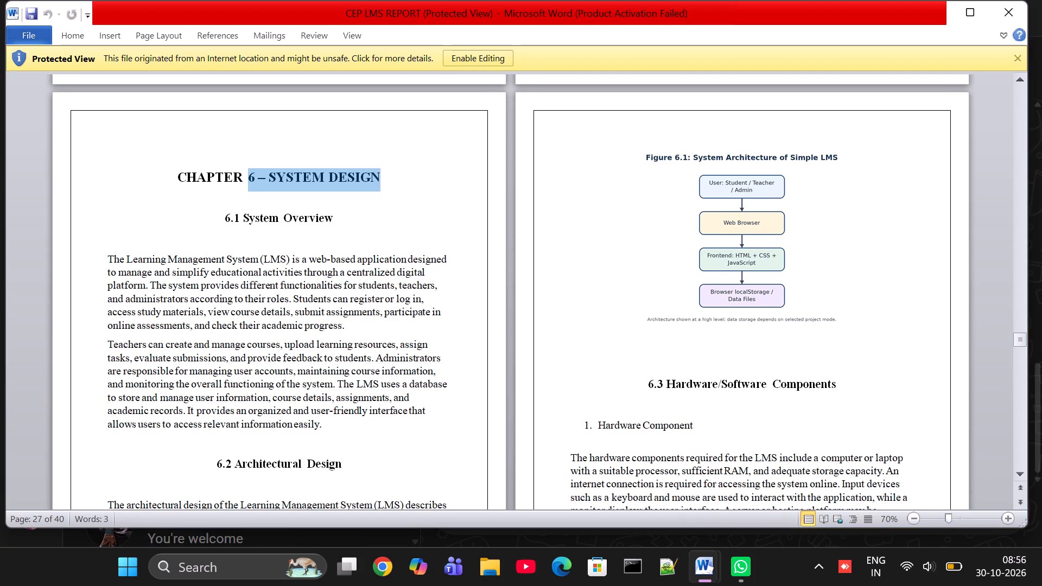
scroll(363, 283, down, 3)
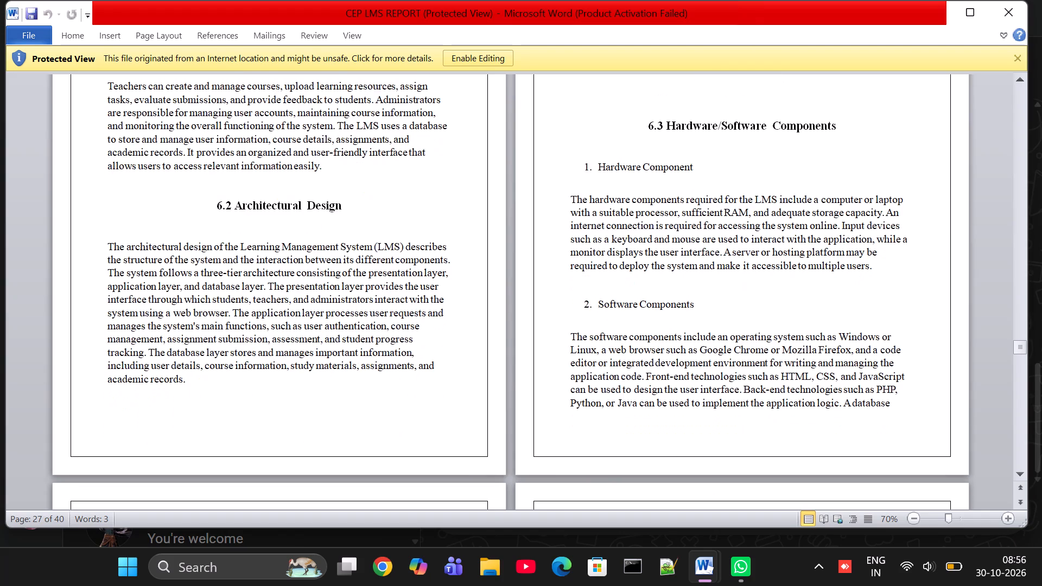
scroll(363, 283, up, 1)
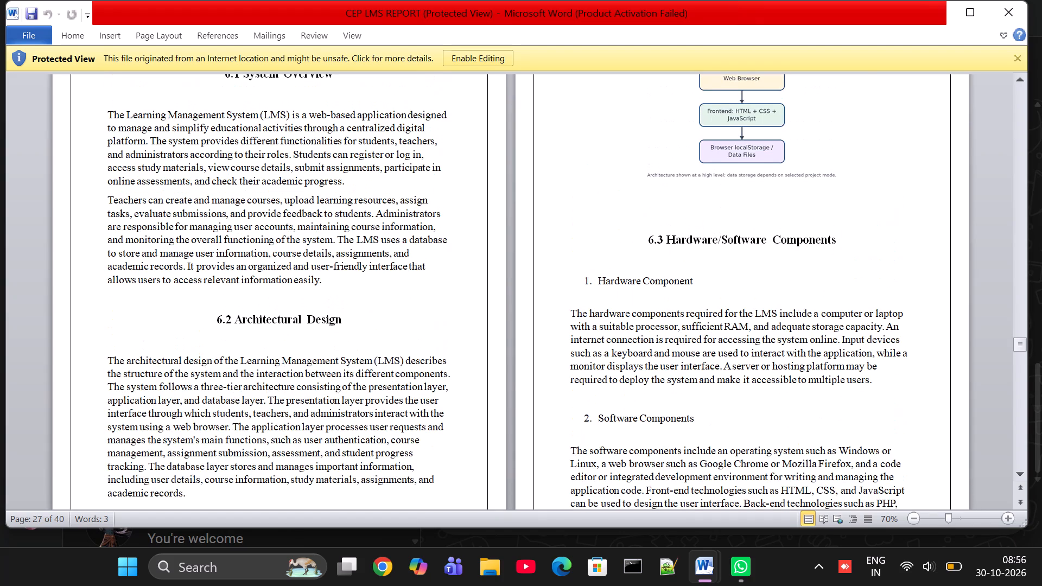
scroll(336, 311, up, 2)
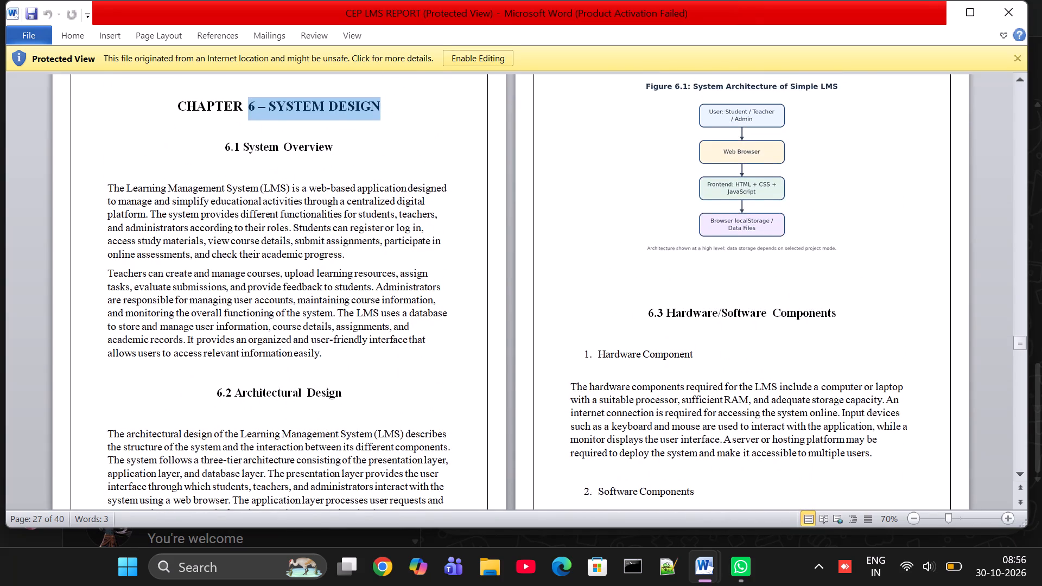
scroll(336, 311, up, 2)
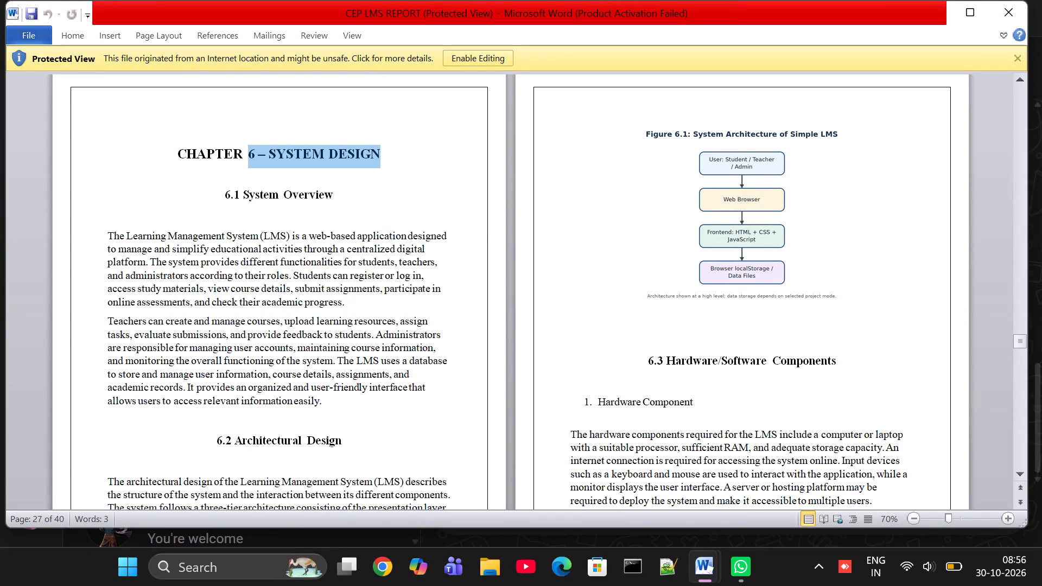
Look over the title page and certificate pages at the start of the CEP LMS REPORT.
scroll(391, 327, up, 20)
scroll(391, 327, up, 20)
scroll(391, 327, up, 20)
scroll(391, 327, up, 1)
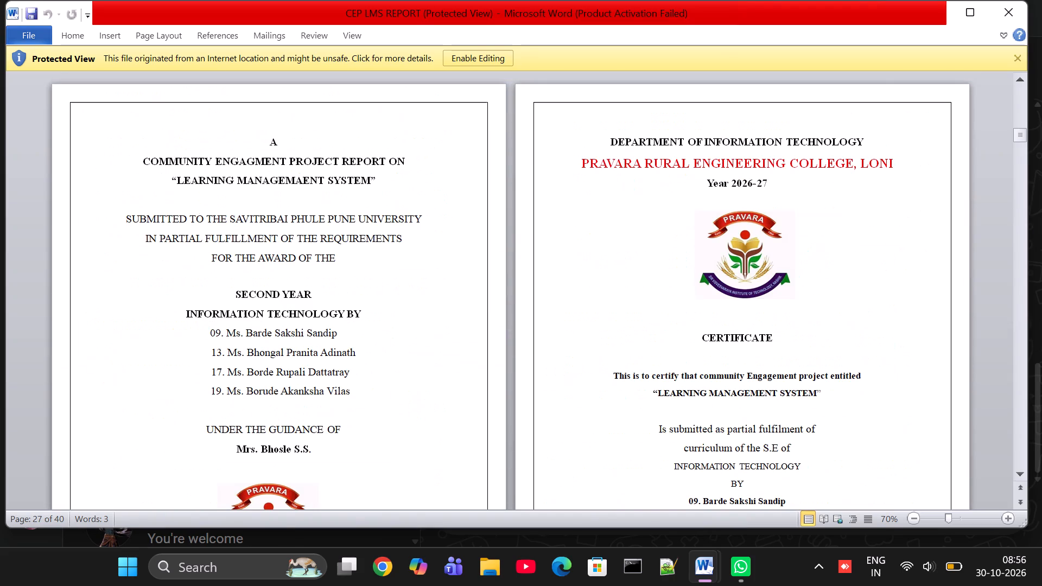
scroll(391, 327, up, 1)
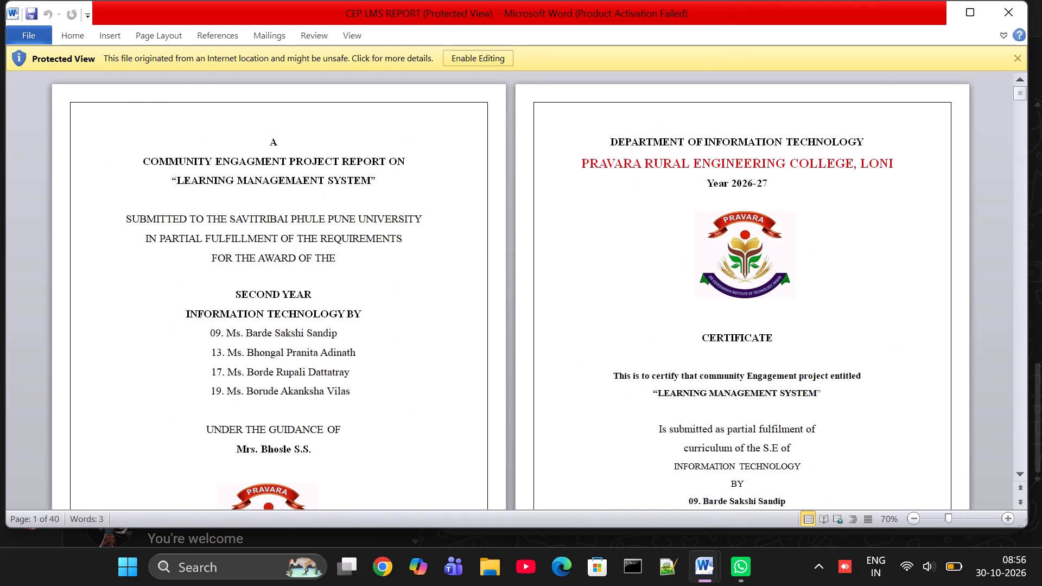
scroll(391, 327, down, 2)
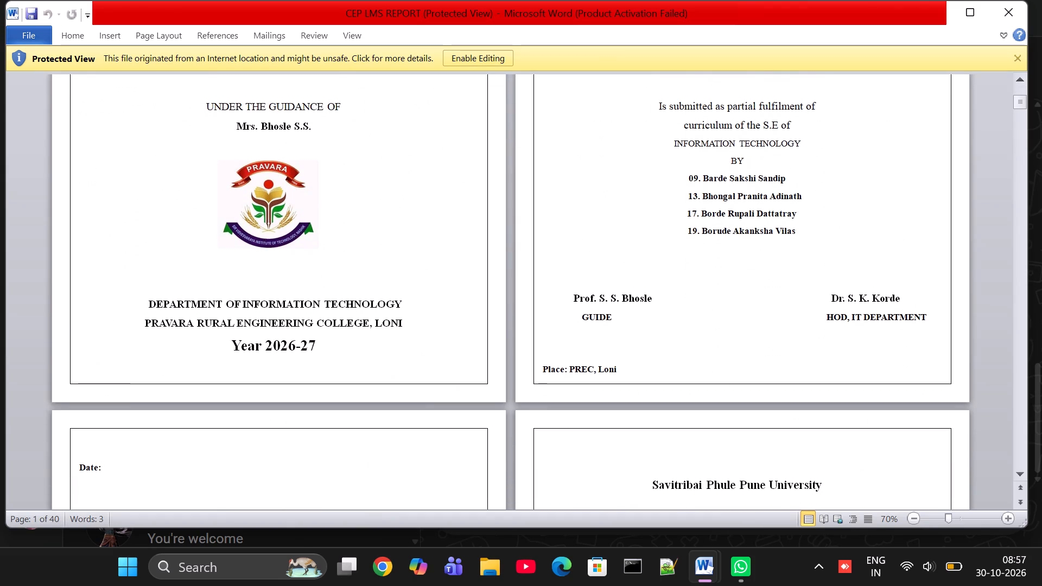
scroll(391, 327, down, 2)
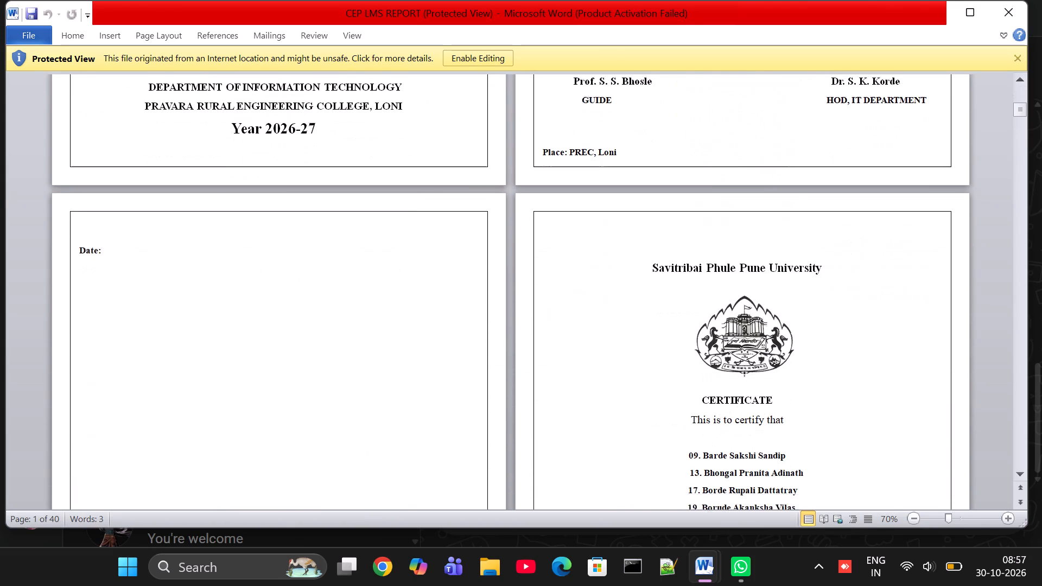
Skim the CEP LMS REPORT backwards from its closing pages through chapters 9, 8 and 7 to the start of chapter 6.
scroll(391, 327, down, 2)
scroll(391, 327, down, 20)
scroll(391, 327, down, 20)
scroll(391, 327, down, 20)
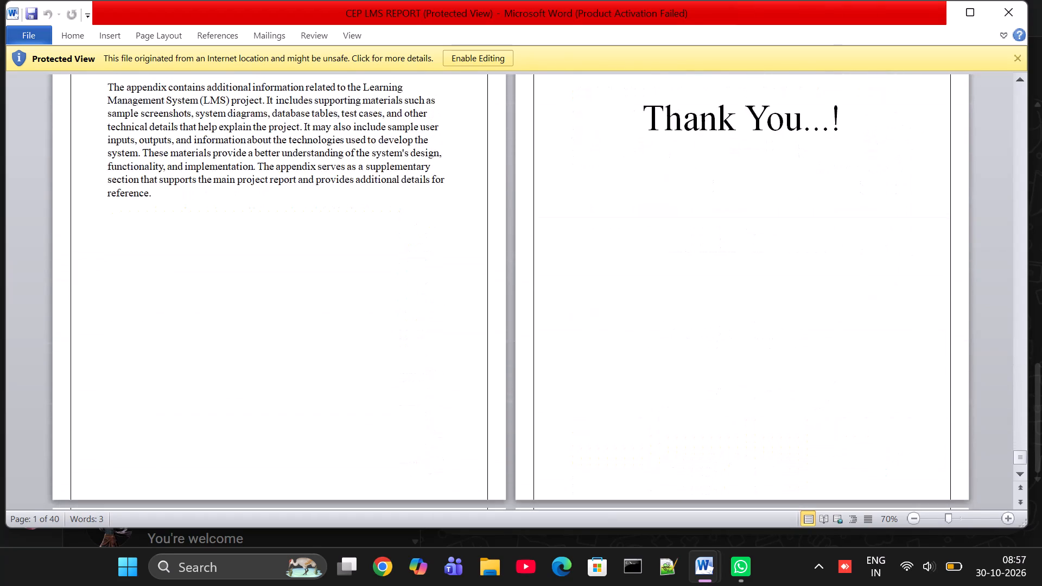
scroll(391, 327, up, 4)
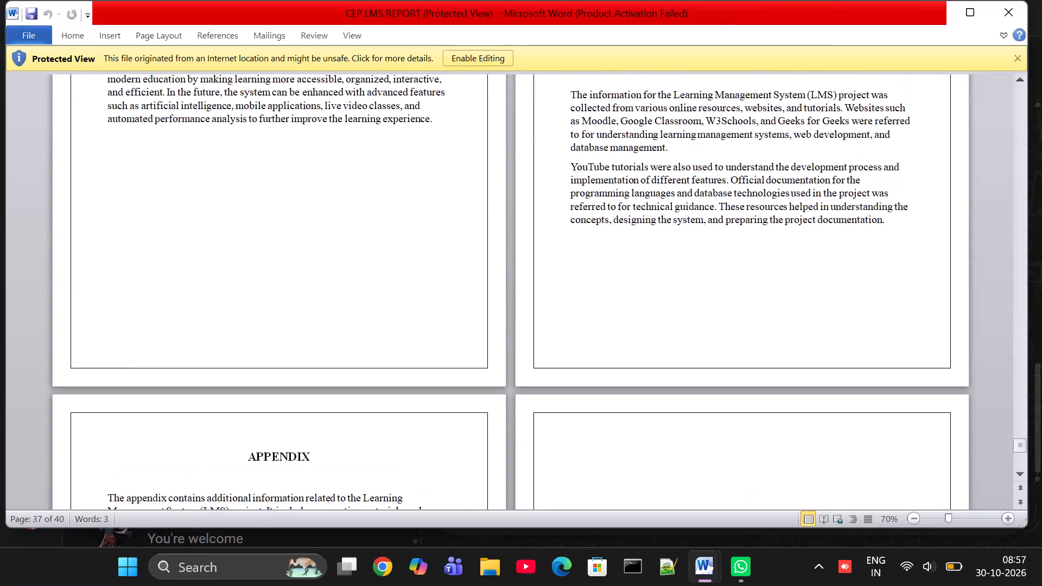
scroll(391, 327, up, 6)
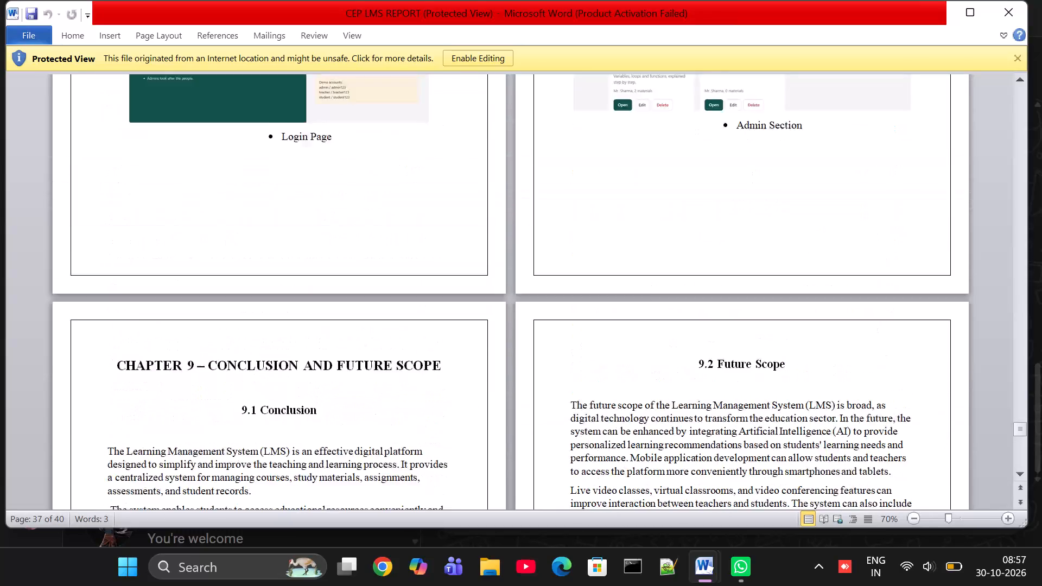
scroll(391, 327, up, 19)
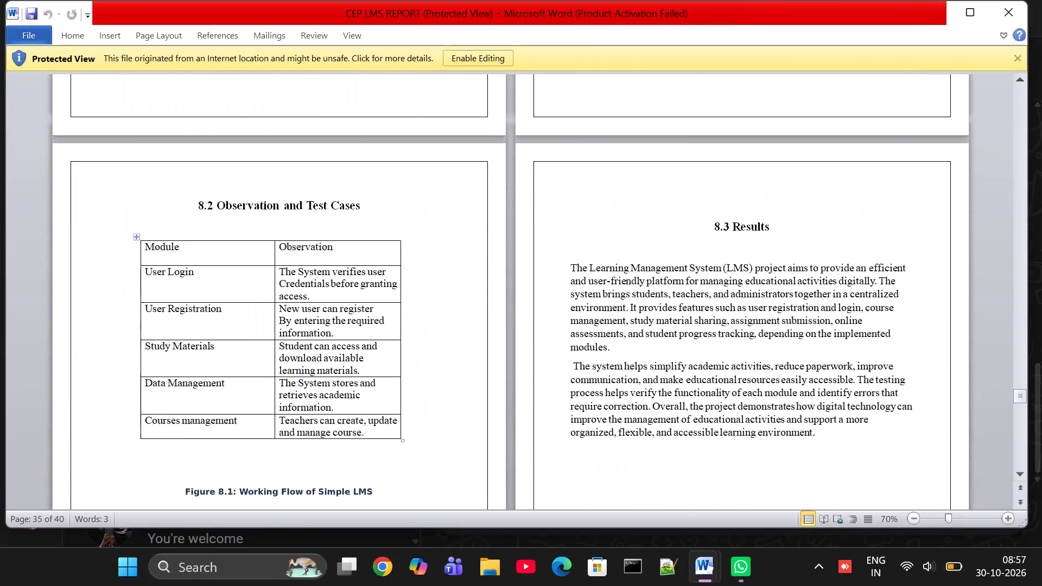
scroll(391, 327, up, 3)
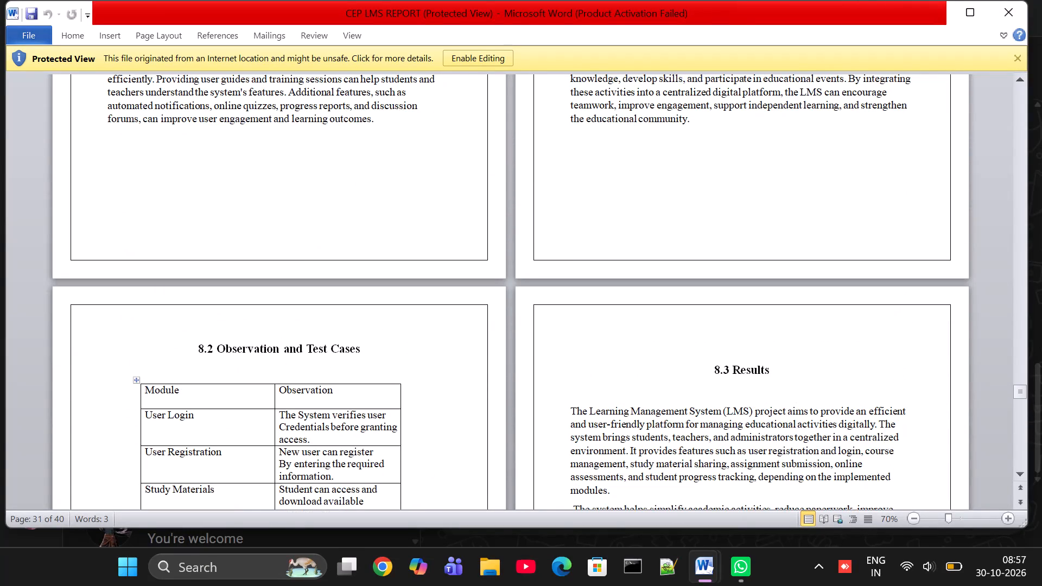
scroll(391, 327, up, 6)
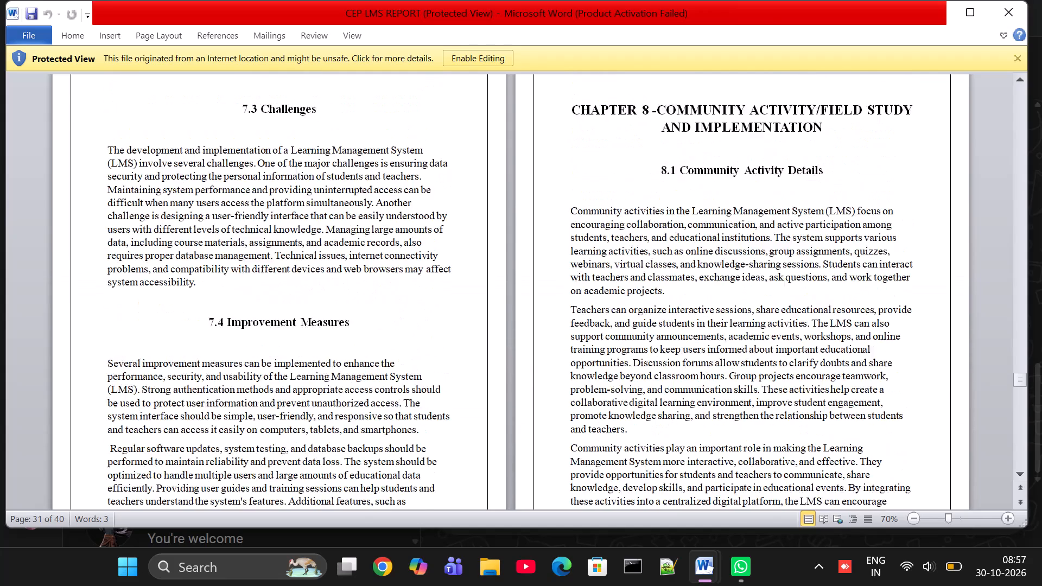
scroll(391, 327, up, 4)
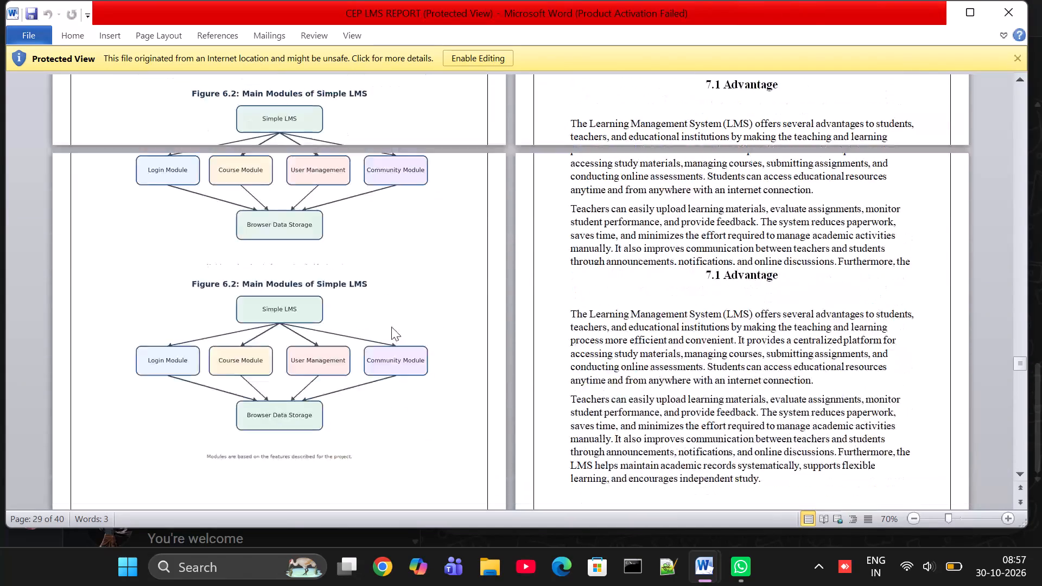
scroll(391, 327, up, 7)
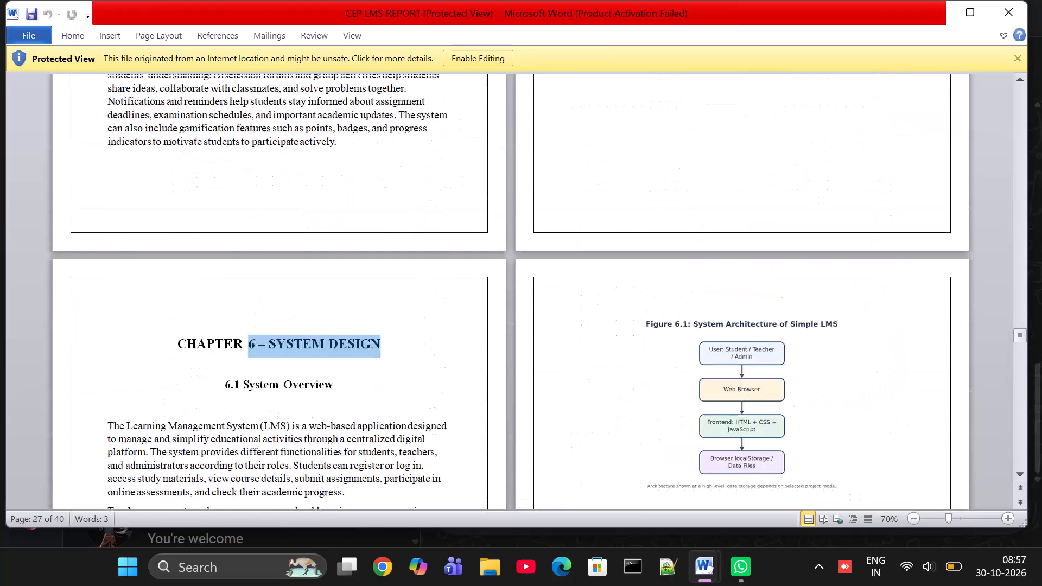
Examine sections 6.1 to 6.3 of the CEP LMS REPORT with the system architecture and main modules diagrams, on to chapter 7.
scroll(391, 327, down, 2)
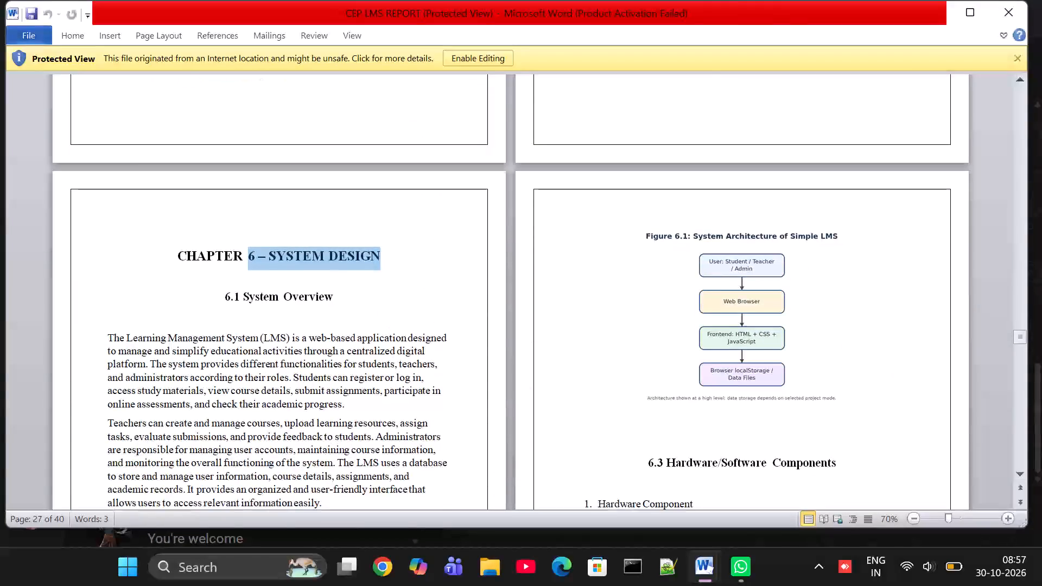
scroll(391, 327, down, 1)
scroll(391, 327, up, 1)
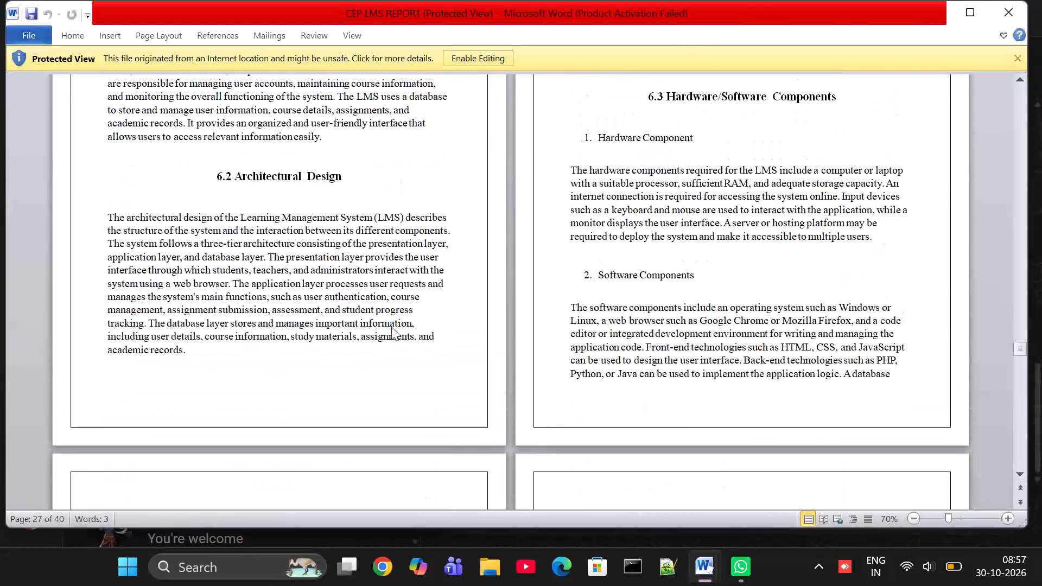
scroll(391, 327, up, 2)
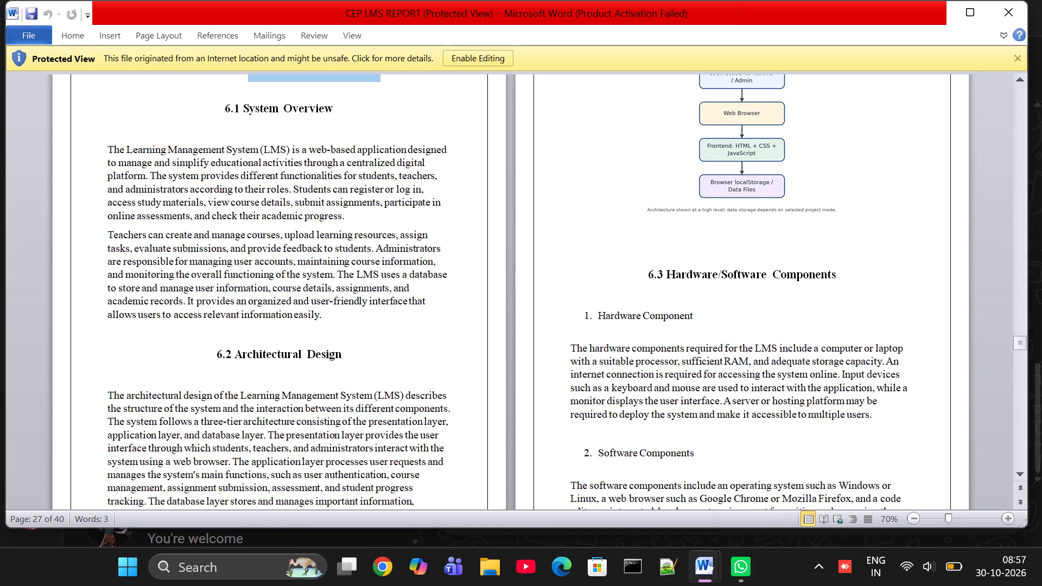
scroll(391, 327, down, 1)
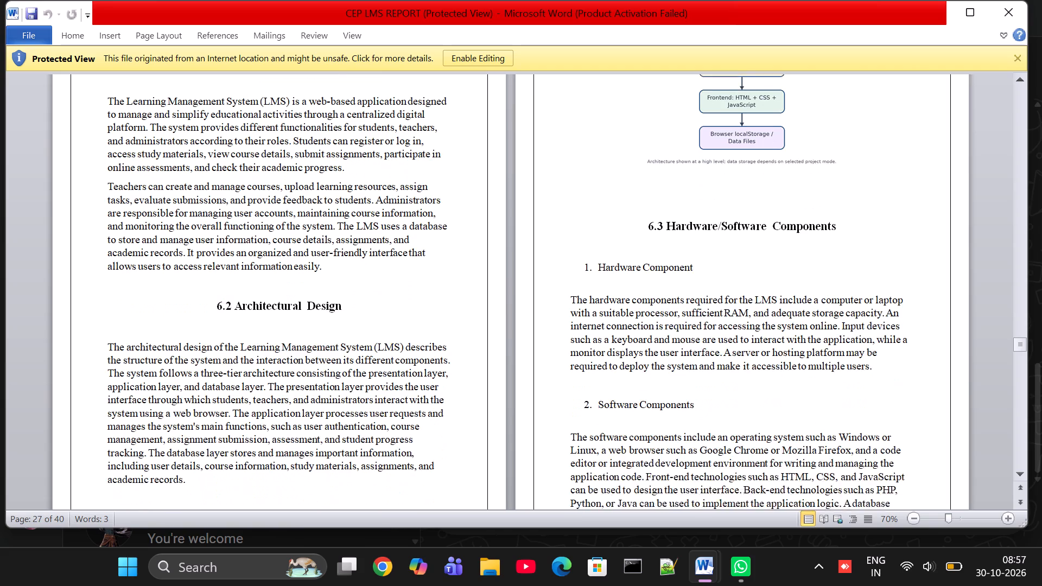
scroll(391, 327, down, 1)
scroll(391, 327, up, 2)
scroll(391, 327, down, 2)
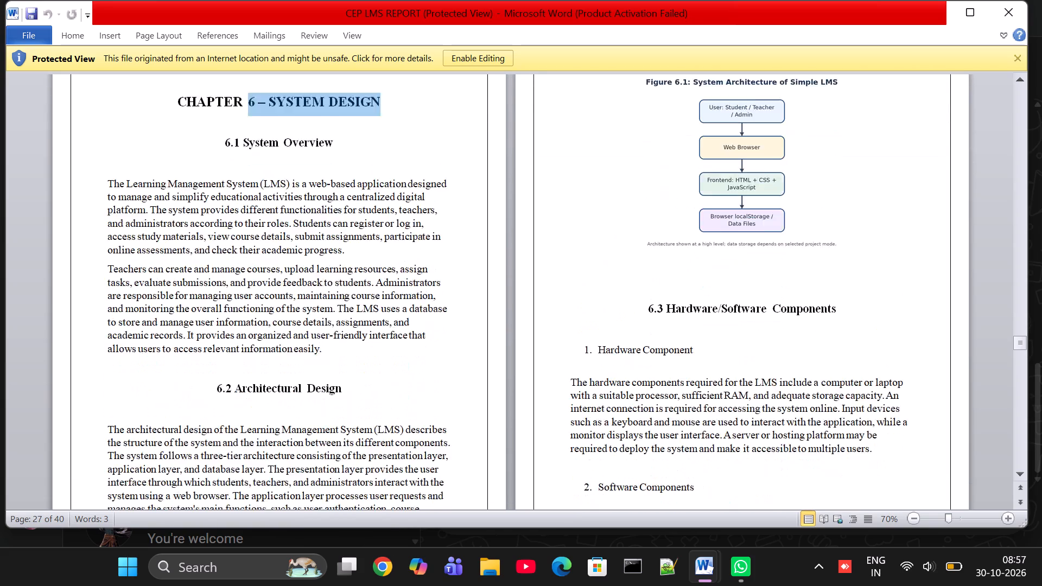
scroll(391, 327, down, 1)
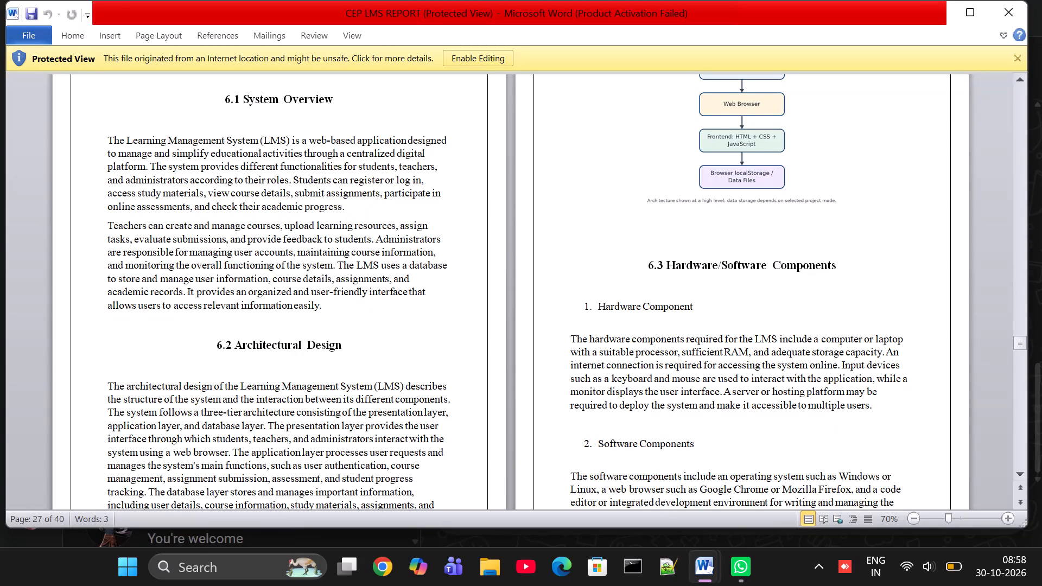
scroll(538, 373, down, 2)
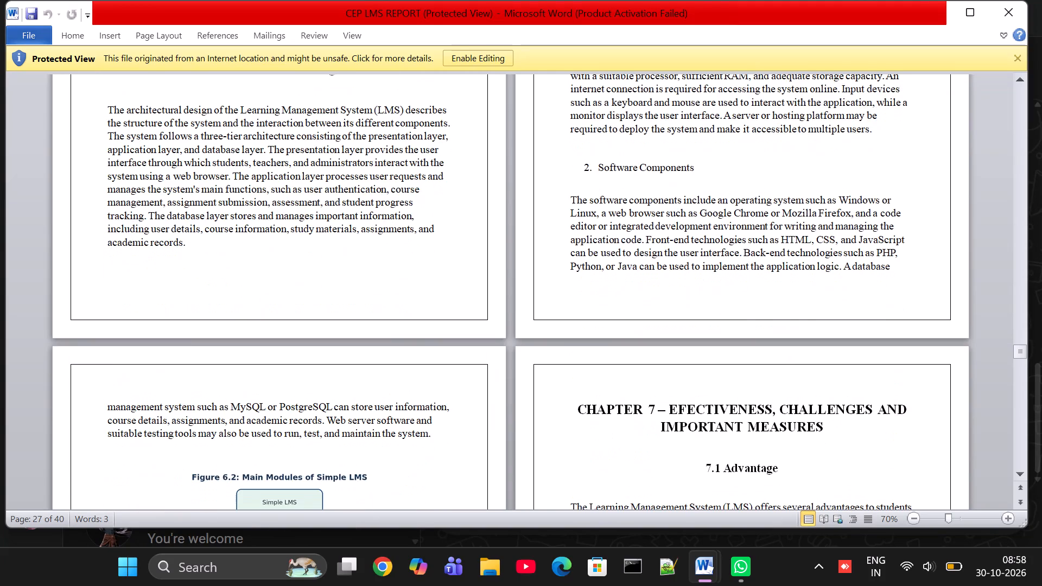
scroll(538, 373, down, 3)
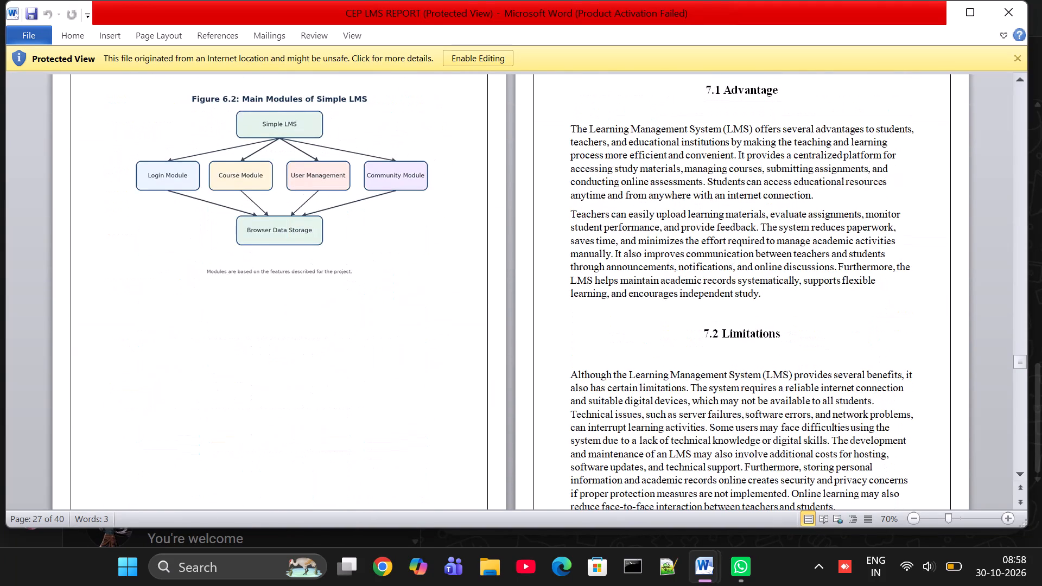
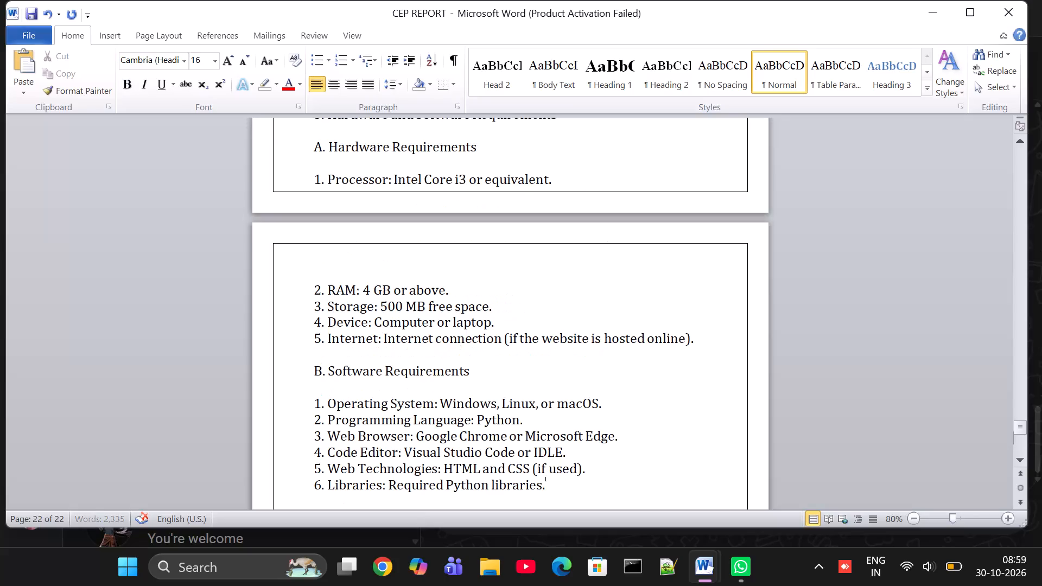
Move the "1. System Overview" heading onto its own line below the "6 . SYSTEM DESIGN" chapter title.
scroll(515, 266, up, 7)
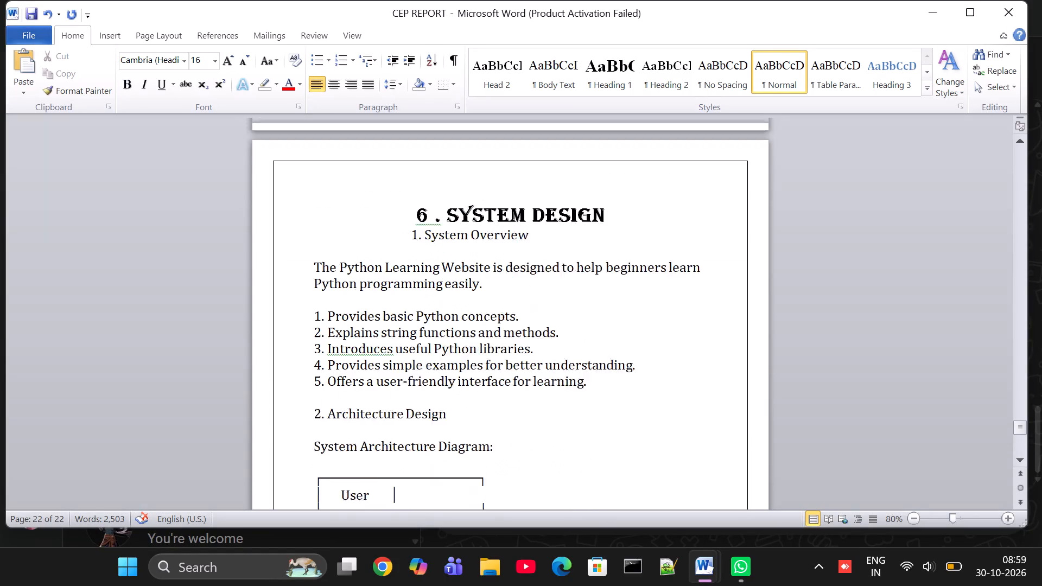
scroll(515, 266, up, 2)
scroll(515, 266, down, 2)
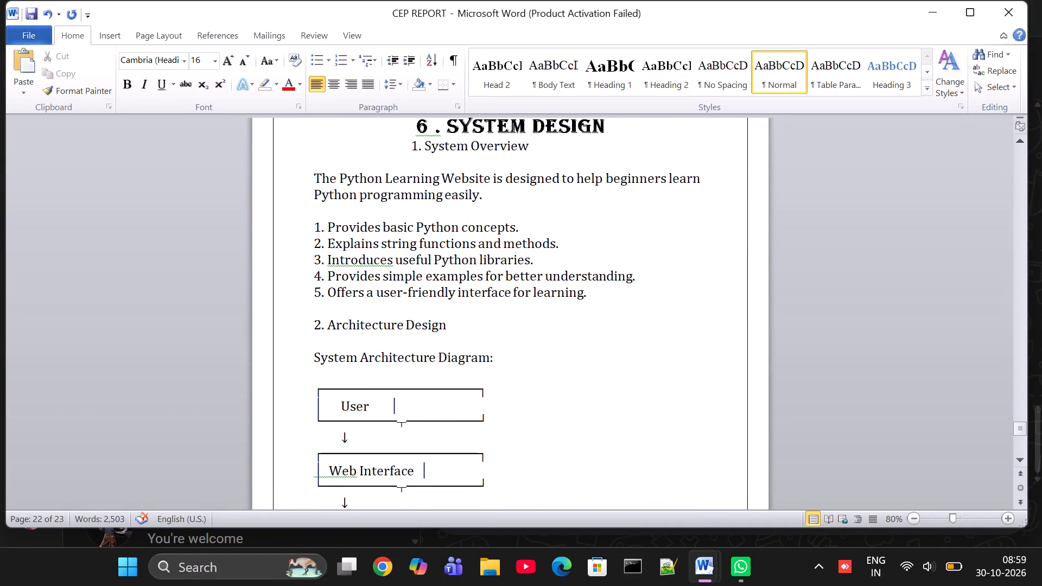
click(408, 145)
key(Return)
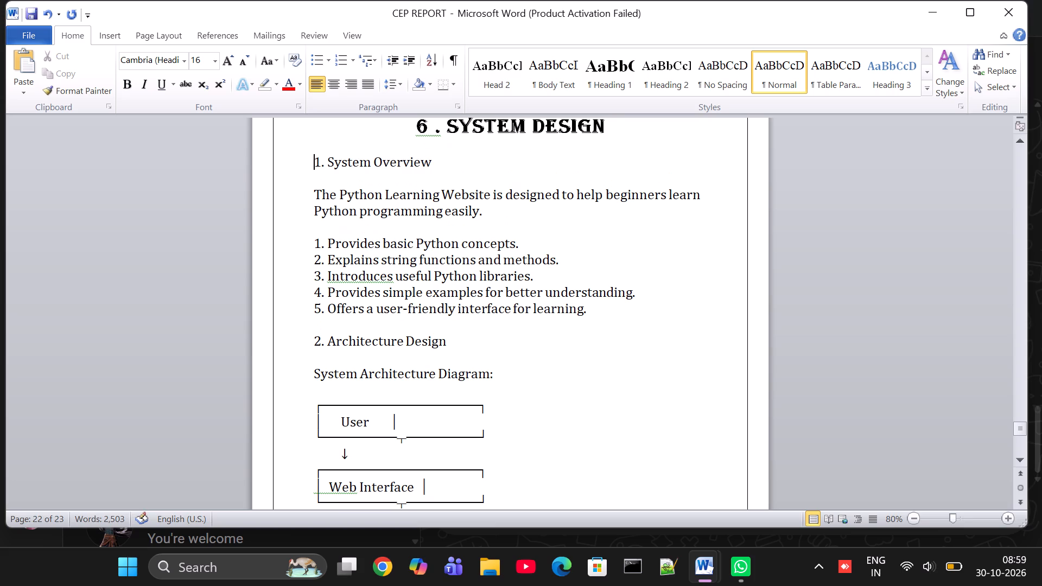
Format the "1. System Overview" heading as centred, bold, 20 pt text.
drag(310, 163, 464, 161)
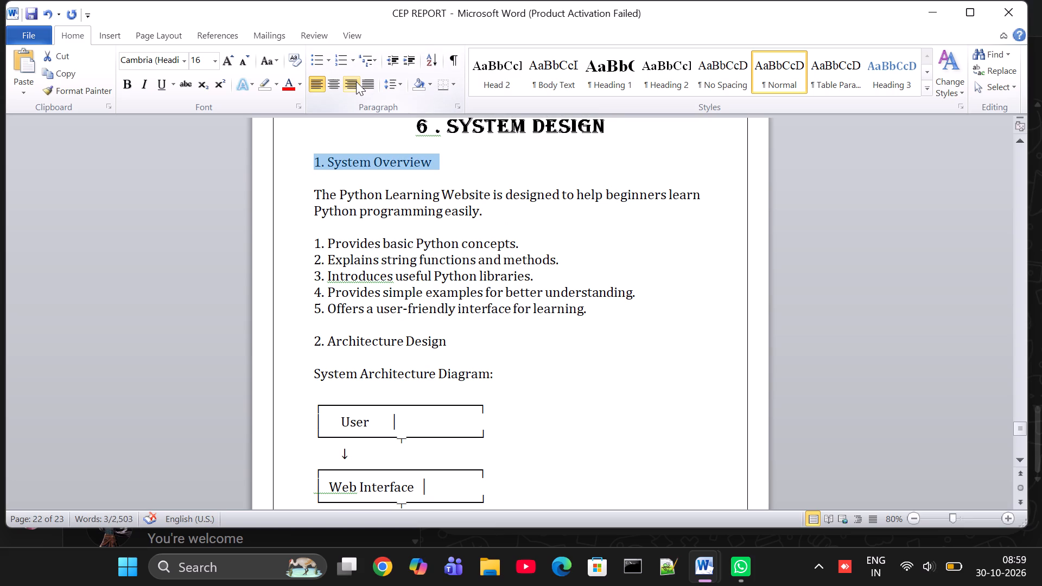
click(339, 81)
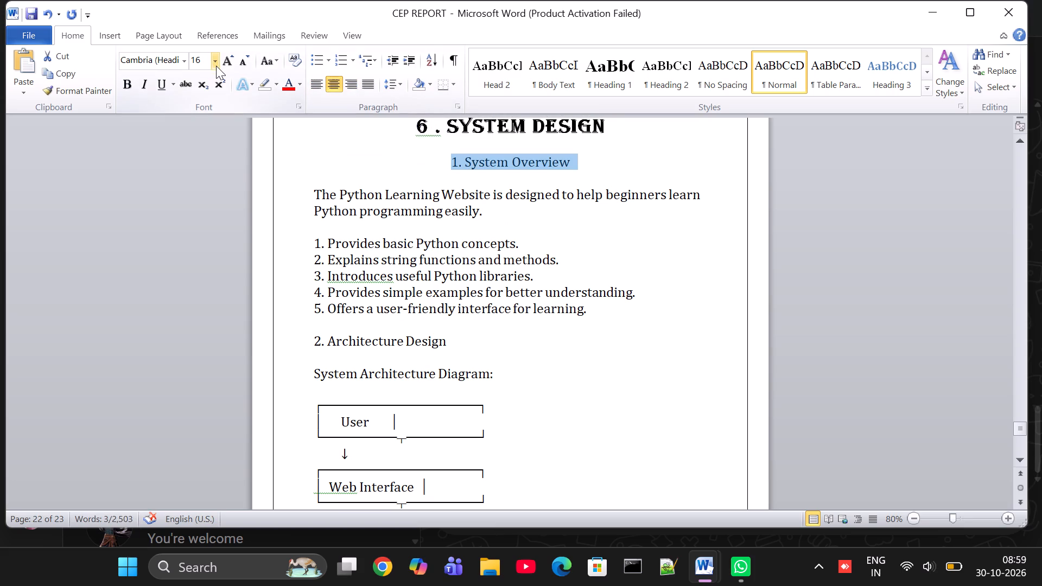
click(216, 66)
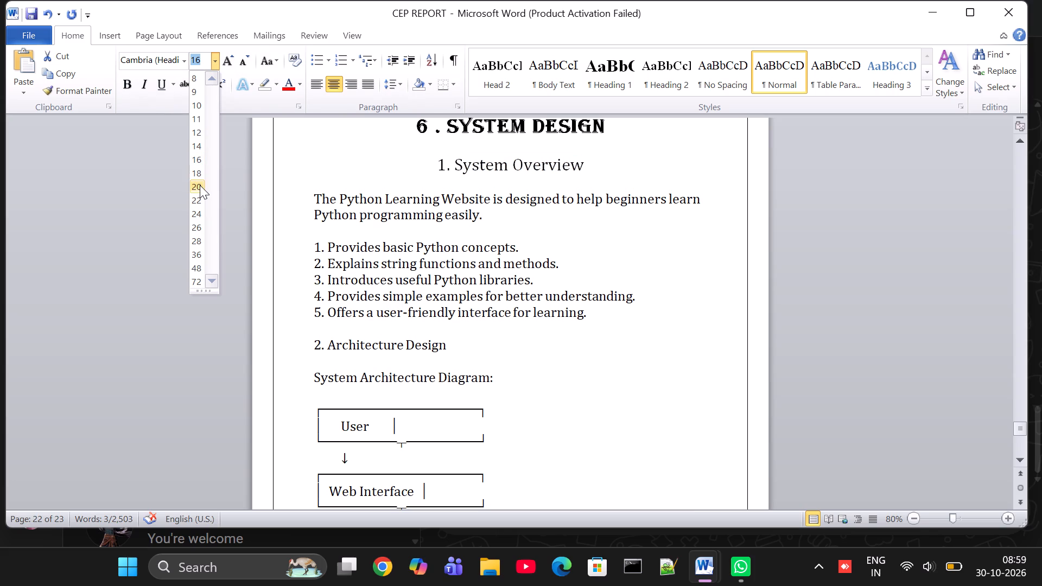
click(200, 185)
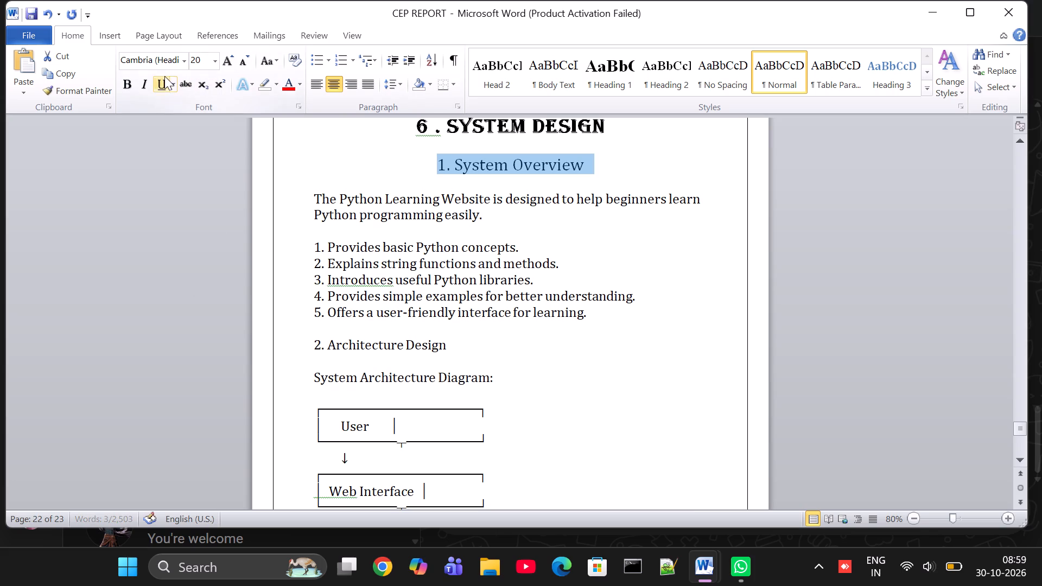
click(132, 84)
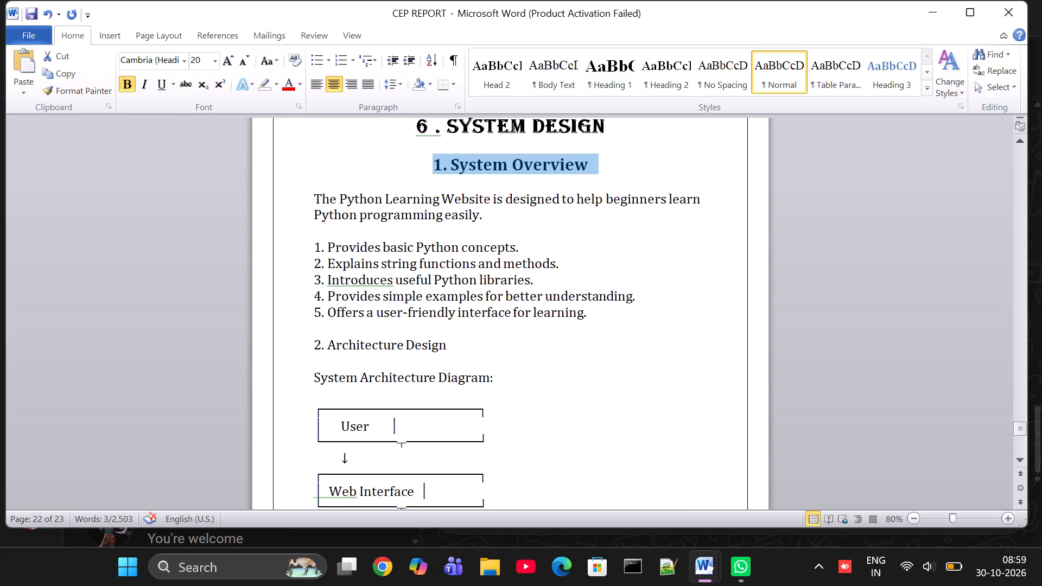
Format the "2. Architecture Design" heading as centred, bold, 20 pt text.
drag(313, 342, 460, 343)
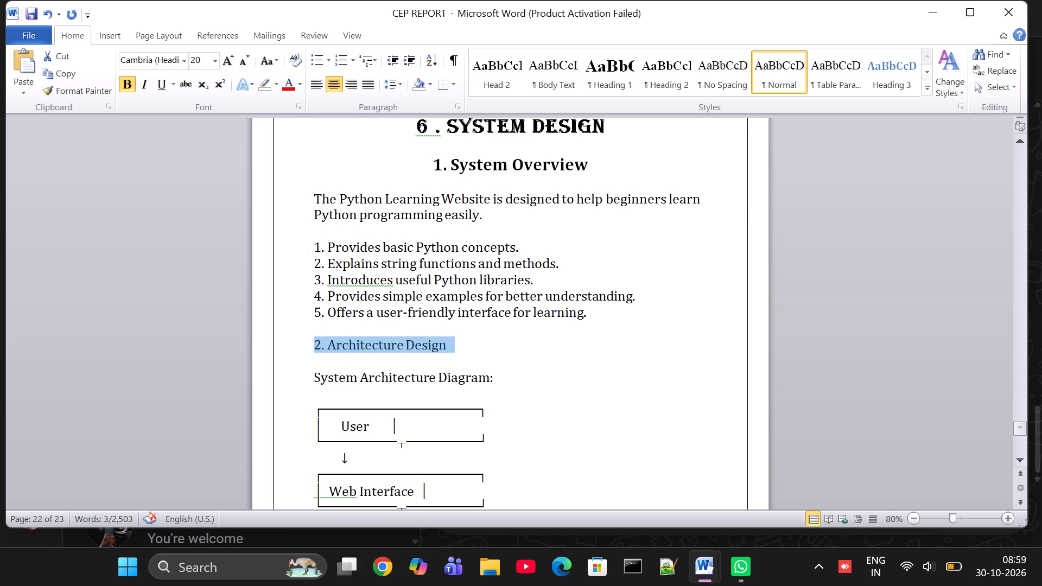
drag(460, 343, 463, 342)
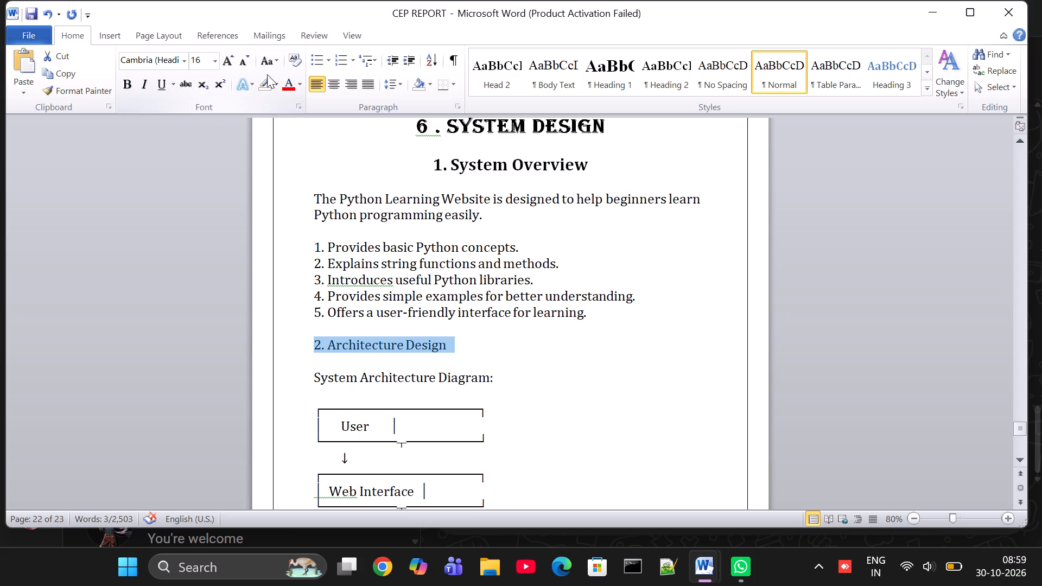
click(336, 84)
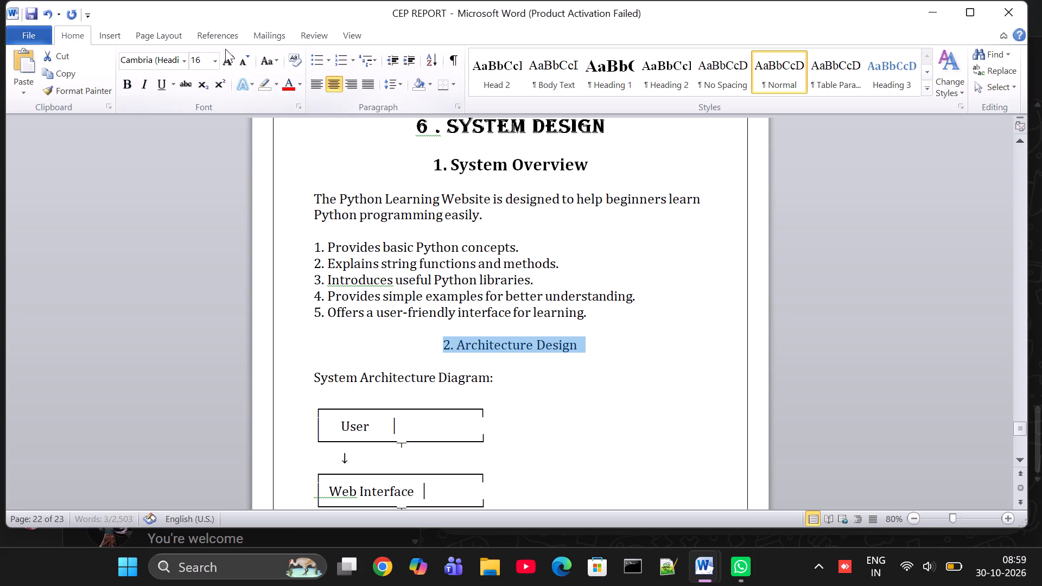
click(128, 84)
click(218, 64)
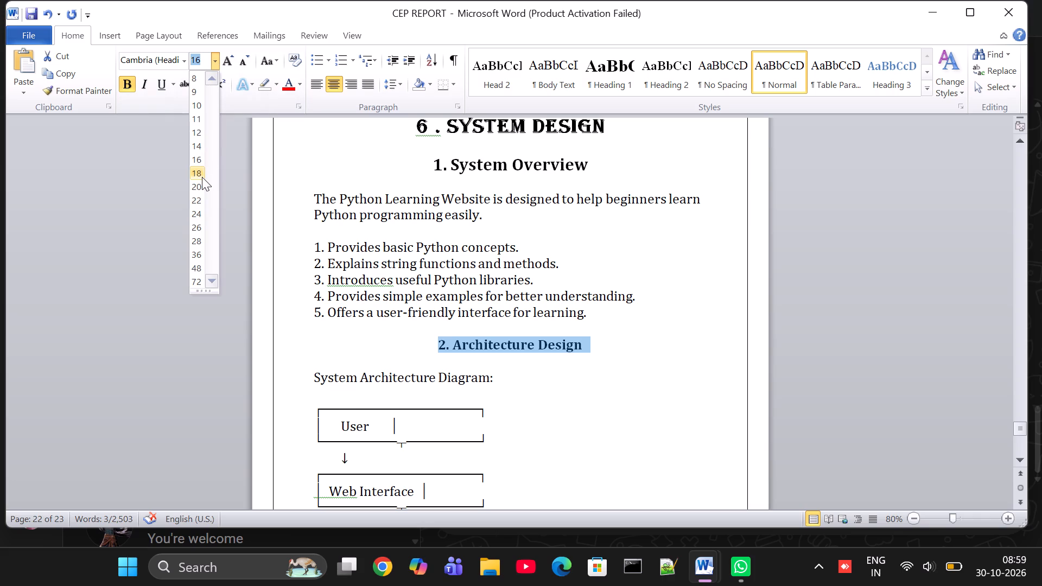
click(202, 181)
Format the "3. Hardware and Software Requirements" heading as bold, centred, 20 pt text.
scroll(346, 297, down, 1)
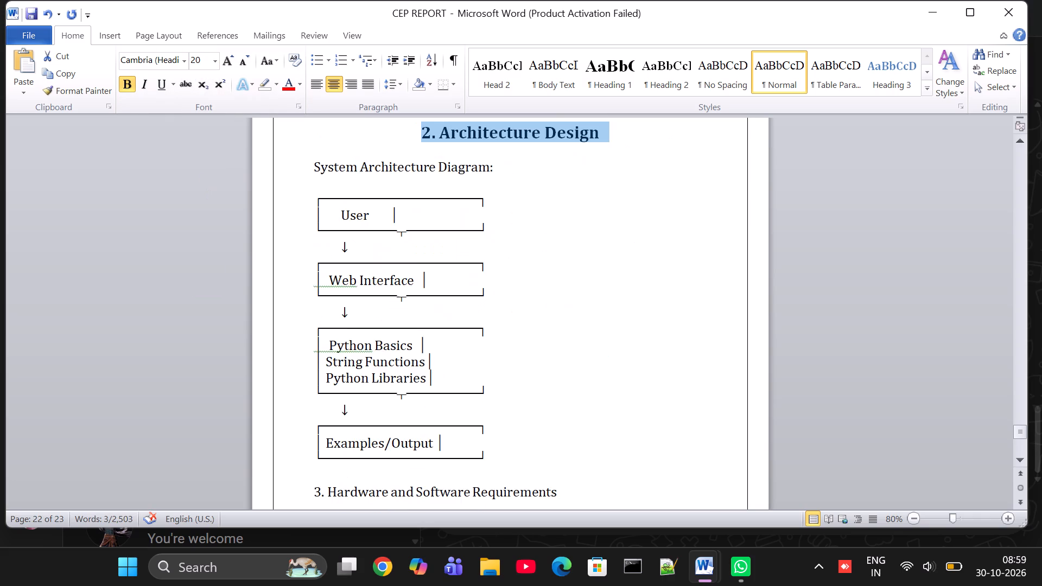
scroll(346, 297, down, 2)
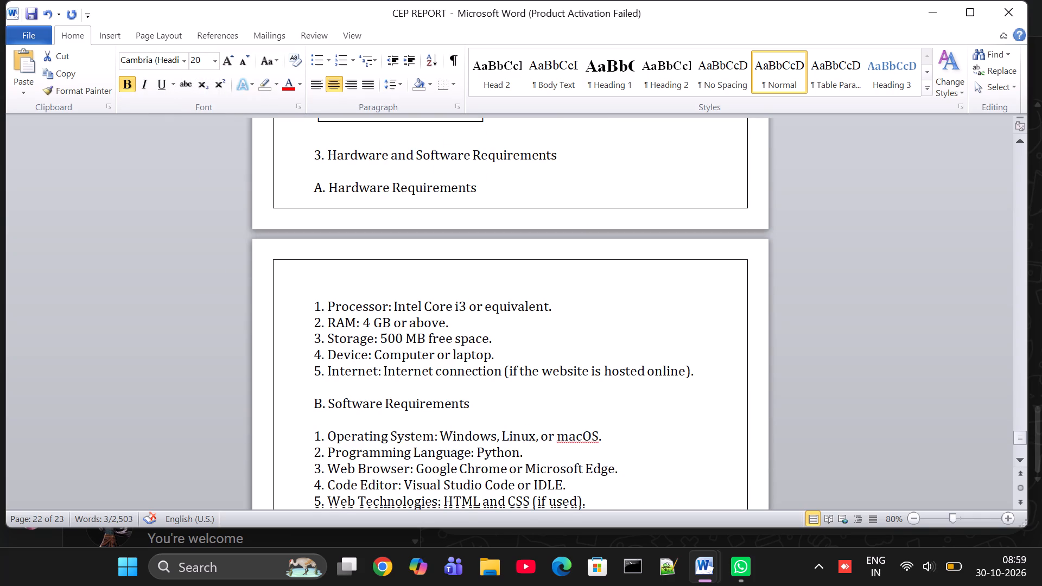
drag(310, 158, 531, 167)
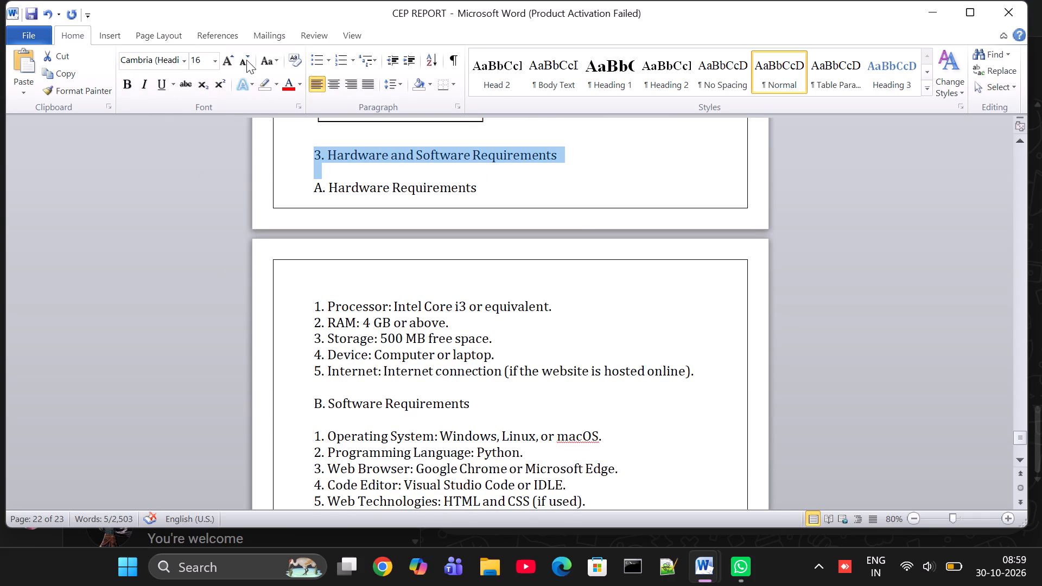
click(215, 64)
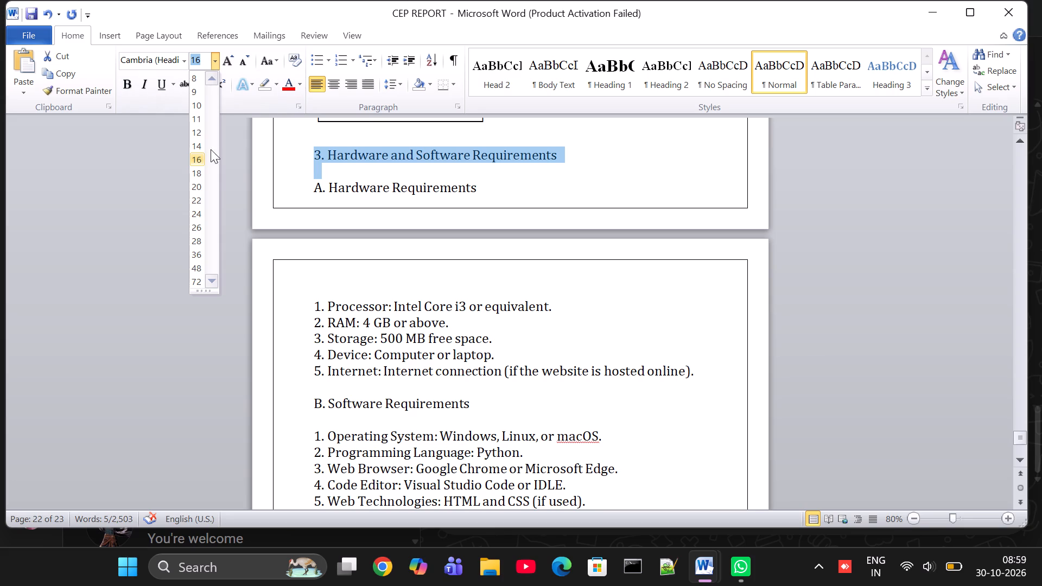
click(200, 184)
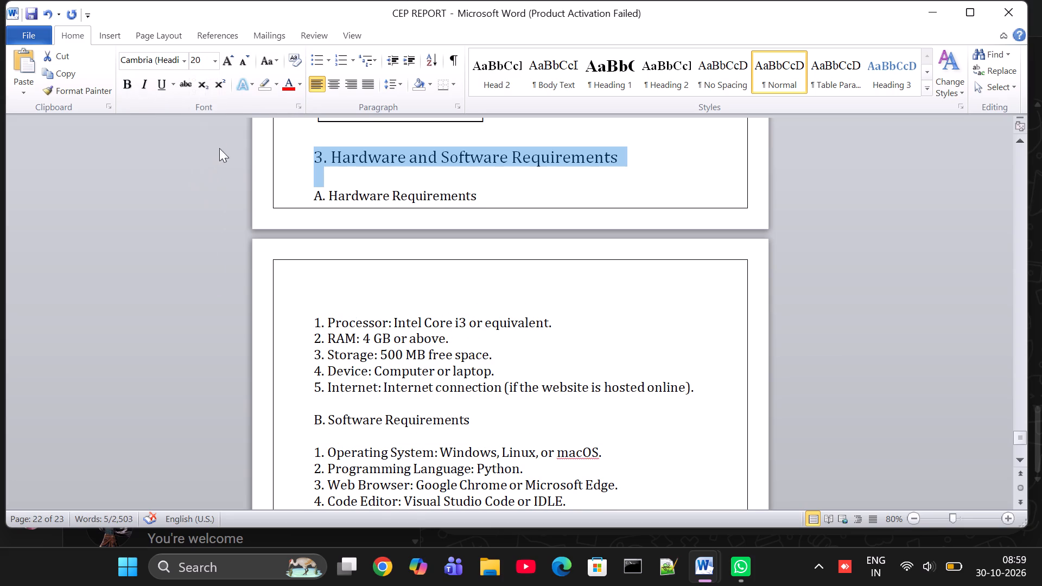
click(131, 88)
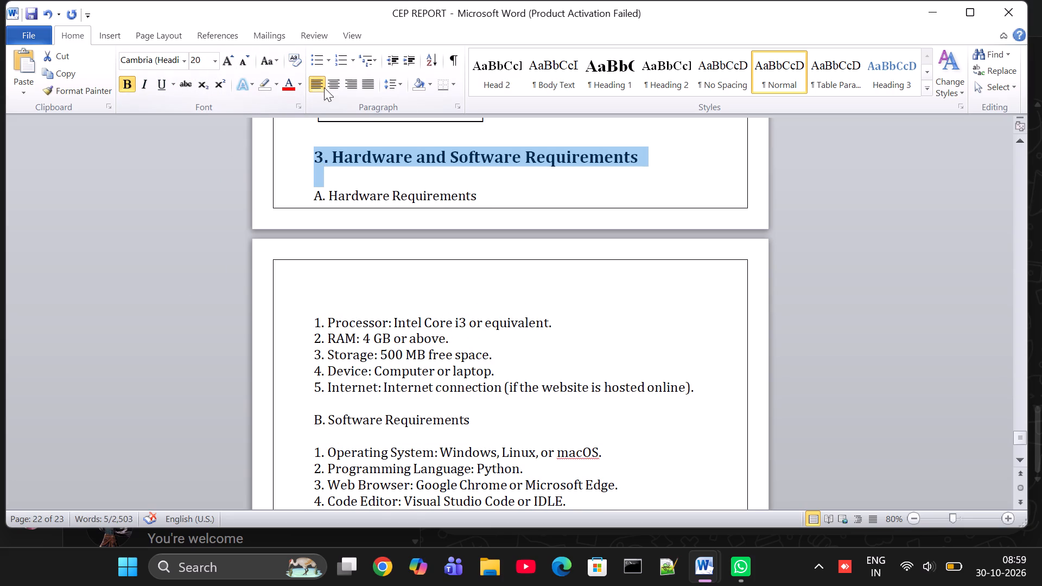
click(334, 87)
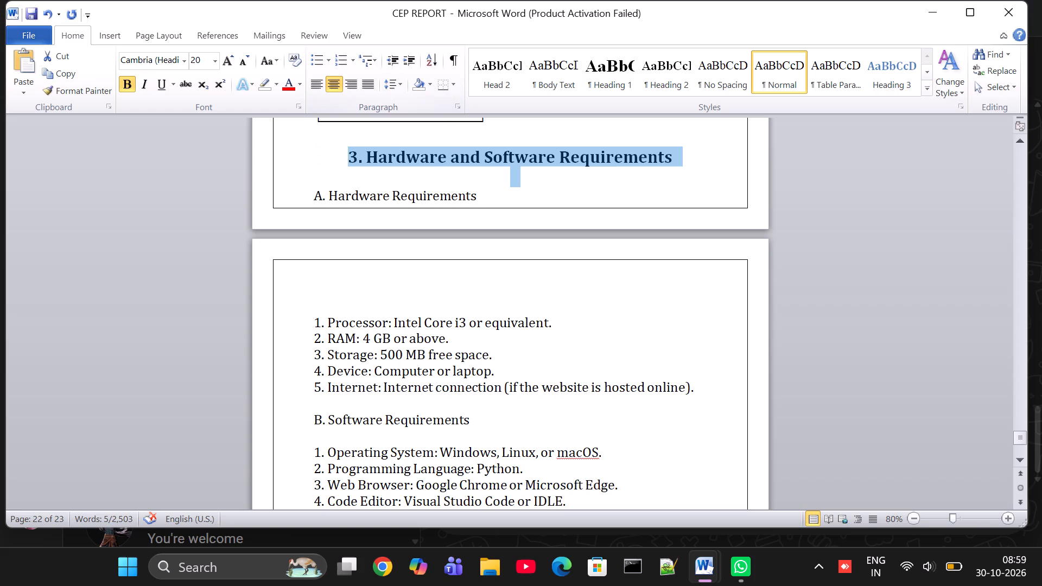
click(452, 286)
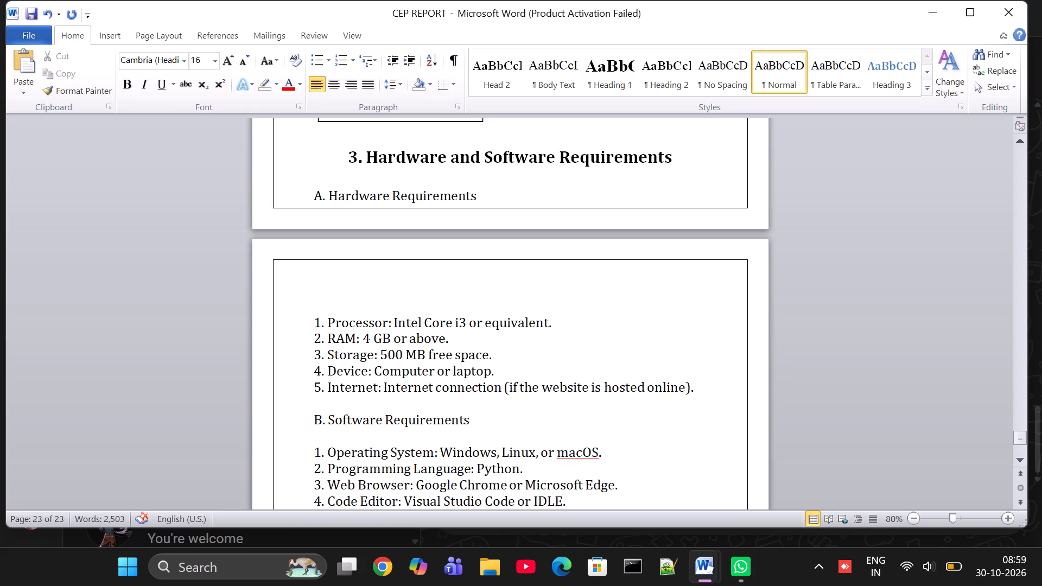
Make the "A. Hardware Requirements" and "B. Software Requirements" subheadings bold.
drag(314, 198, 478, 195)
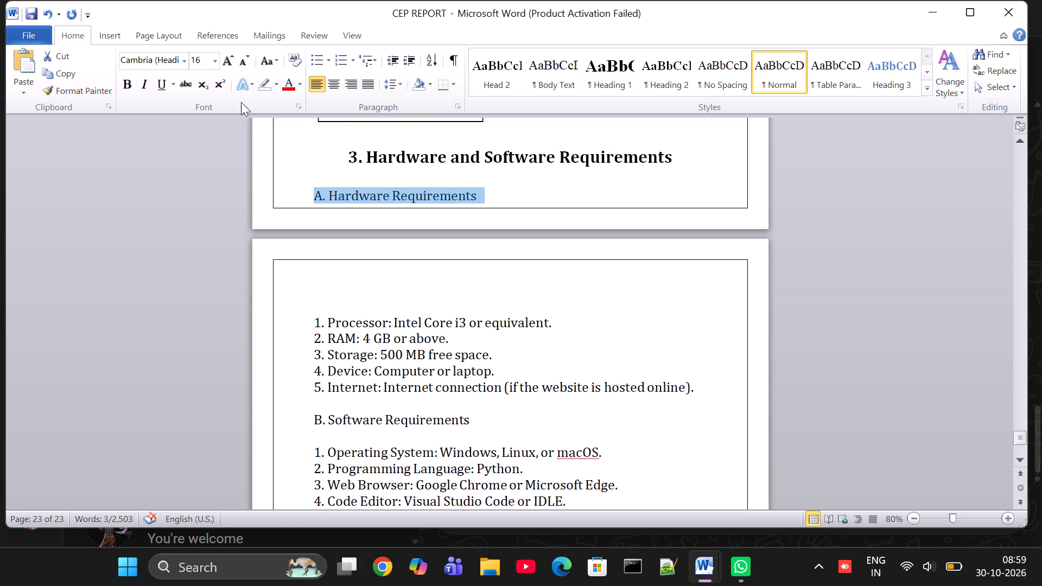
click(130, 85)
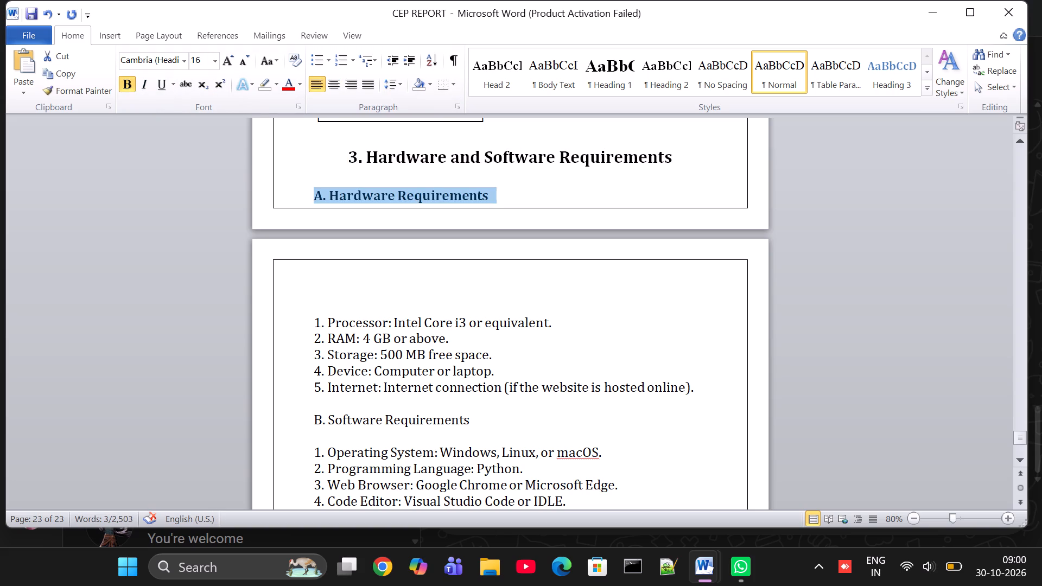
drag(315, 417, 468, 416)
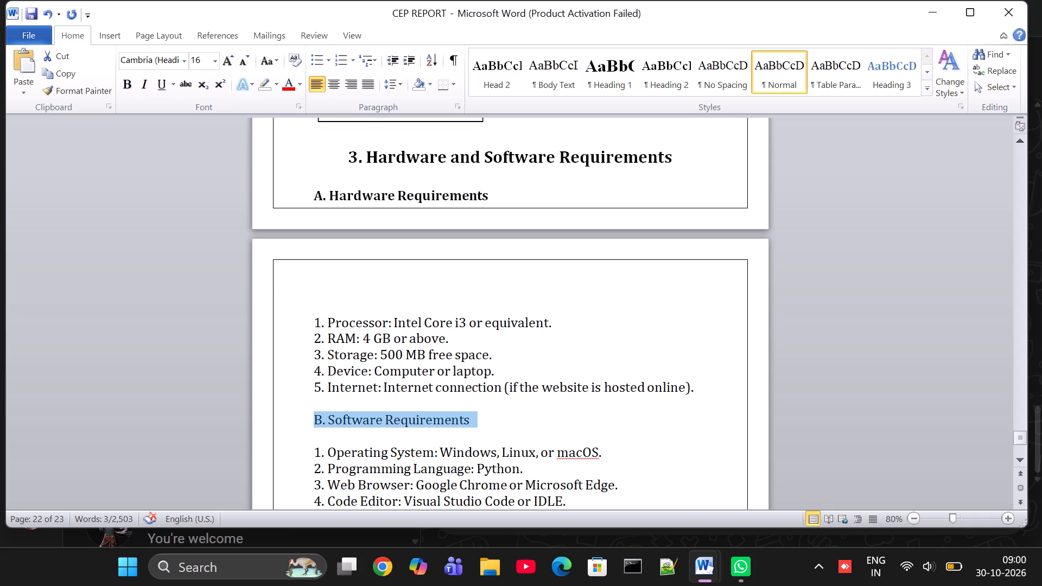
click(128, 85)
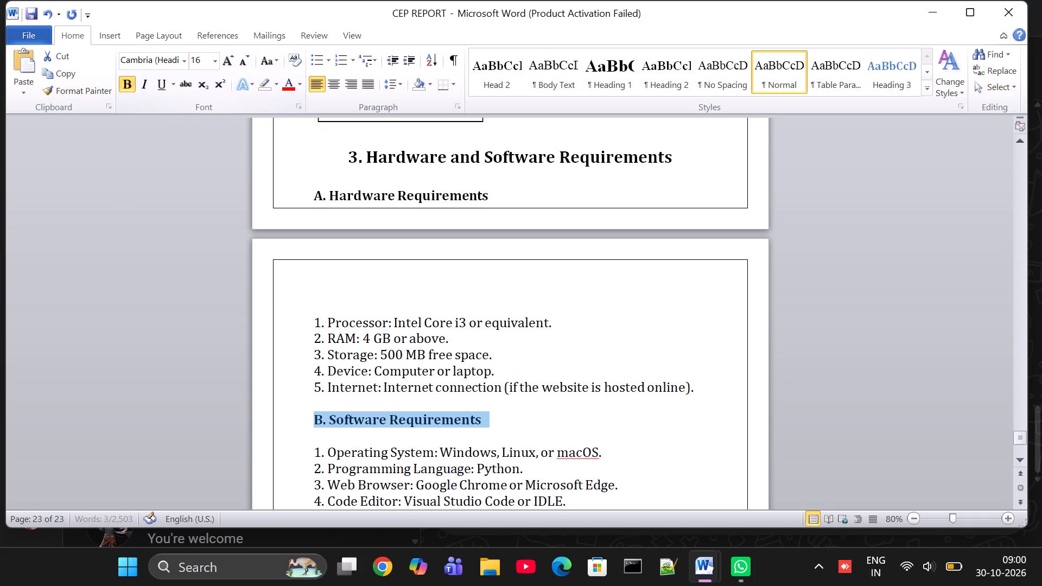
Convert the numbered items under Hardware Requirements and Software Requirements into bulleted lists with the coloured picture bullet.
drag(315, 324, 542, 405)
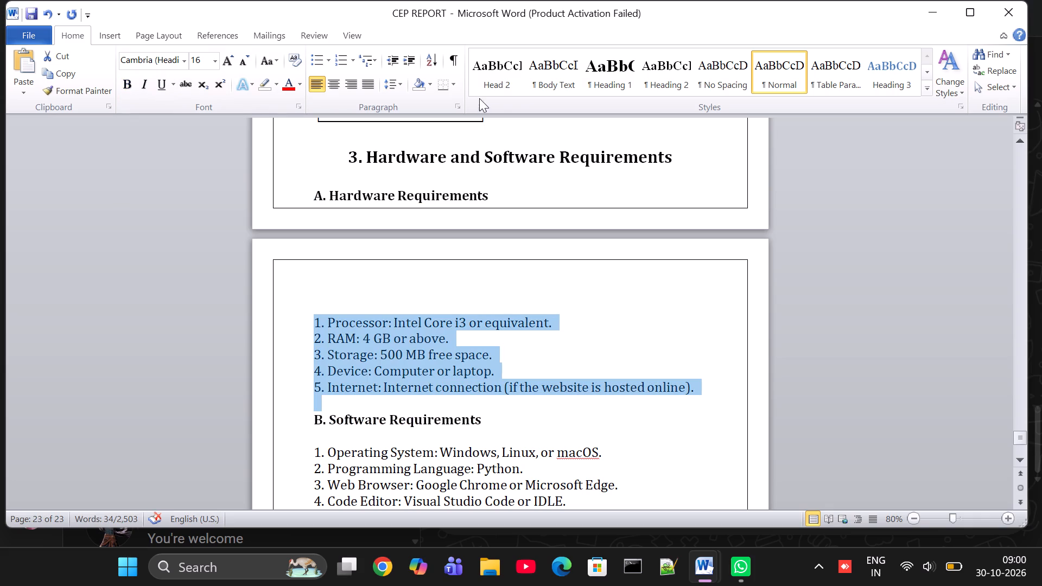
click(320, 56)
scroll(420, 454, down, 1)
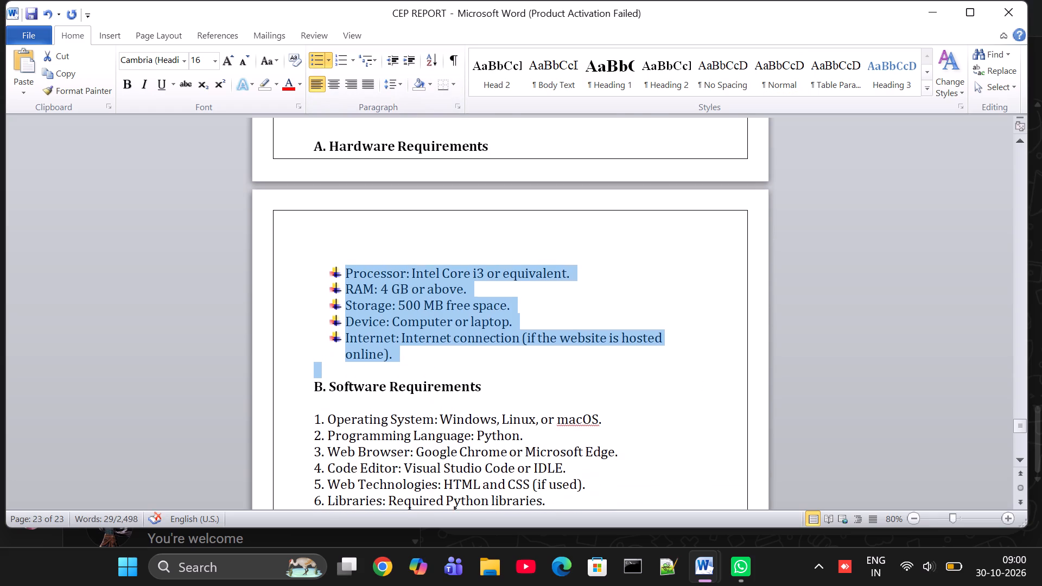
scroll(420, 454, down, 1)
drag(314, 420, 435, 511)
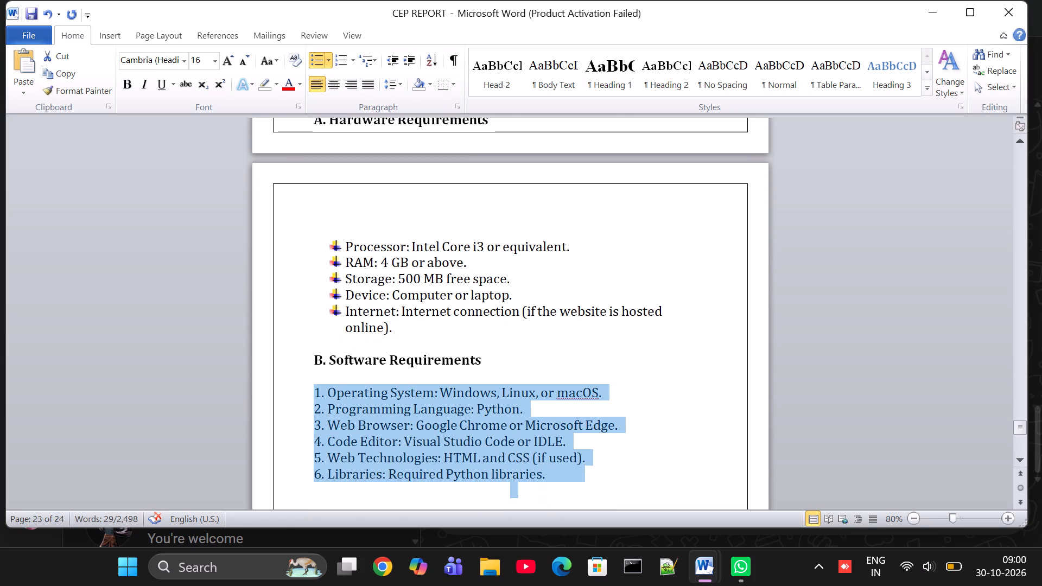
drag(435, 511, 461, 442)
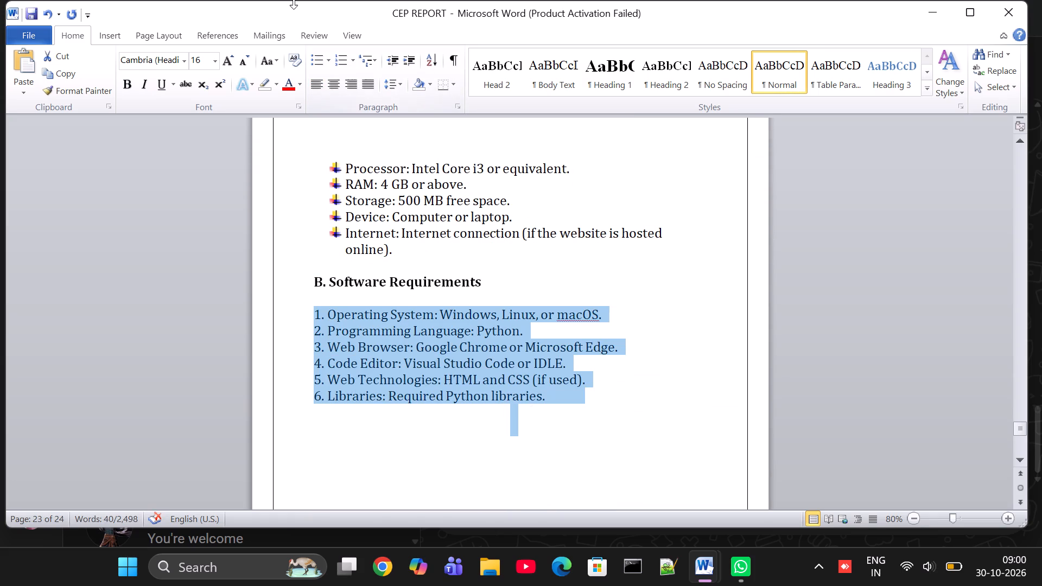
click(309, 59)
Delete the bottom border line of the User box in the System Architecture Diagram.
scroll(416, 248, up, 2)
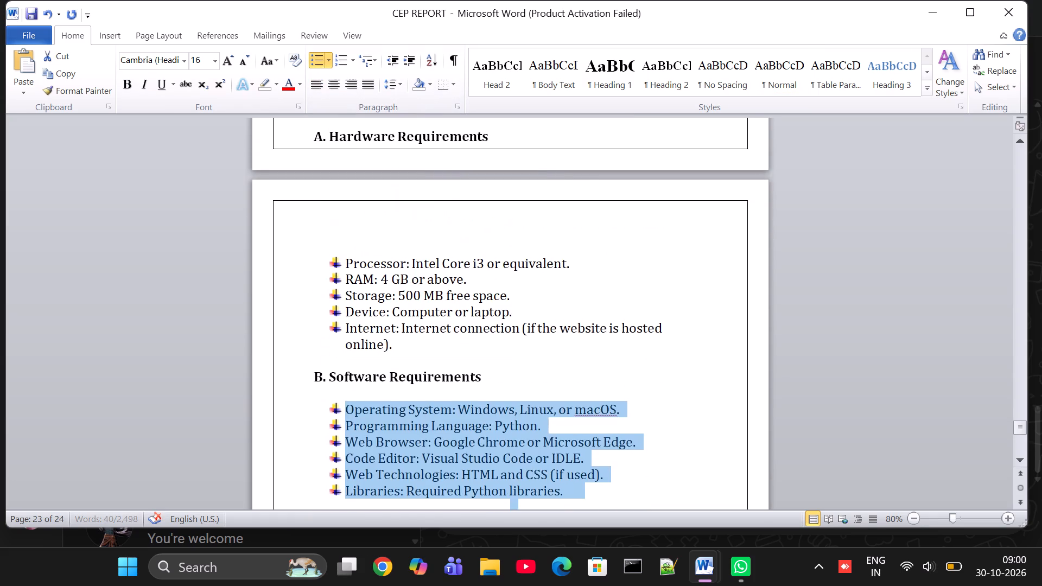
scroll(416, 248, up, 4)
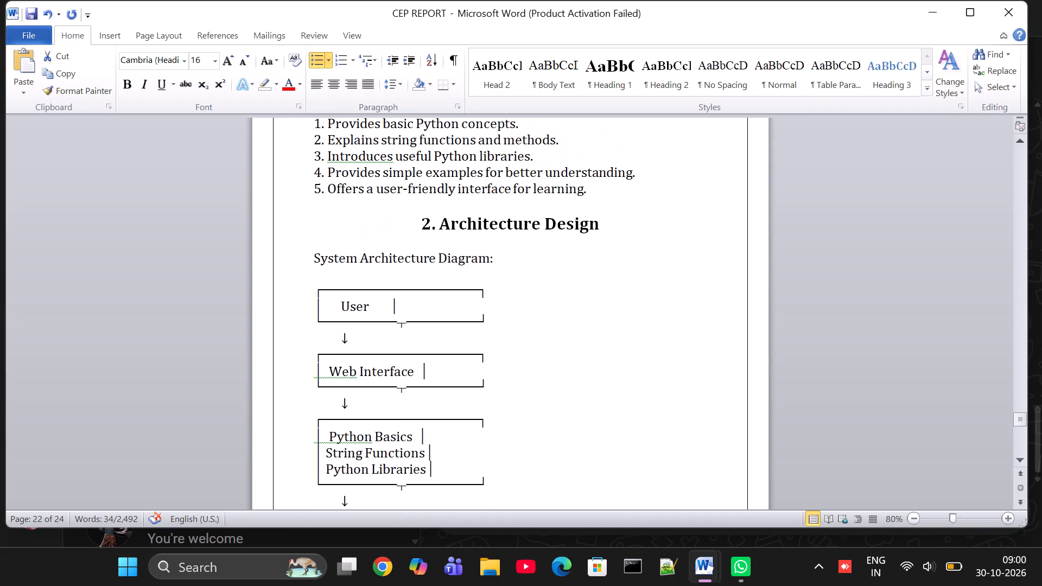
click(490, 319)
key(BackSpace)
key(BackSpace)
key(BackSpace)
key(BackSpace)
key(BackSpace)
key(BackSpace)
key(BackSpace)
key(BackSpace)
key(BackSpace)
key(BackSpace)
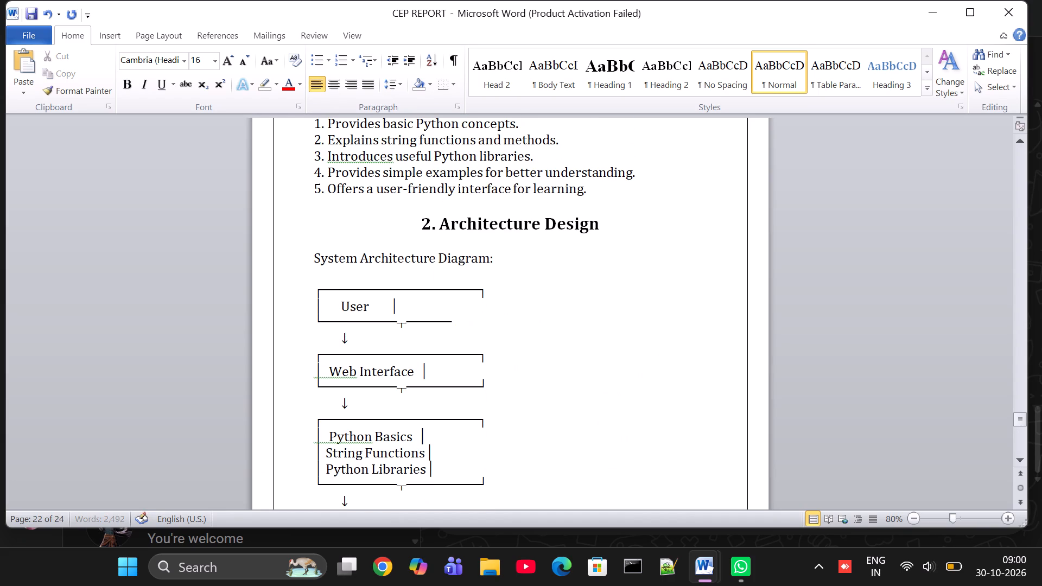
key(BackSpace)
key(BackSpace)
key(BackSpace)
key(BackSpace)
key(BackSpace)
key(BackSpace)
key(BackSpace)
key(BackSpace)
key(BackSpace)
key(BackSpace)
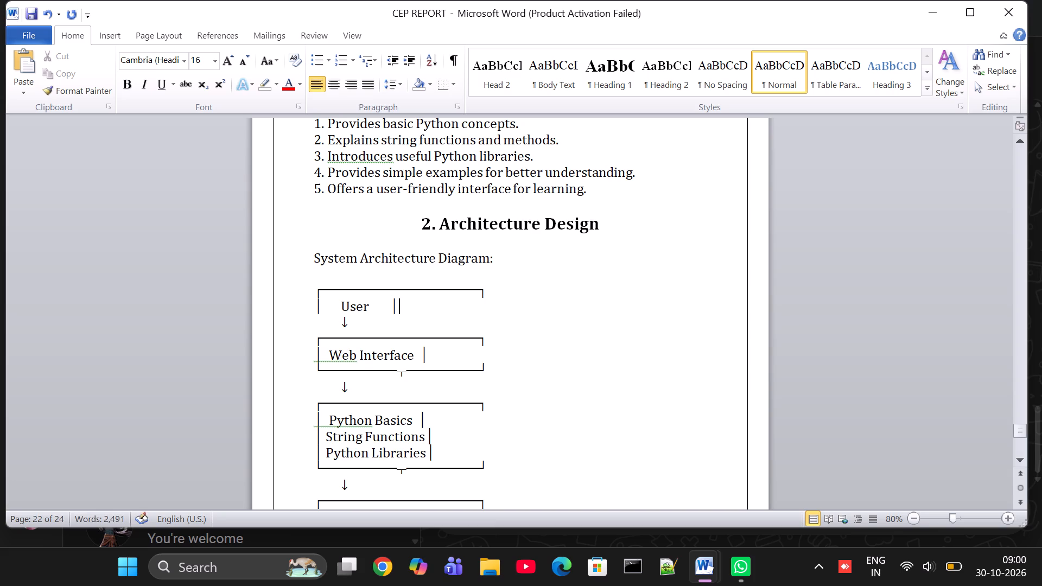
Delete the right and top border lines of the User box in the System Architecture Diagram, closing up the emptied line.
key(BackSpace)
click(508, 284)
key(BackSpace)
key(BackSpace)
key(BackSpace)
key(BackSpace)
key(BackSpace)
key(BackSpace)
key(BackSpace)
key(BackSpace)
key(BackSpace)
key(BackSpace)
key(BackSpace)
key(BackSpace)
key(BackSpace)
key(BackSpace)
key(BackSpace)
key(BackSpace)
key(BackSpace)
key(BackSpace)
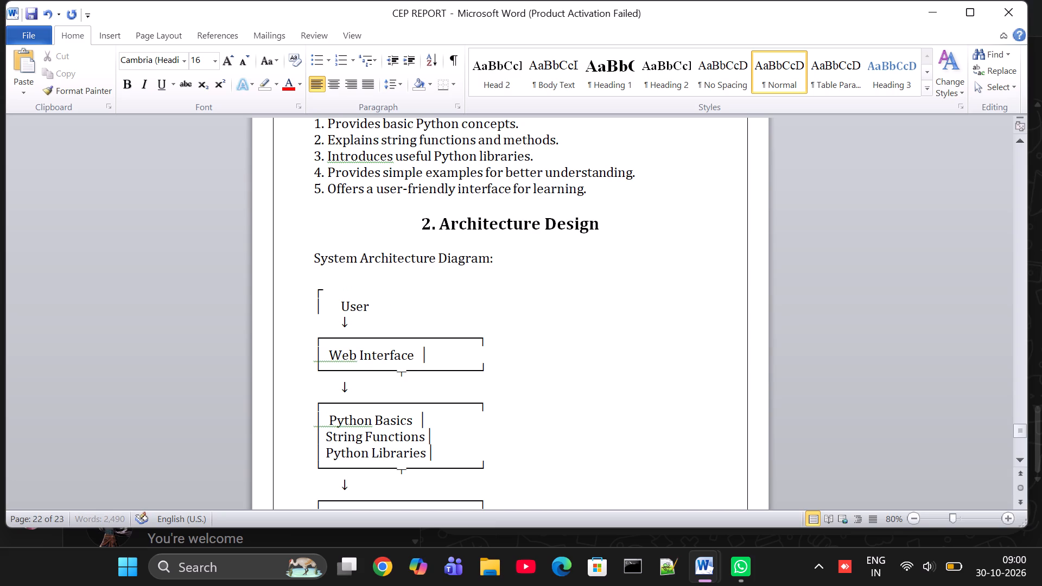
key(BackSpace)
key(BackSpace)
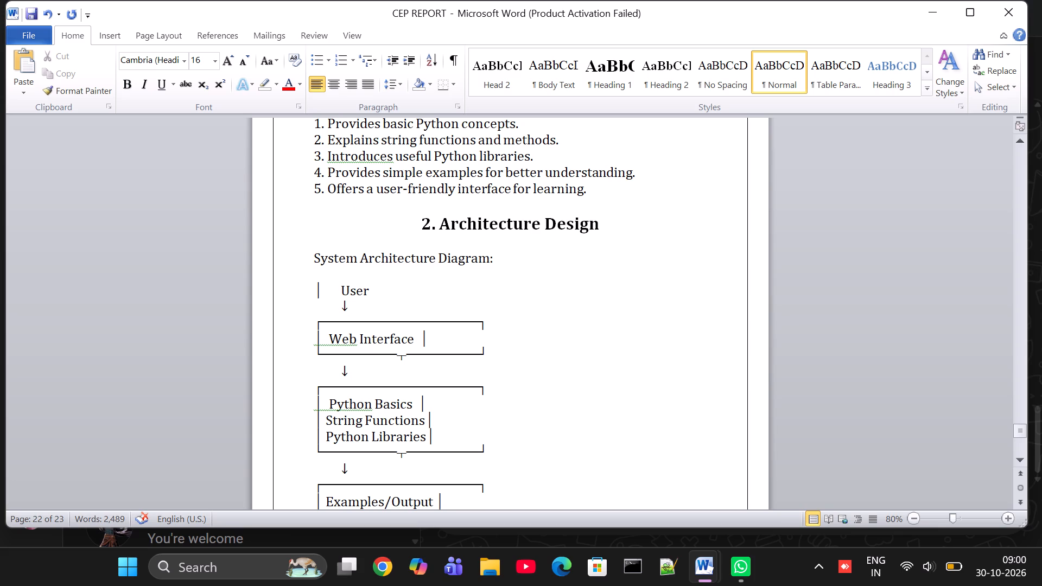
Delete the left border line of the User box and indent the User label with spaces above its arrow.
click(332, 289)
key(BackSpace)
key(BackSpace)
key(BackSpace)
key(BackSpace)
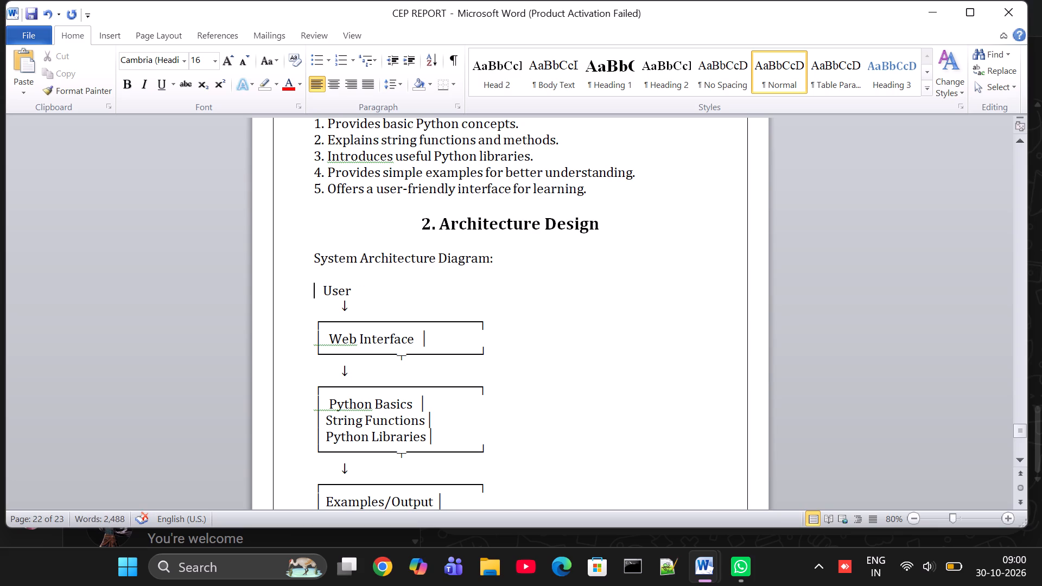
click(316, 285)
key(space)
key(space)
Delete all the border lines around Web Interface and remove the empty line between it and the arrow above.
drag(493, 347, 421, 333)
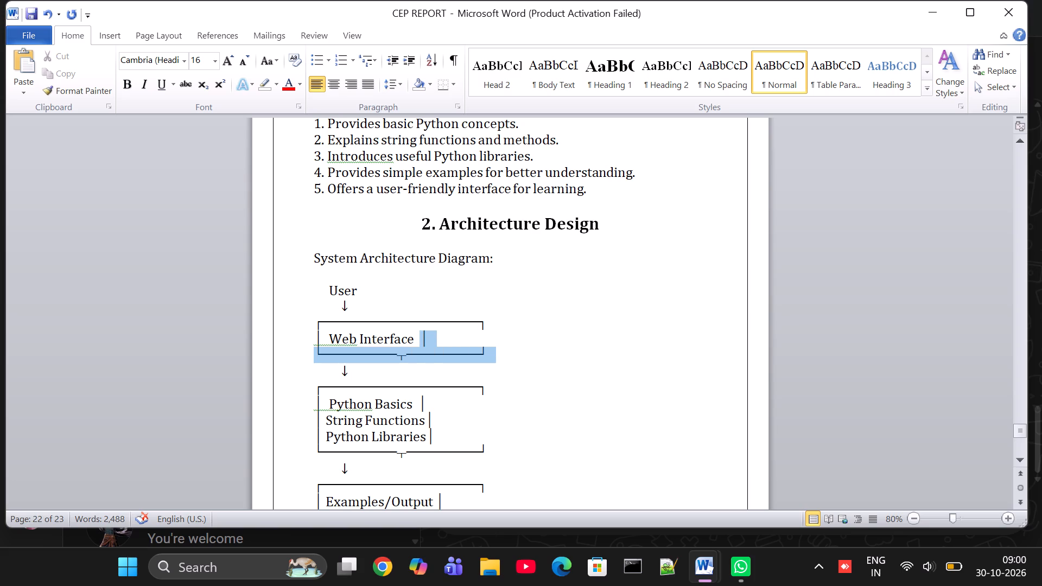
drag(421, 333, 429, 339)
drag(429, 339, 424, 337)
key(BackSpace)
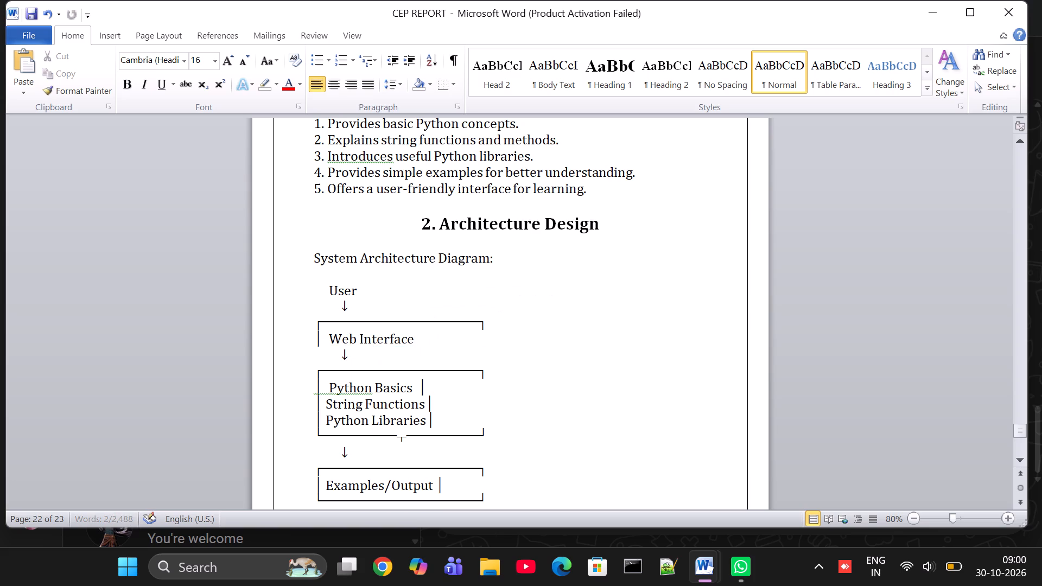
drag(490, 316, 386, 317)
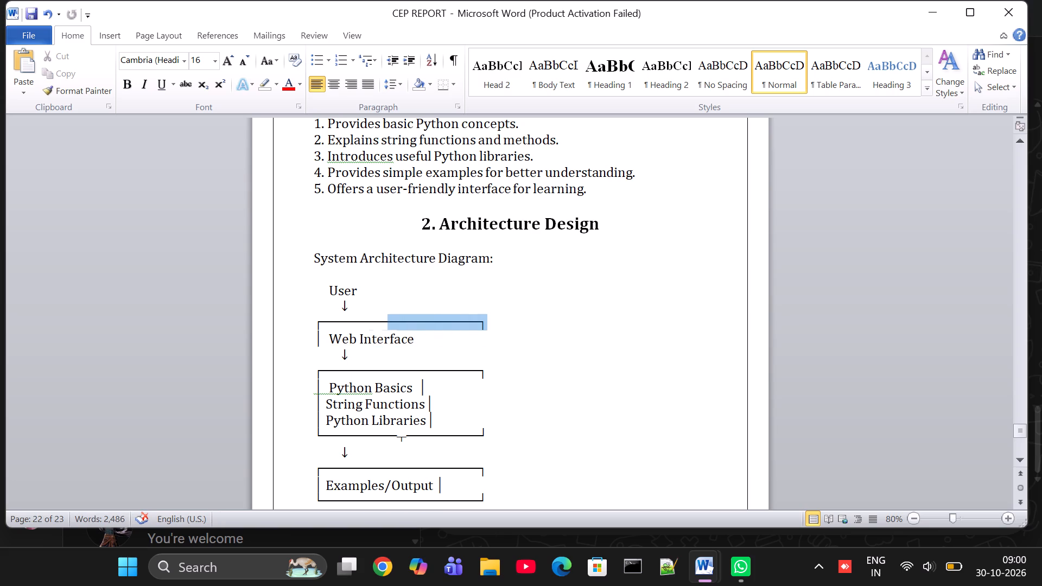
drag(386, 317, 310, 322)
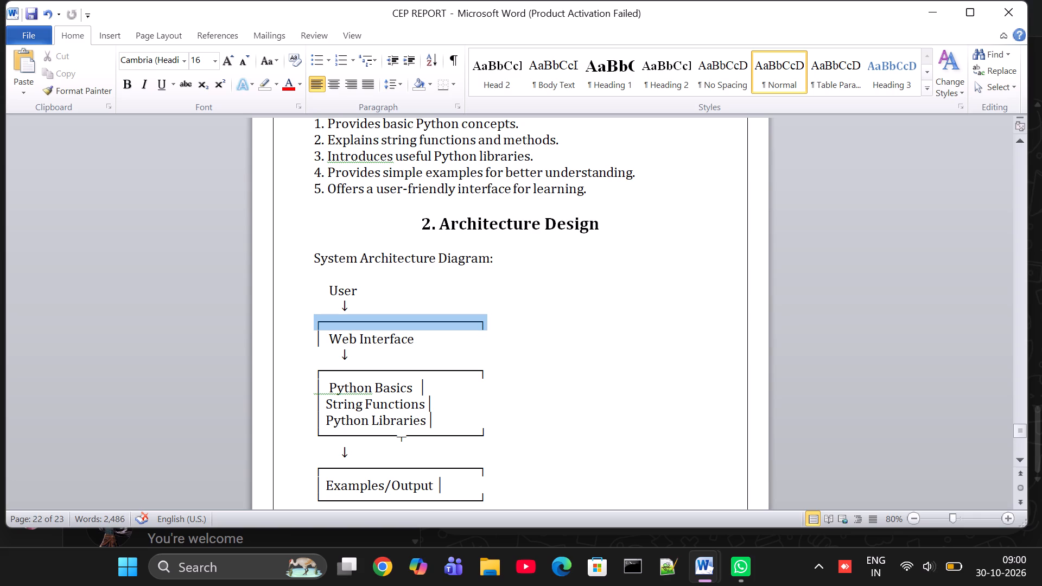
drag(310, 322, 309, 322)
key(BackSpace)
click(321, 341)
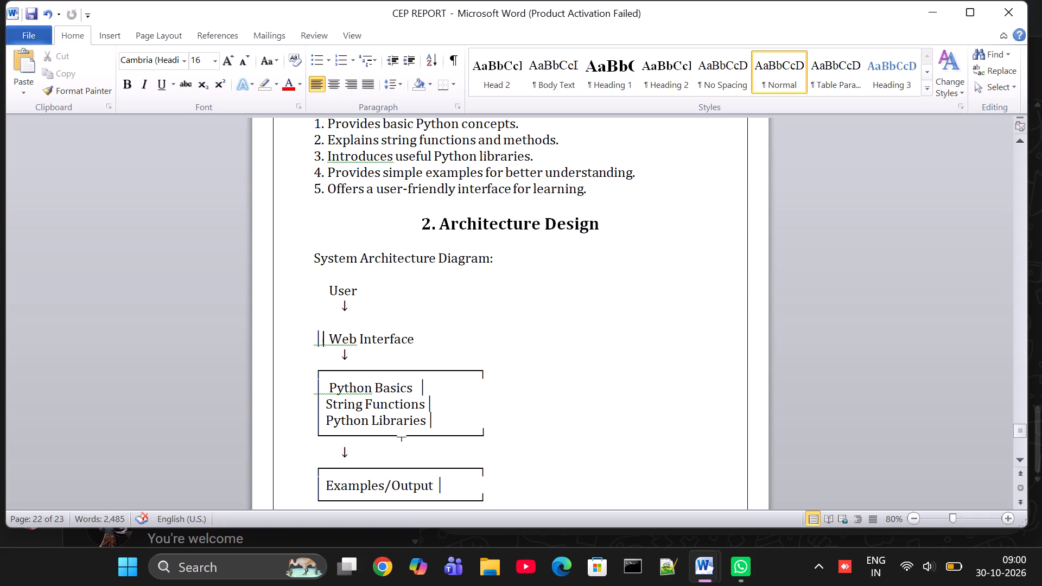
key(BackSpace)
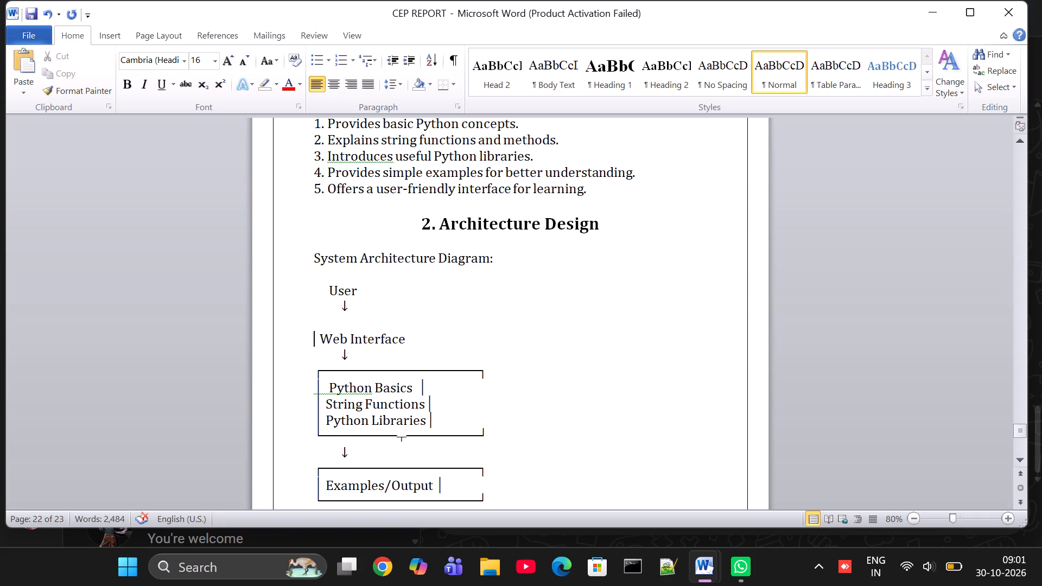
key(BackSpace)
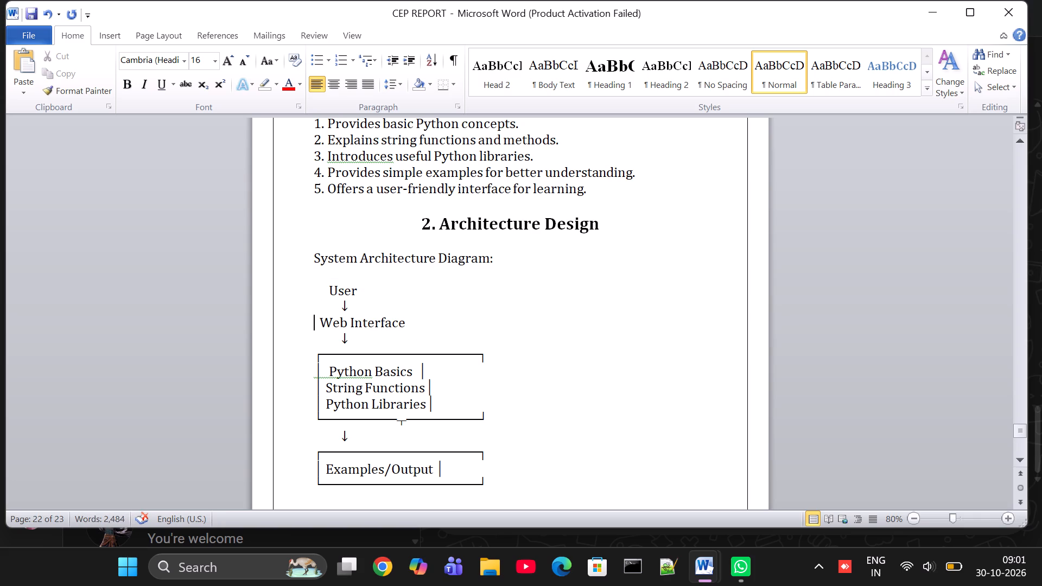
Delete the bottom and top border lines of the box around Python Basics, String Functions and Python Libraries.
drag(498, 367, 370, 360)
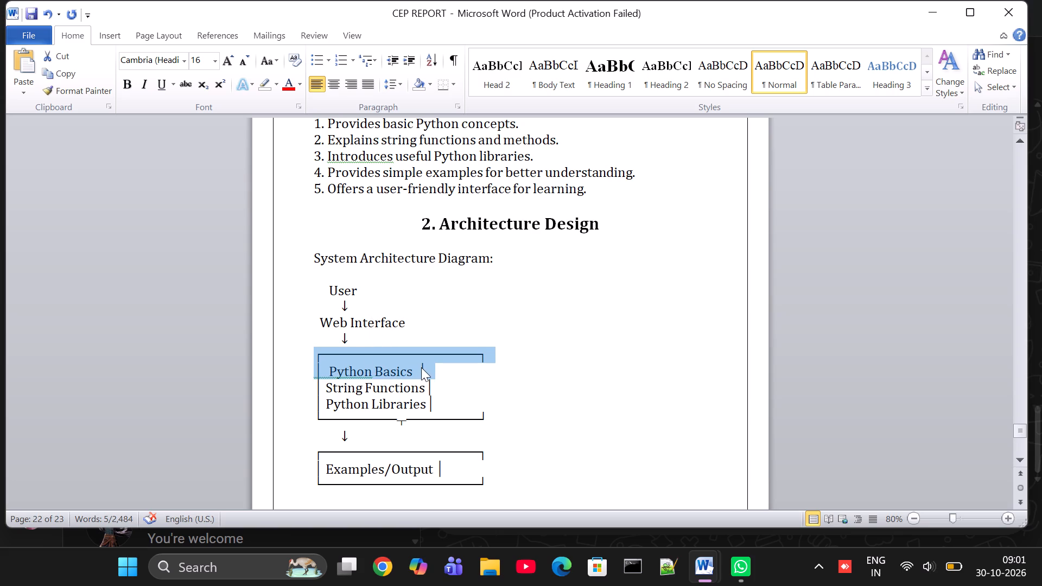
double_click(421, 367)
drag(421, 367, 456, 350)
click(498, 412)
drag(498, 412, 316, 416)
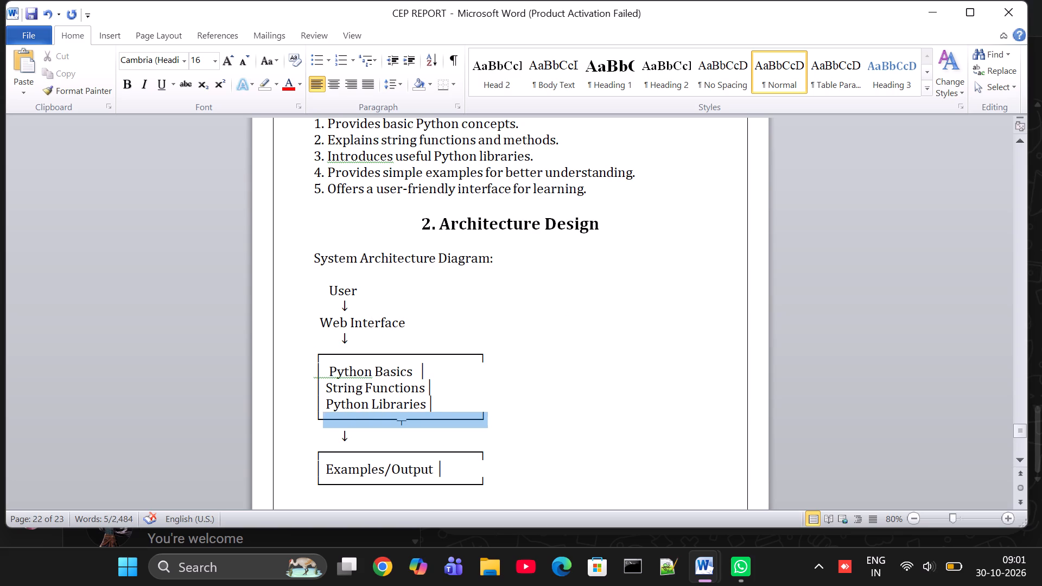
drag(316, 416, 315, 422)
key(BackSpace)
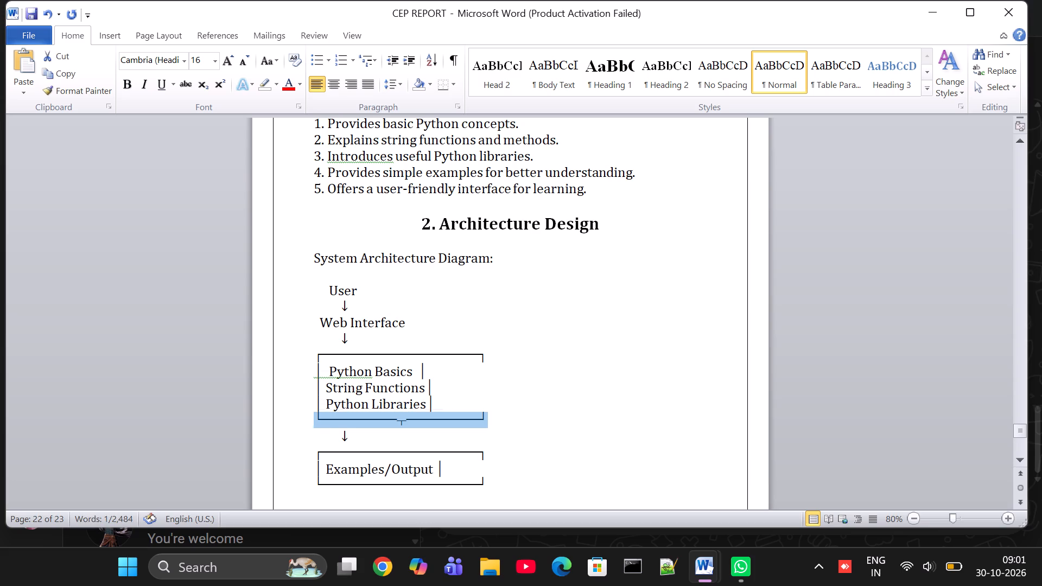
click(316, 410)
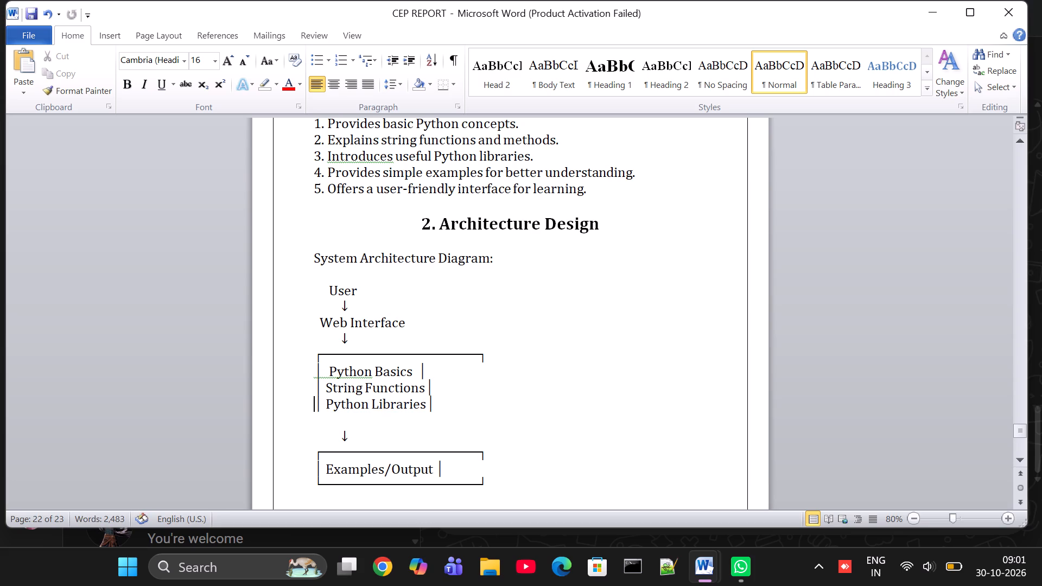
drag(489, 361, 354, 352)
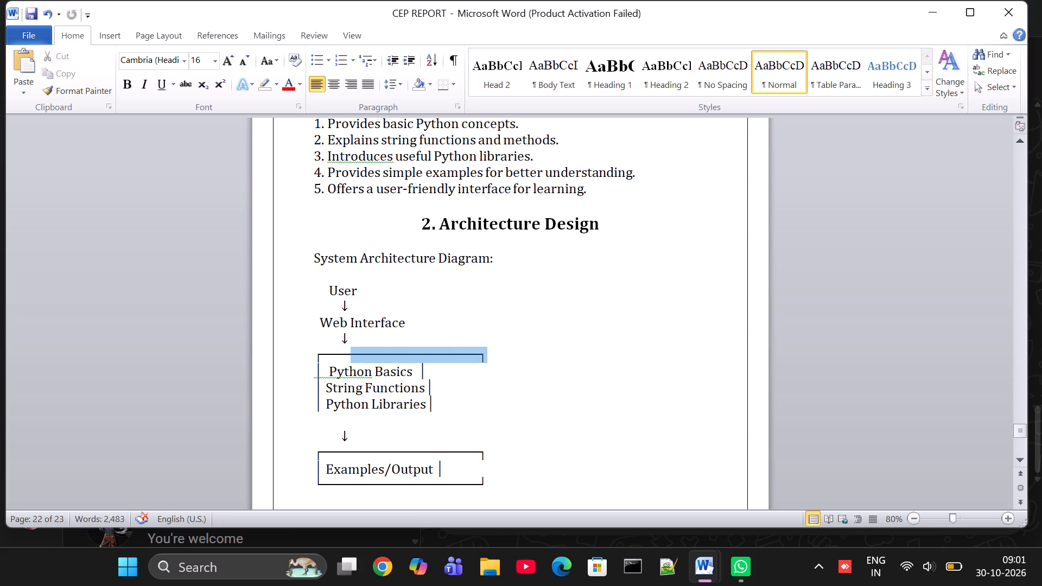
drag(354, 352, 313, 353)
key(BackSpace)
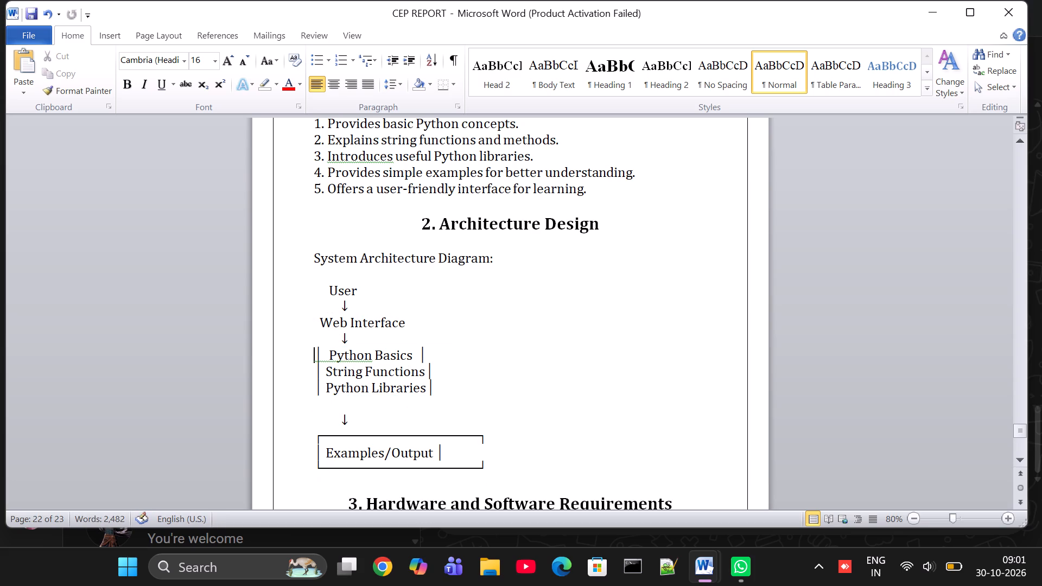
Delete the left border marks in front of String Functions, Python Basics and Python Libraries.
click(325, 366)
key(BackSpace)
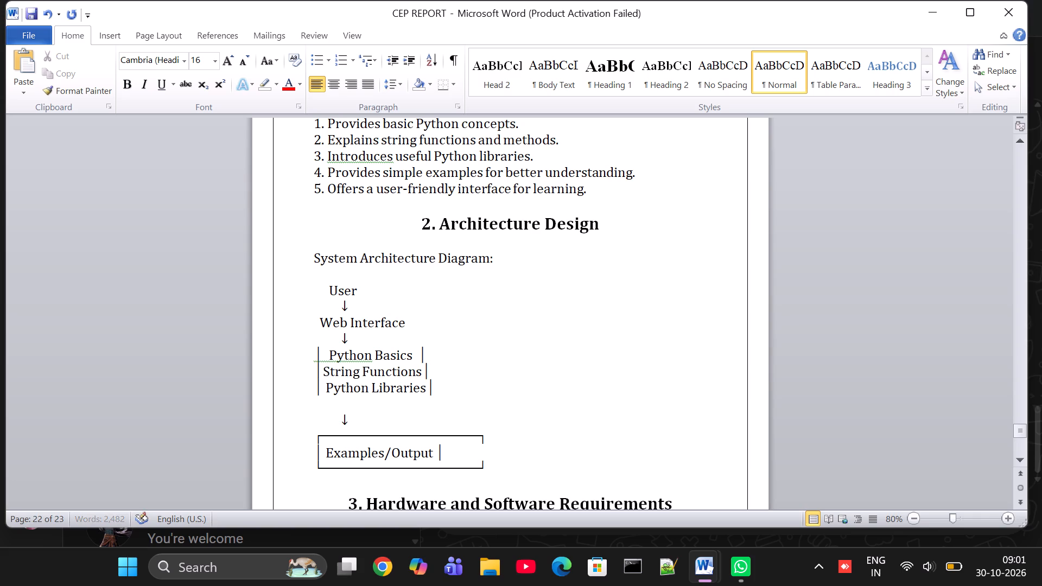
key(BackSpace)
click(326, 356)
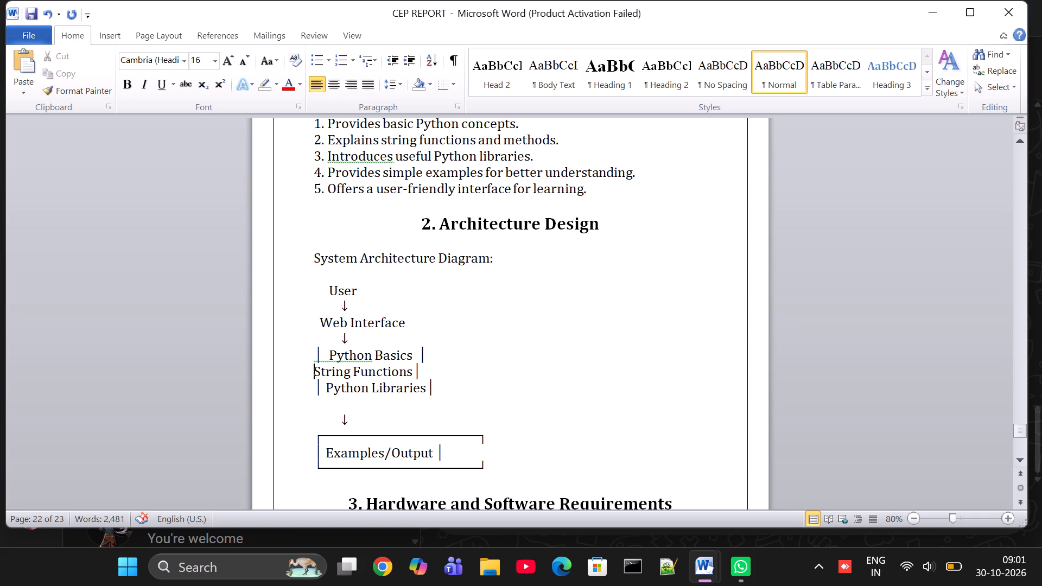
key(BackSpace)
key(BackSpace)
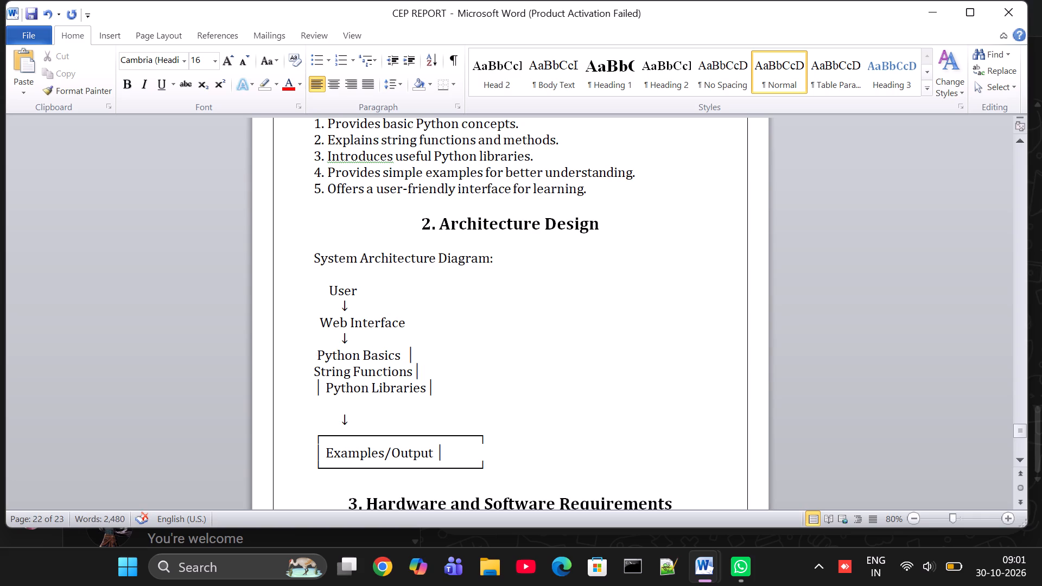
click(324, 390)
key(BackSpace)
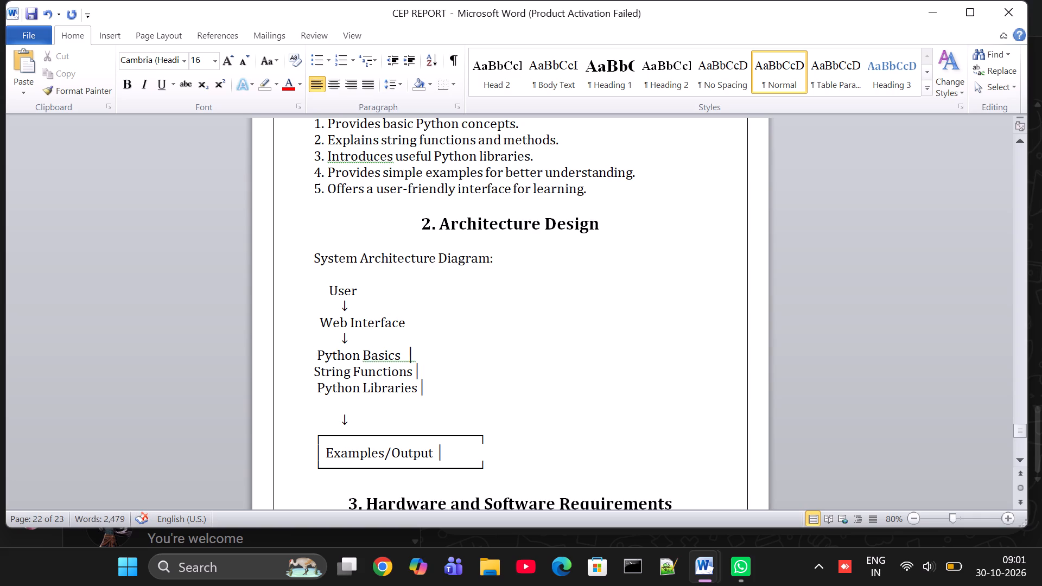
Delete the right border marks after Python Libraries, String Functions and Python Basics.
click(432, 393)
key(BackSpace)
click(425, 372)
key(BackSpace)
click(419, 349)
key(BackSpace)
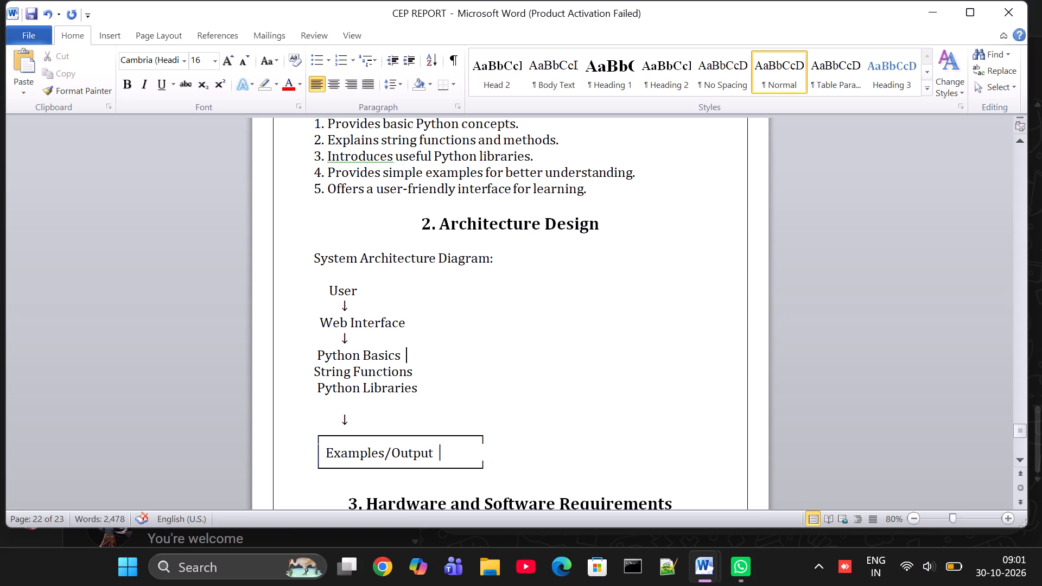
Adjust the diagram labels' indents: remove one leading space from Python Libraries, Python Basics and Web Interface, and add one before User.
click(316, 389)
key(BackSpace)
click(316, 354)
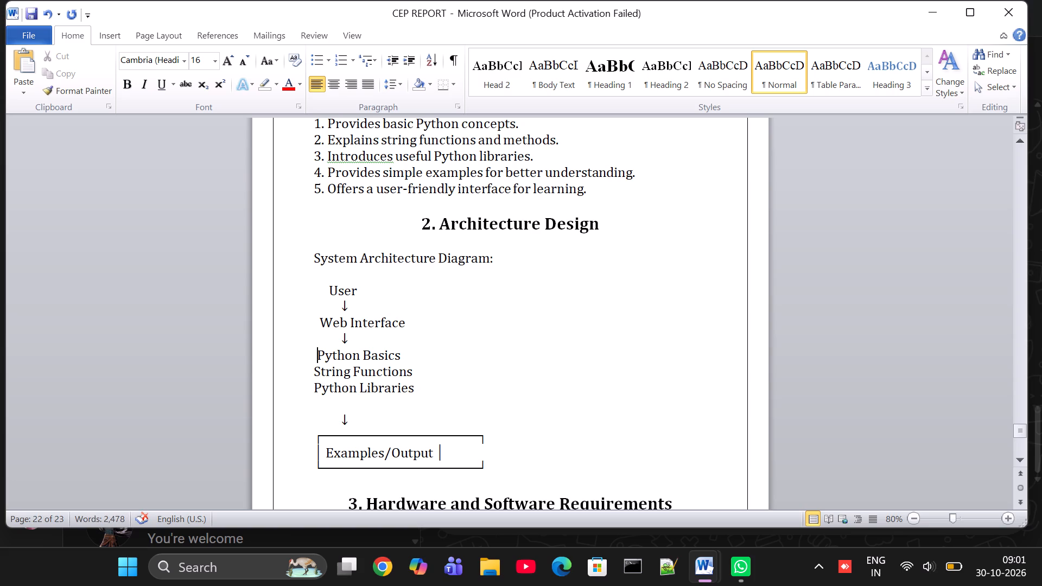
key(BackSpace)
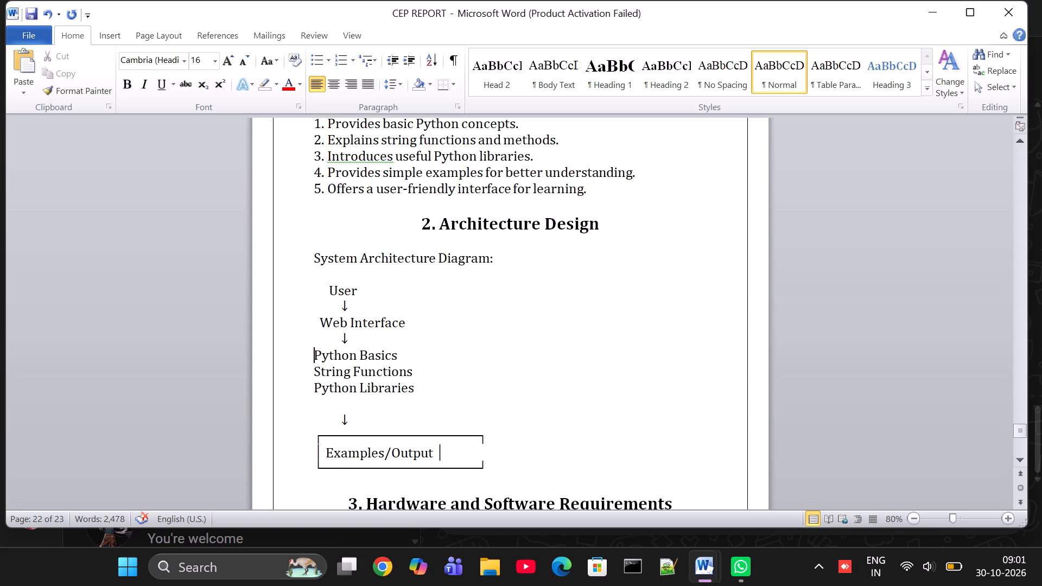
click(317, 324)
key(BackSpace)
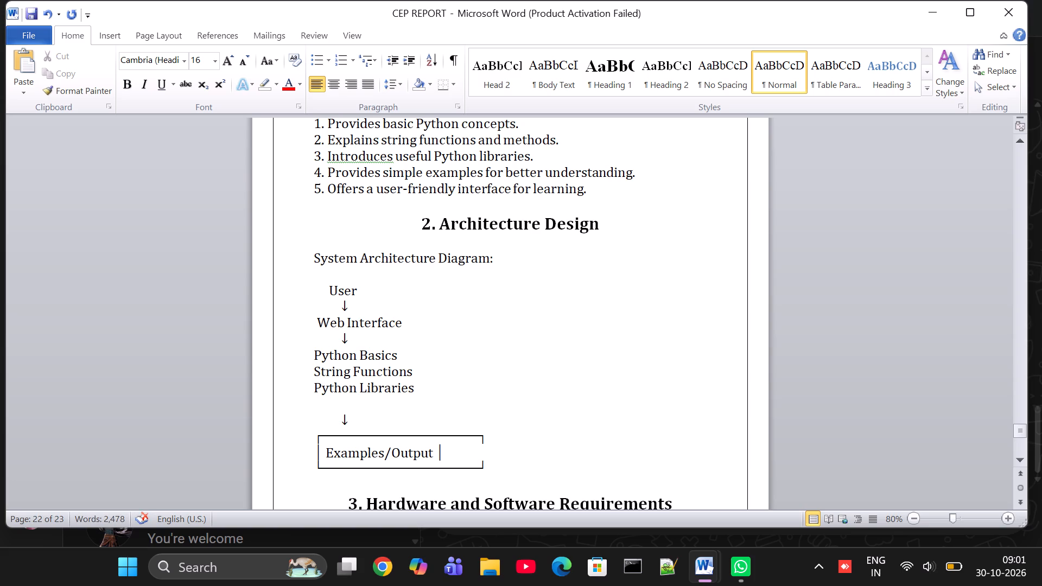
click(326, 292)
key(space)
scroll(356, 358, down, 1)
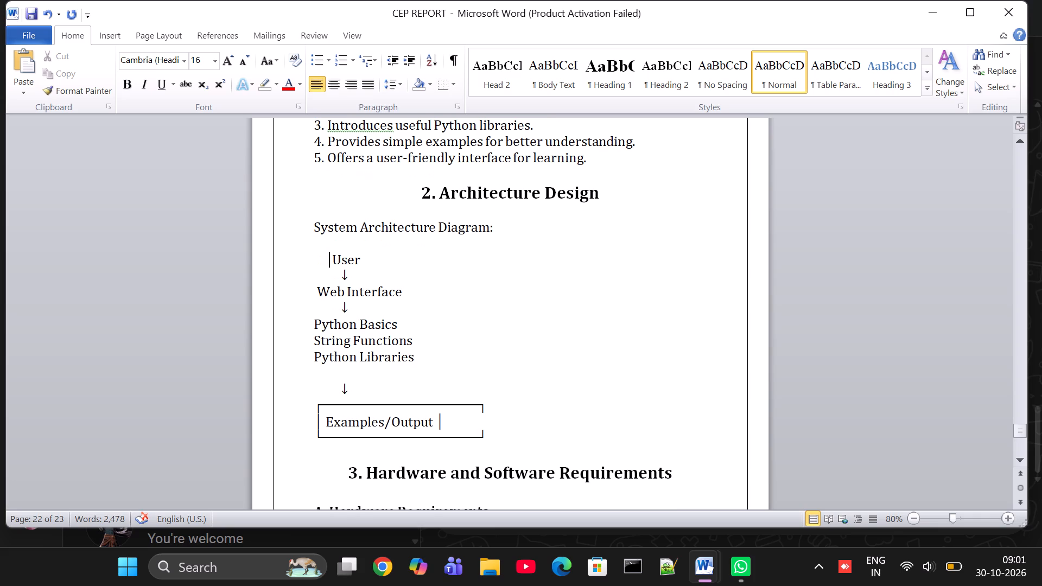
Delete the blank line between Python Libraries and the arrow below it in the architecture diagram.
click(344, 373)
key(BackSpace)
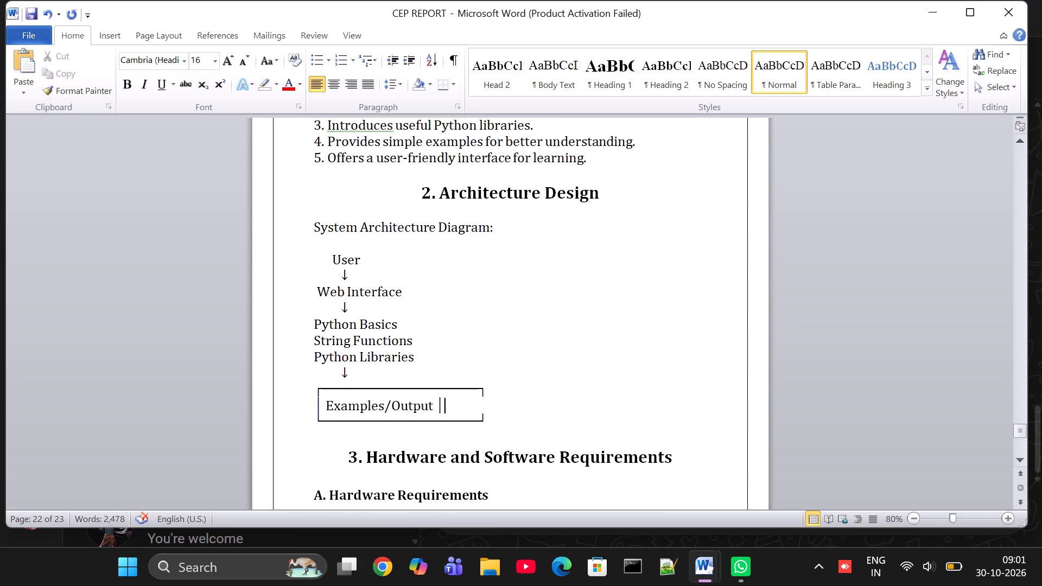
Remove the box around Examples/Output by deleting its right mark, bottom line, top line and left mark.
click(485, 402)
key(BackSpace)
drag(499, 424, 329, 378)
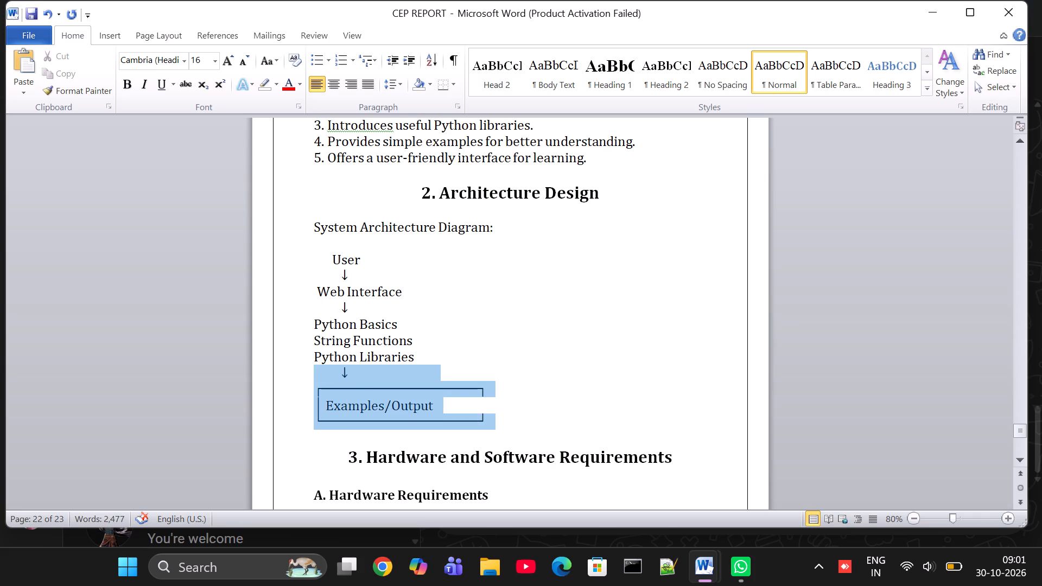
drag(329, 378, 315, 422)
key(BackSpace)
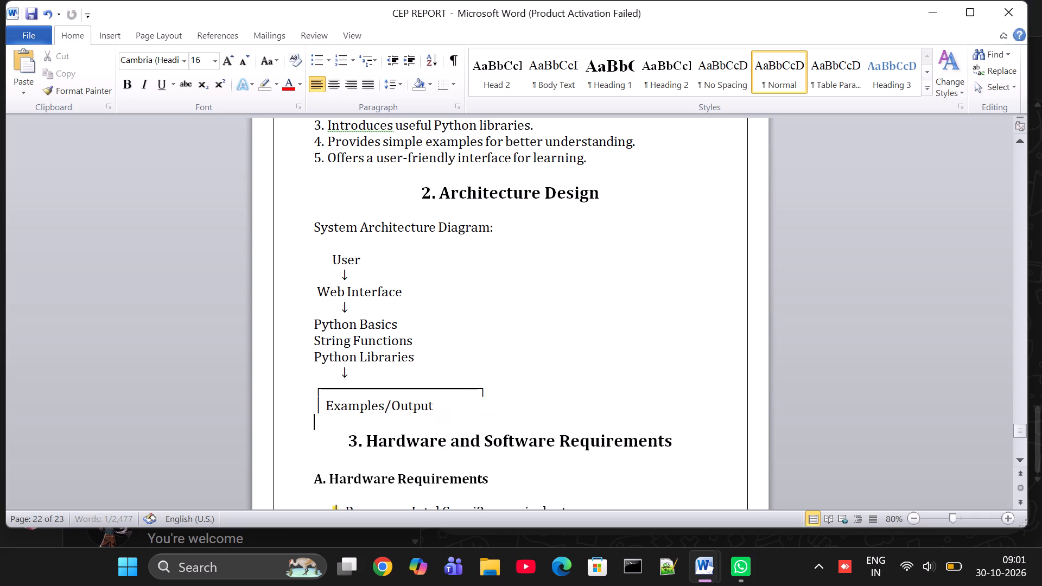
drag(487, 396, 457, 393)
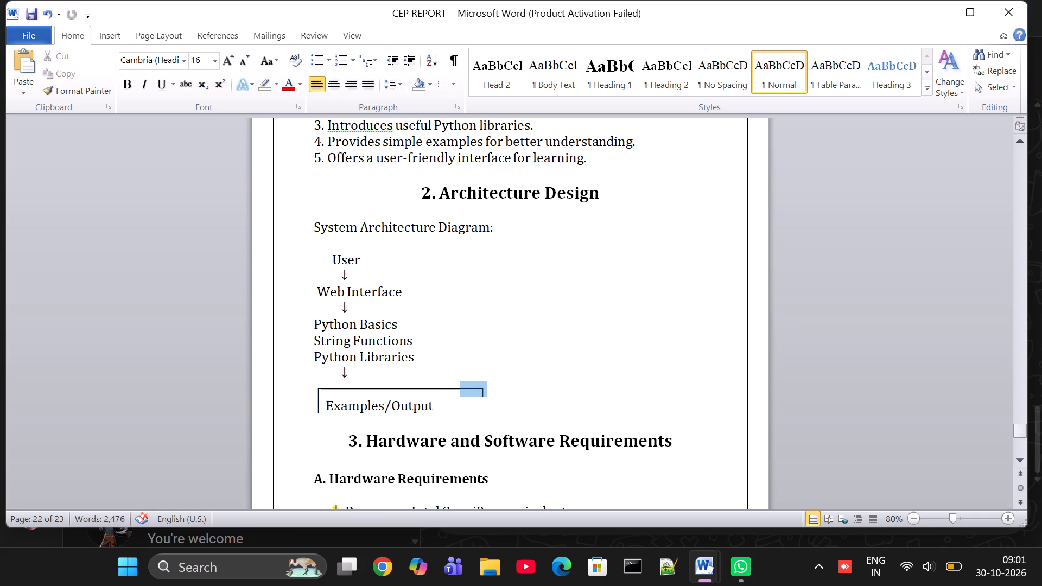
drag(457, 393, 312, 387)
key(BackSpace)
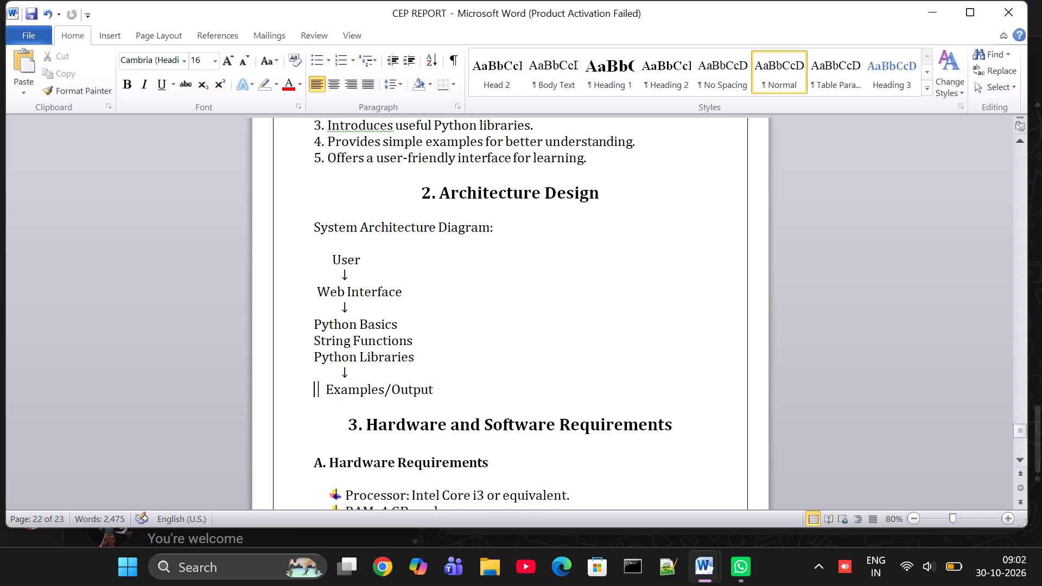
click(323, 393)
key(BackSpace)
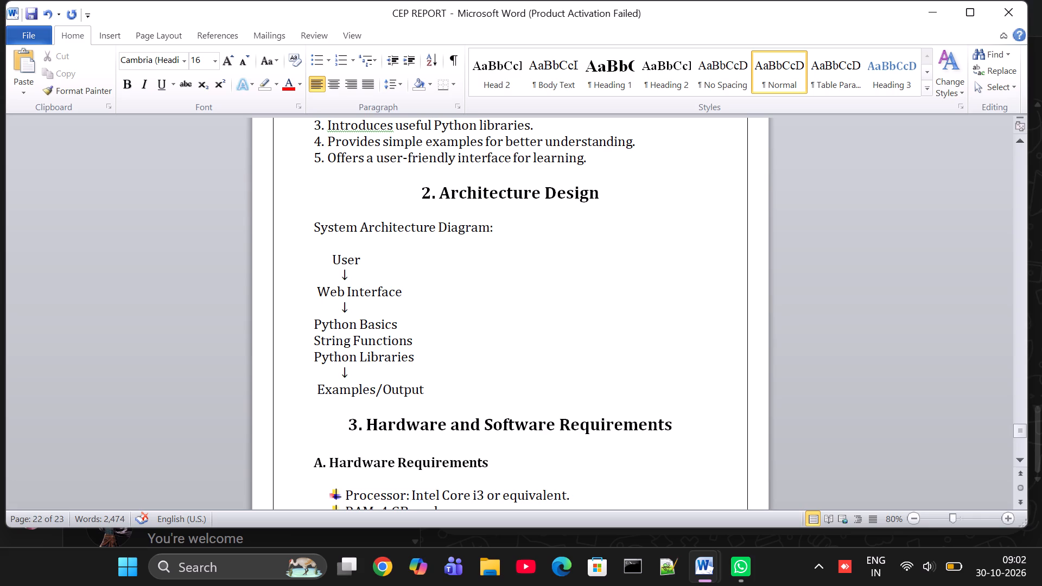
Centre all the architecture diagram lines from User down to Examples/Output.
click(334, 254)
drag(334, 254, 449, 392)
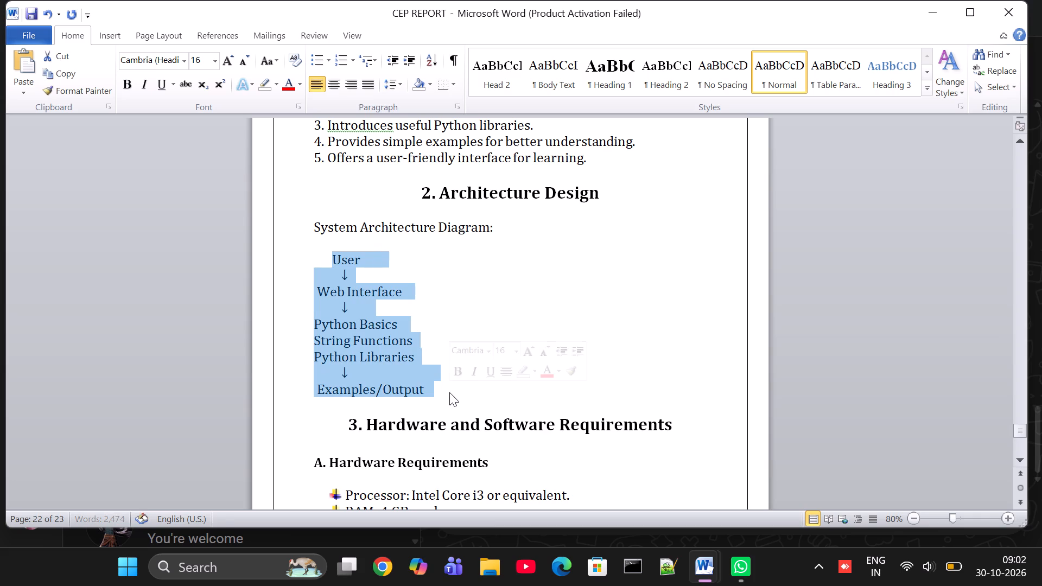
click(335, 85)
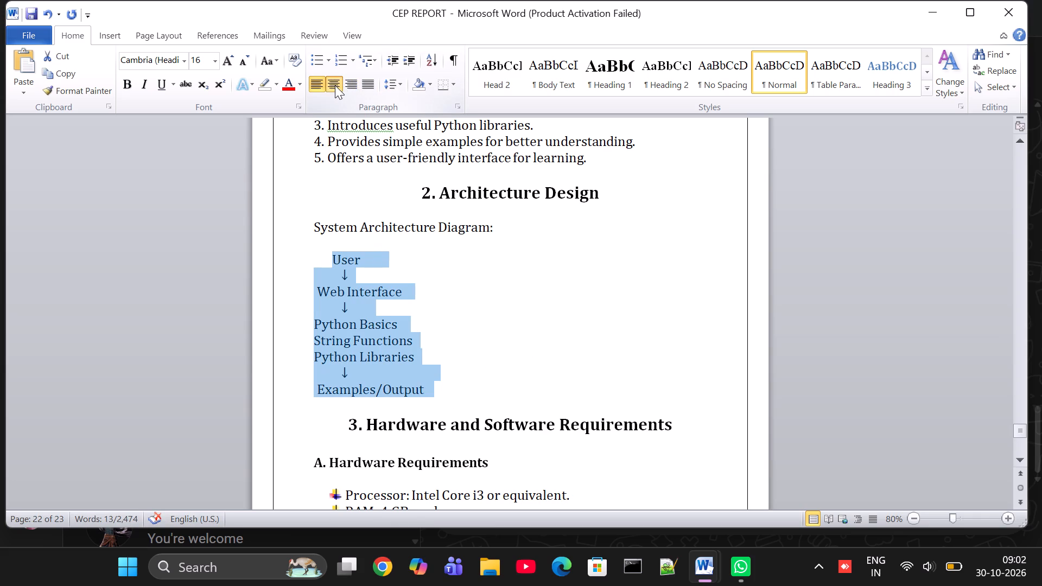
click(626, 276)
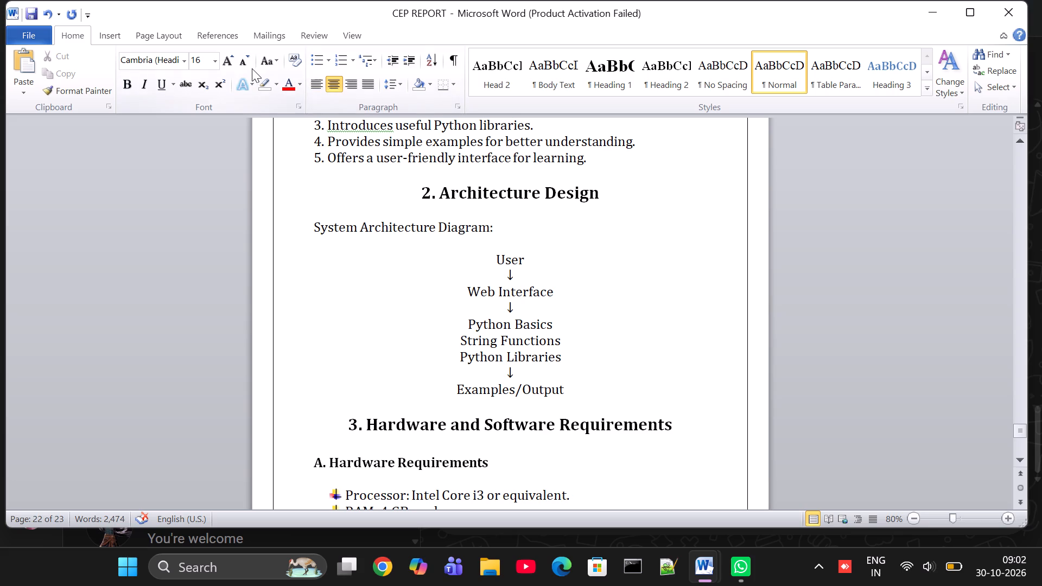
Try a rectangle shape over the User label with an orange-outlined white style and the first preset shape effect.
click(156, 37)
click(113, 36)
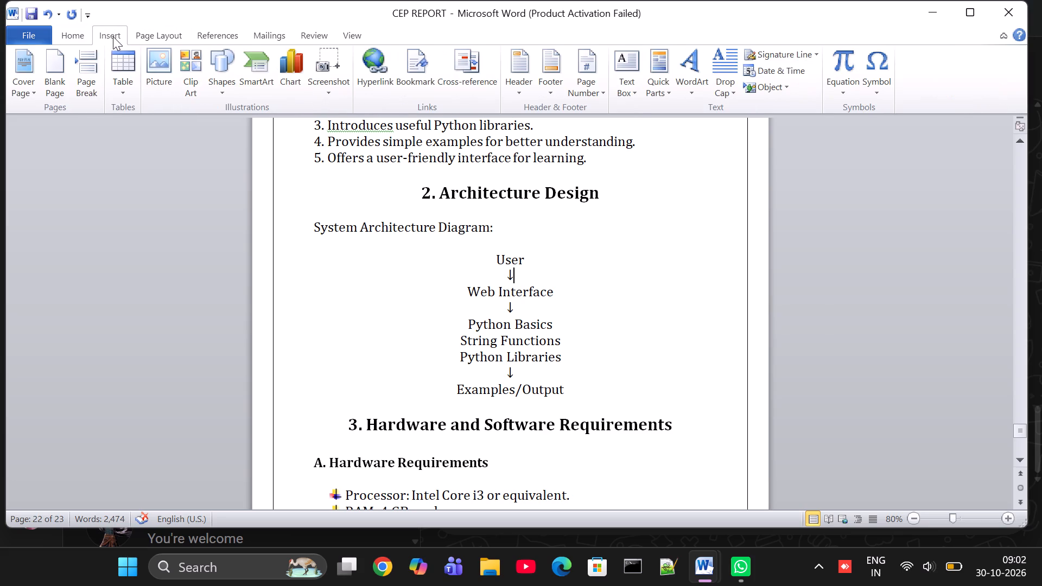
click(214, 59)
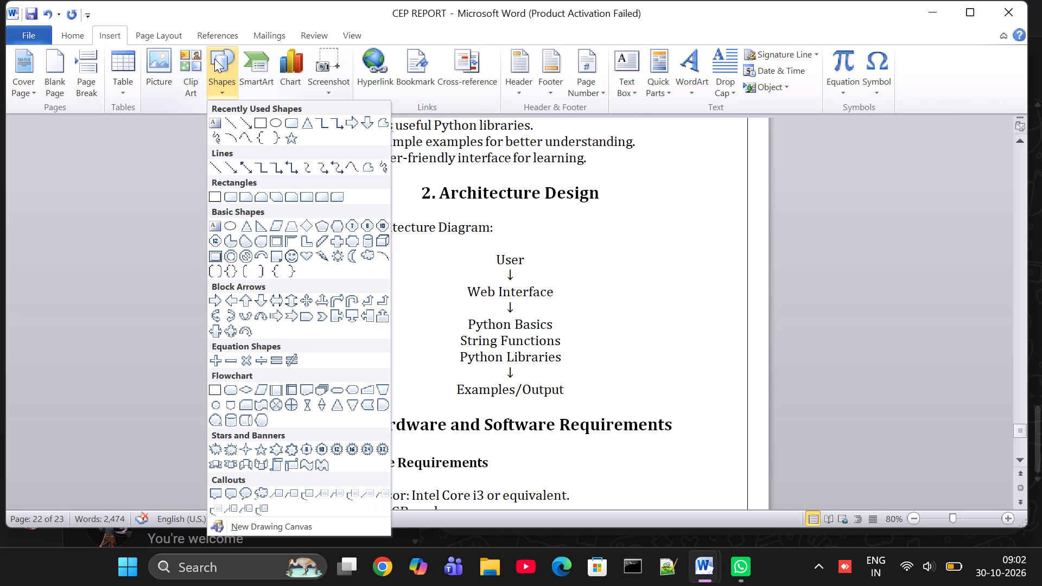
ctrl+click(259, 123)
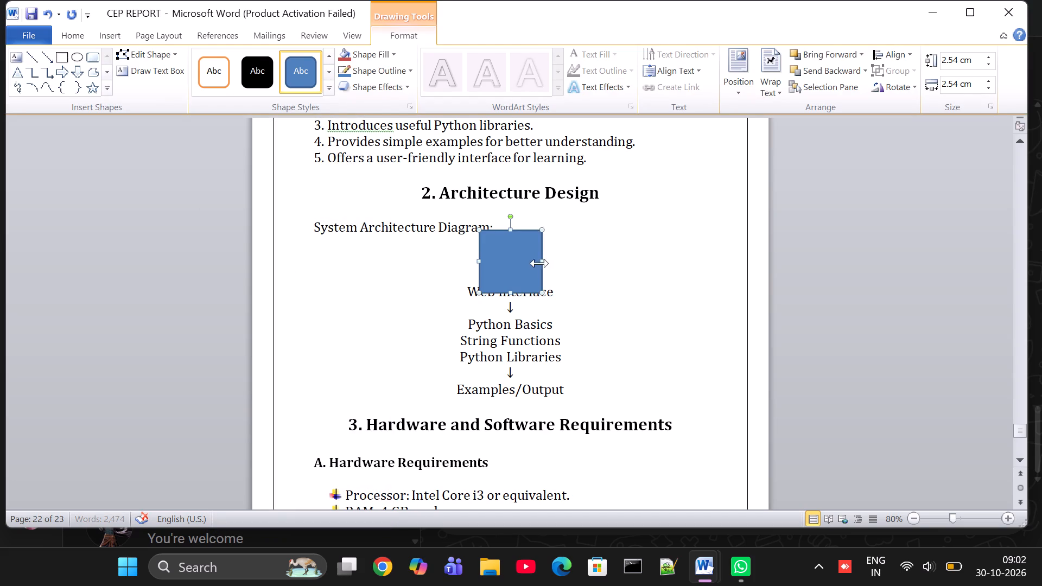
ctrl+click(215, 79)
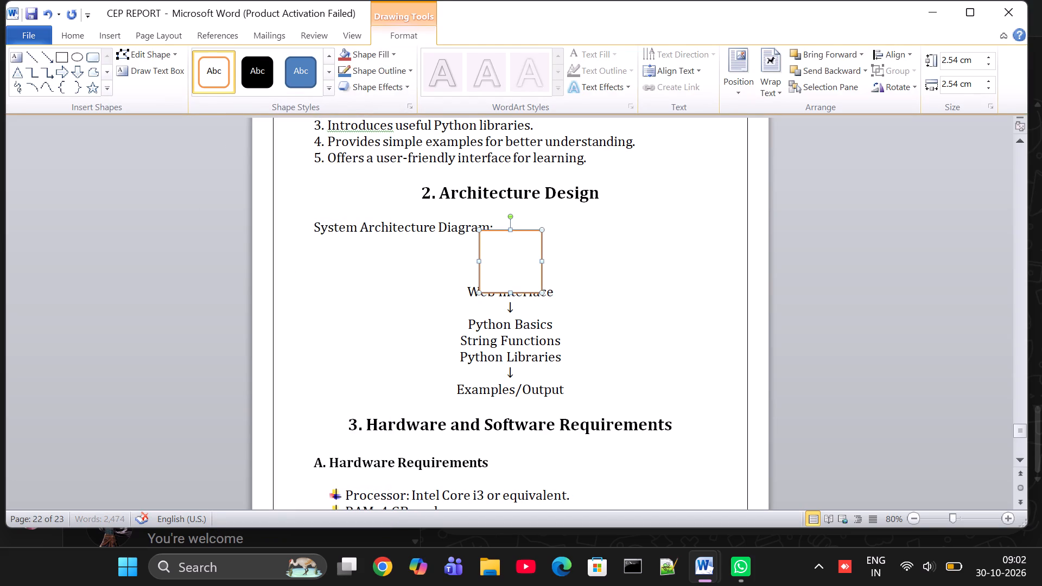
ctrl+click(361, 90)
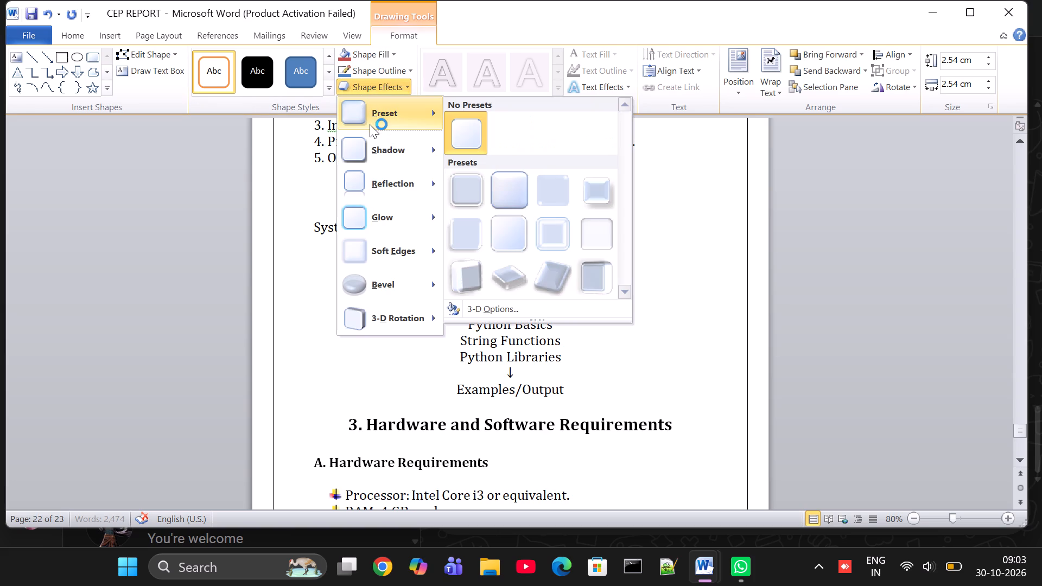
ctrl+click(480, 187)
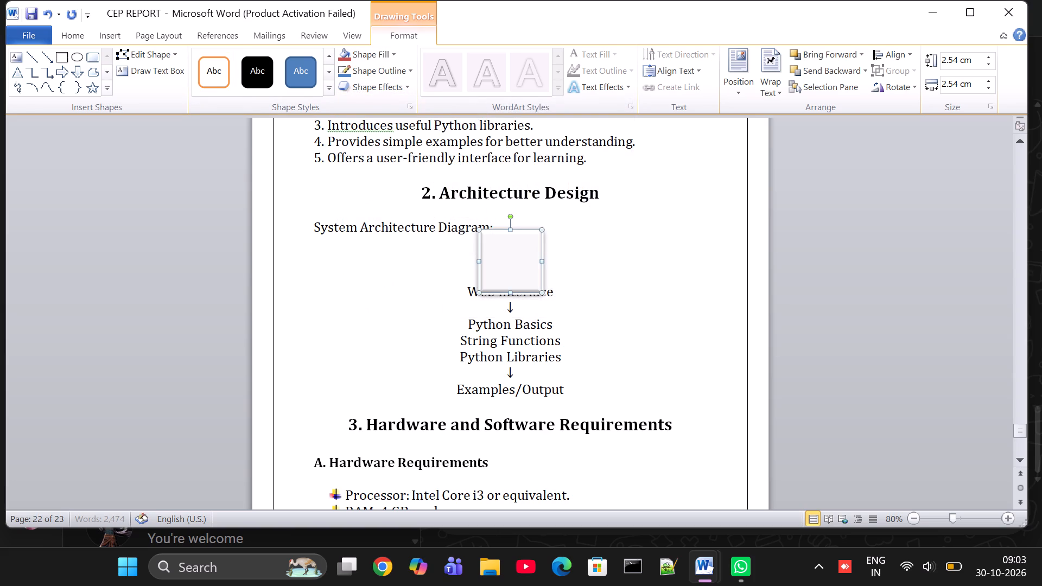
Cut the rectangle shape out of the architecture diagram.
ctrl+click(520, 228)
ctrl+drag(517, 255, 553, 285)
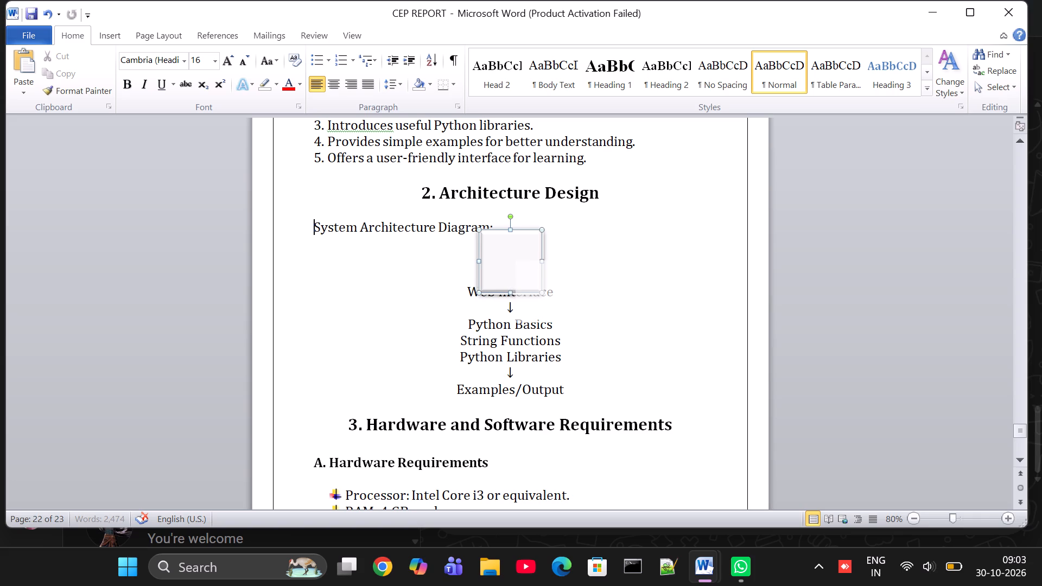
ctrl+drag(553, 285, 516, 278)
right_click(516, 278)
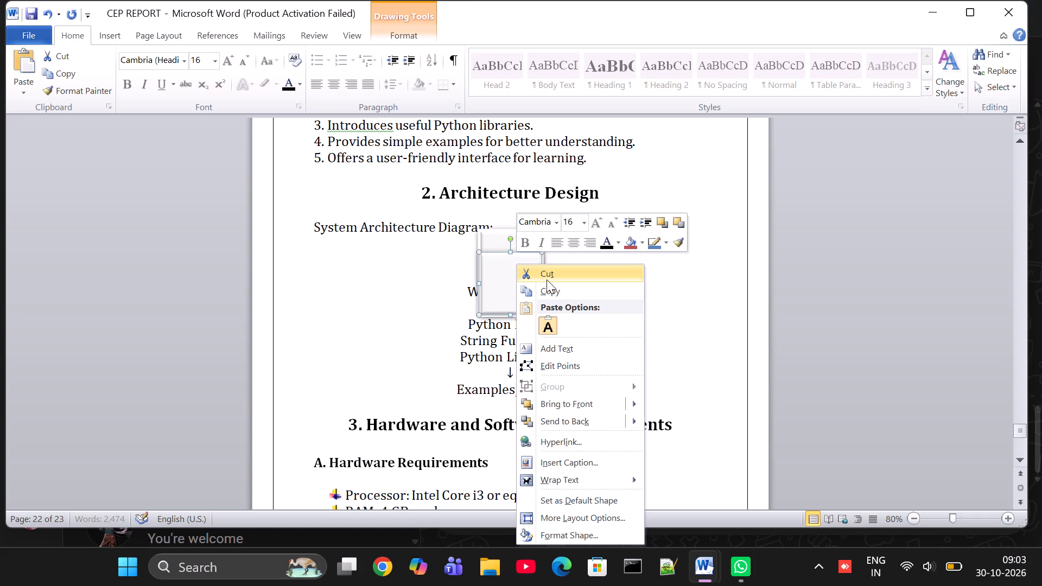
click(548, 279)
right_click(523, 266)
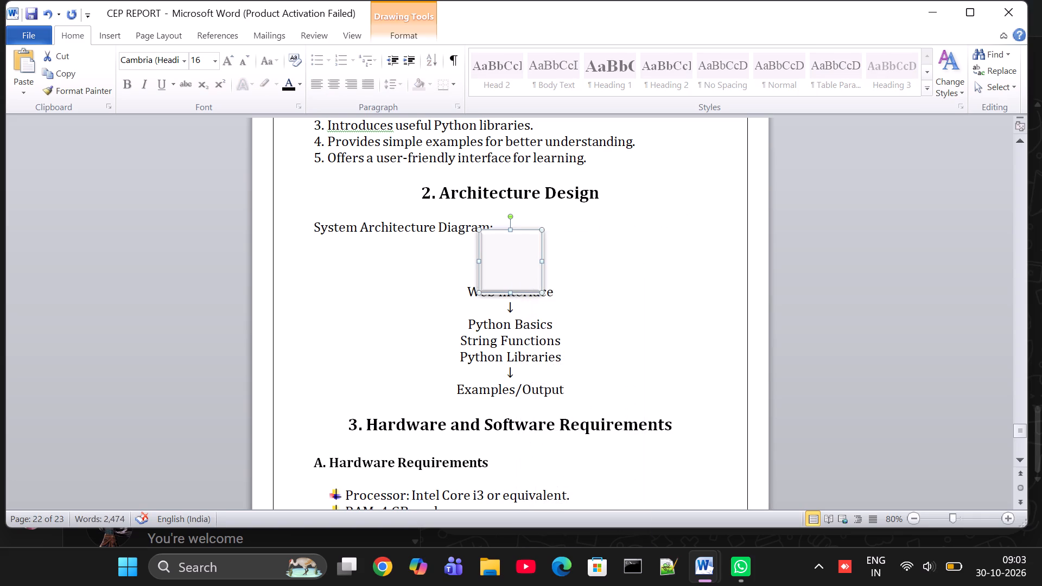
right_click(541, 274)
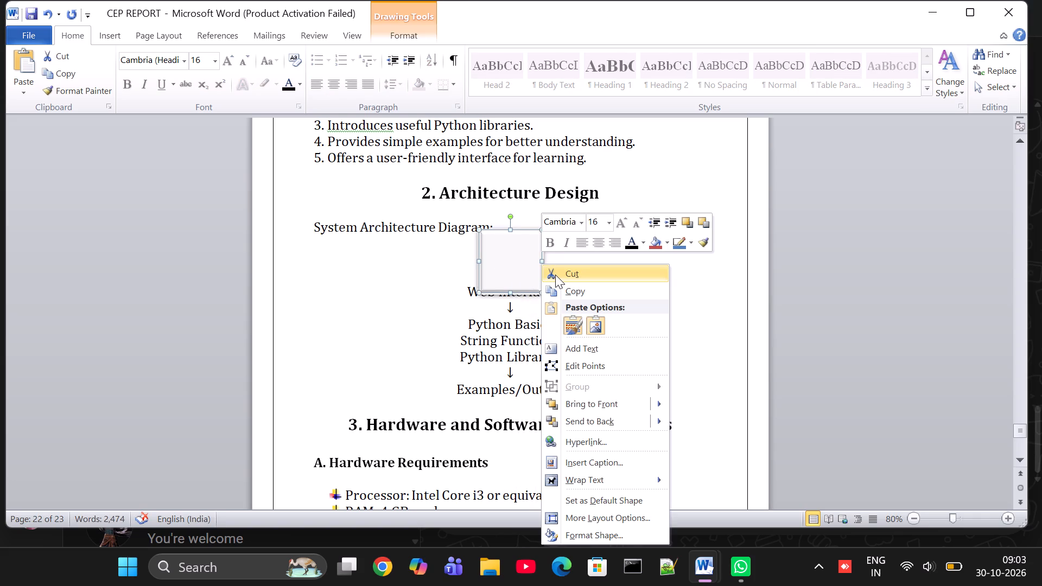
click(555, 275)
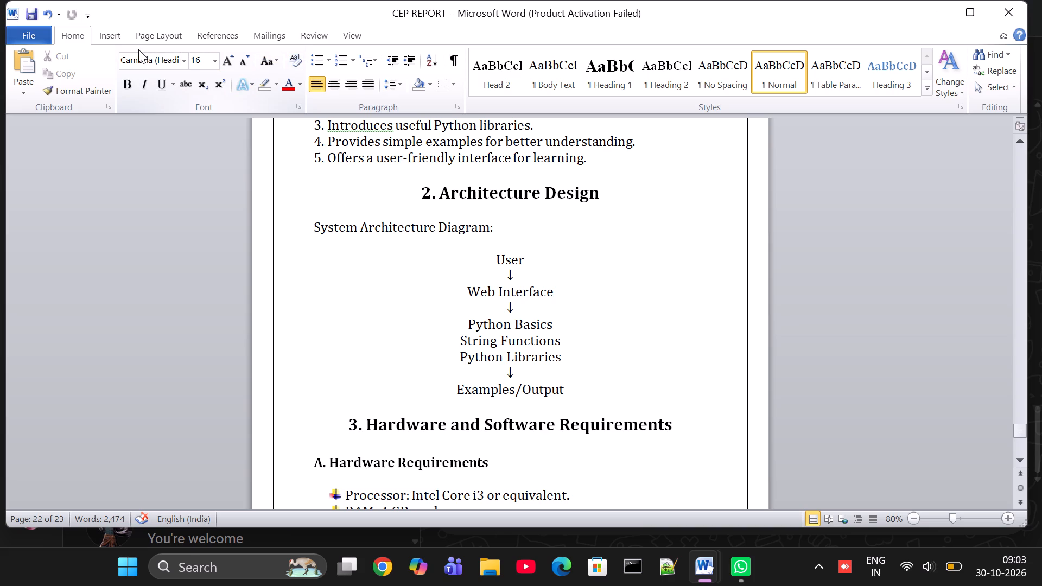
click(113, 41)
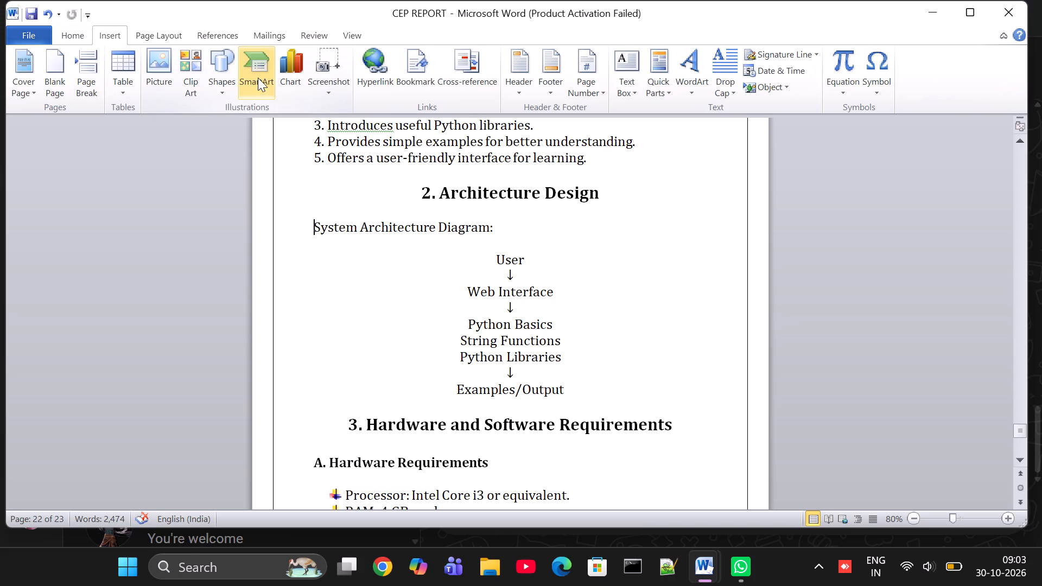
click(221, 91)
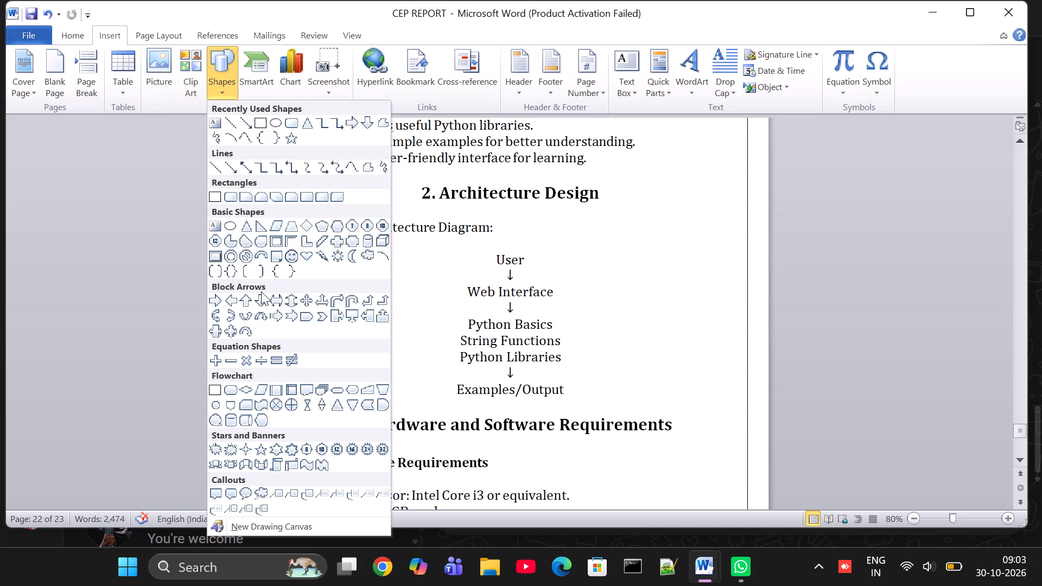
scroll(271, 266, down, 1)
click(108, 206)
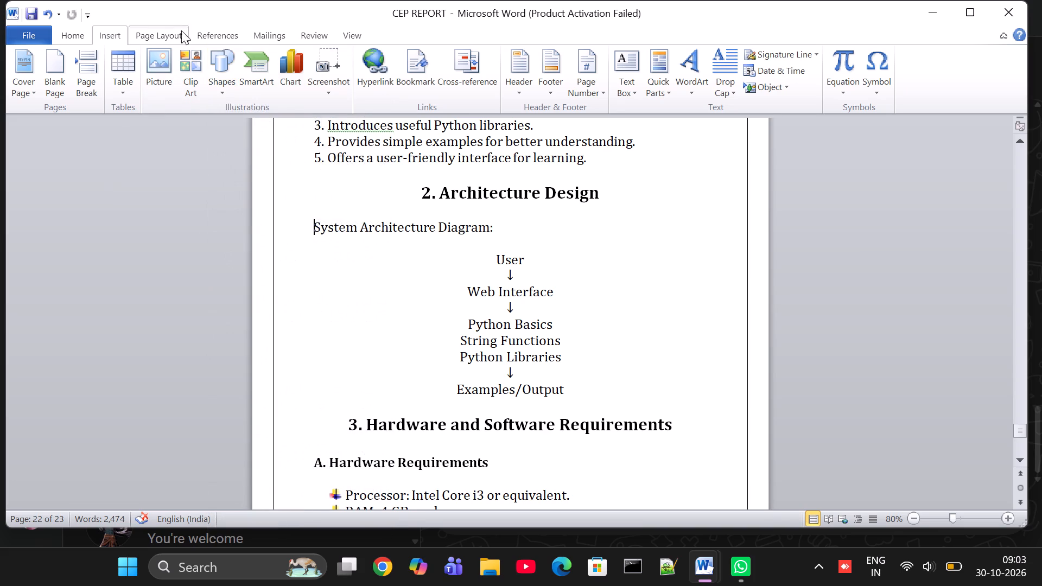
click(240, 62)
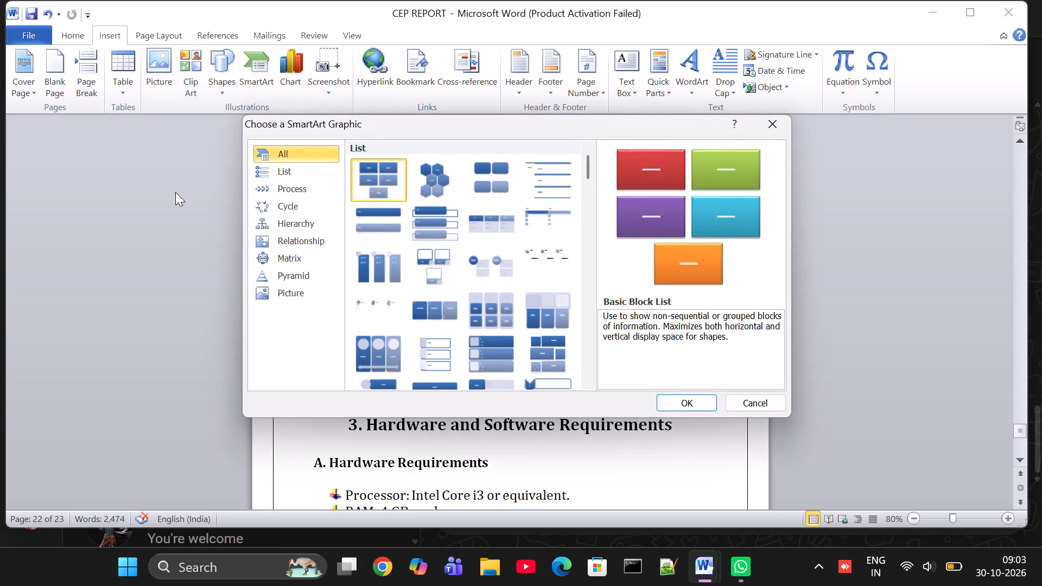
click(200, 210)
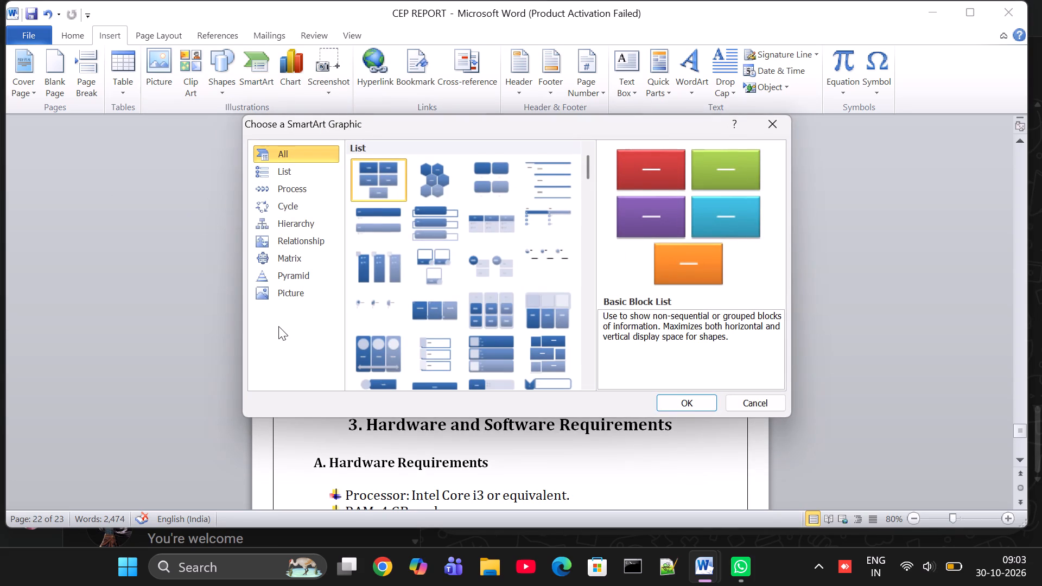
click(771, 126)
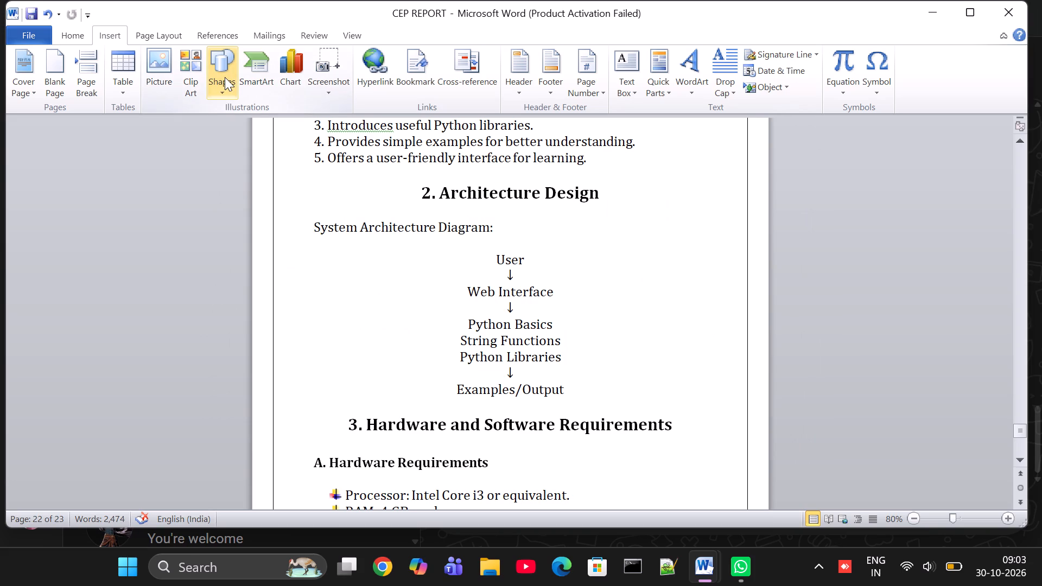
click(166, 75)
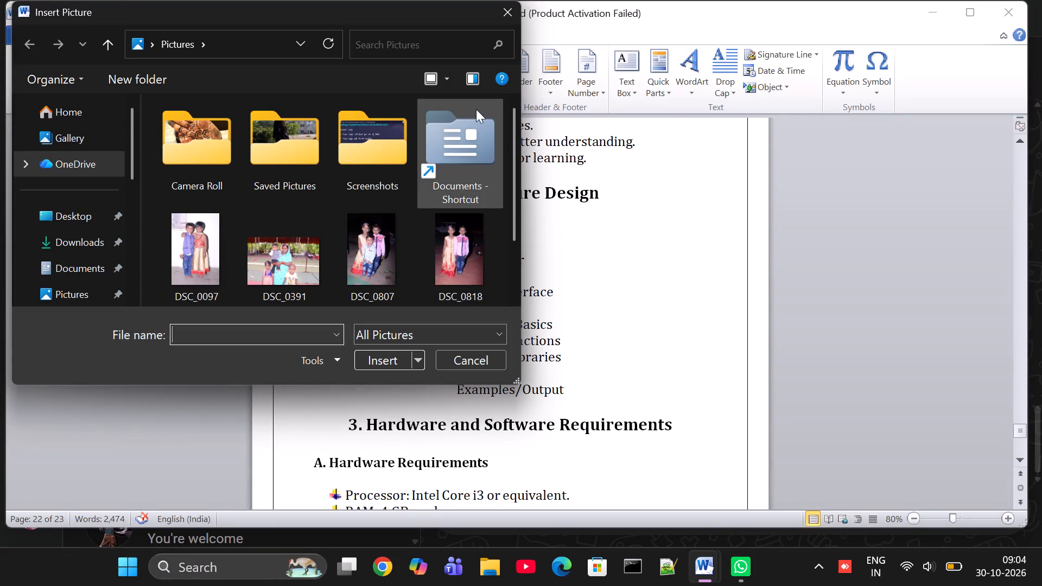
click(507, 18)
Review the rest of chapter 6, from the centred diagram through the hardware and software requirements lists.
scroll(498, 232, down, 1)
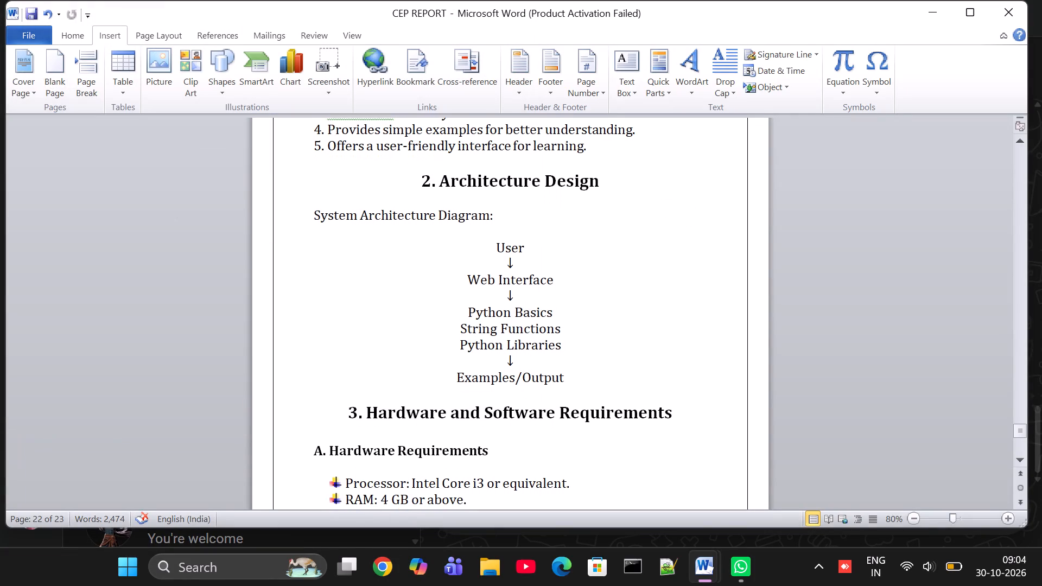
scroll(498, 232, down, 2)
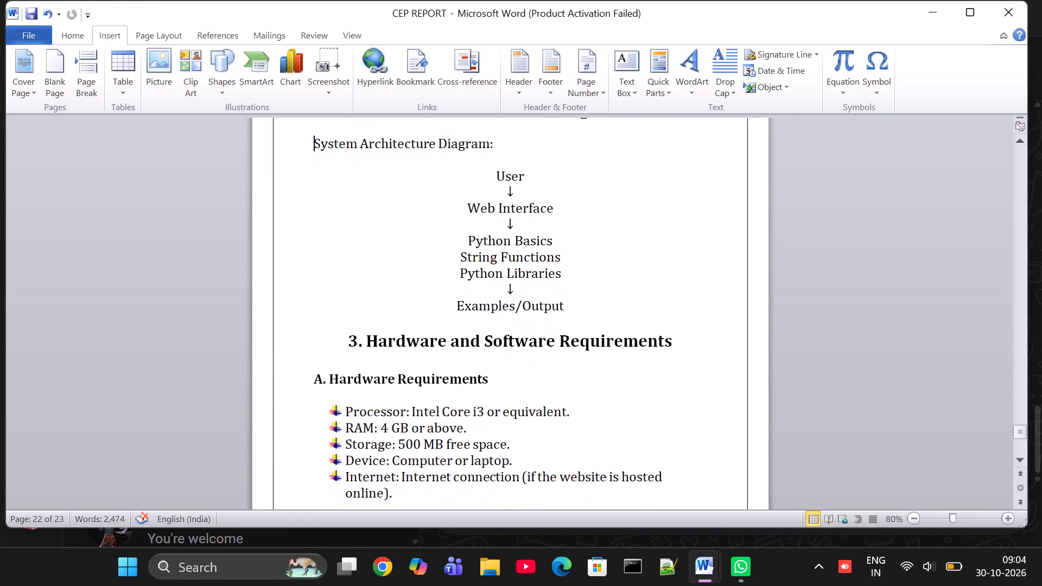
scroll(477, 293, down, 1)
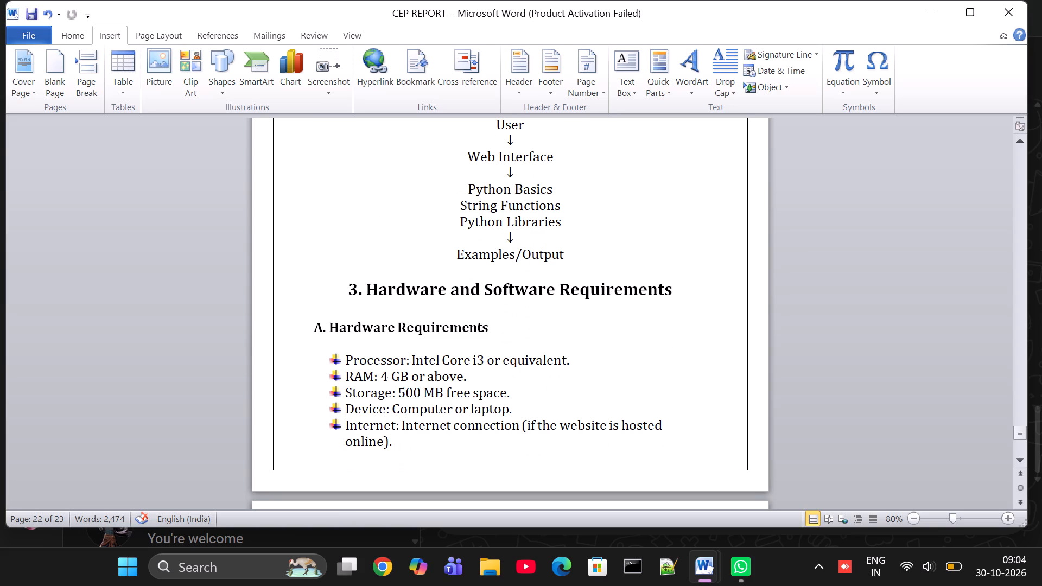
scroll(419, 333, down, 2)
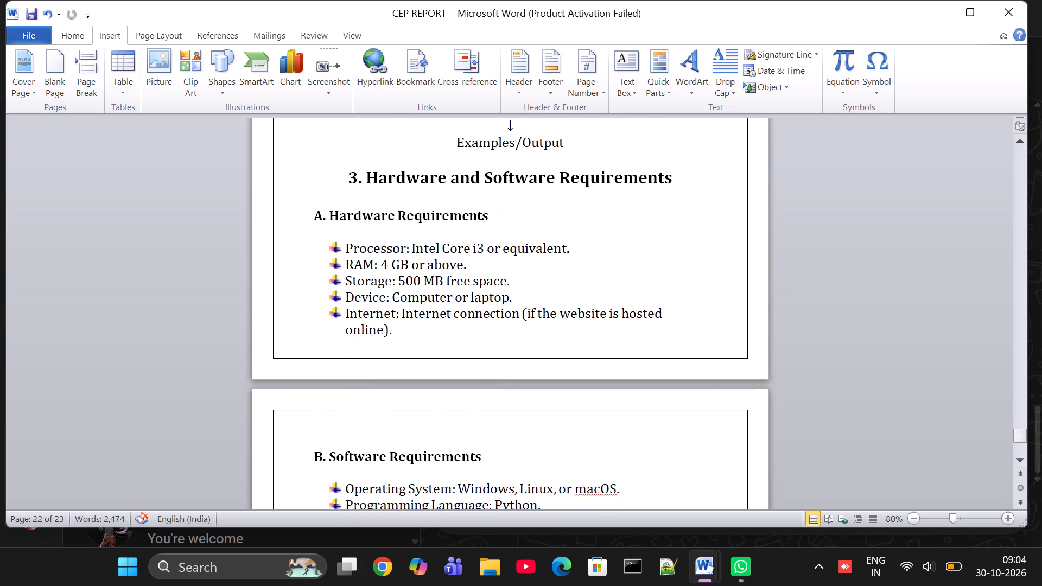
scroll(345, 270, down, 3)
scroll(345, 270, up, 3)
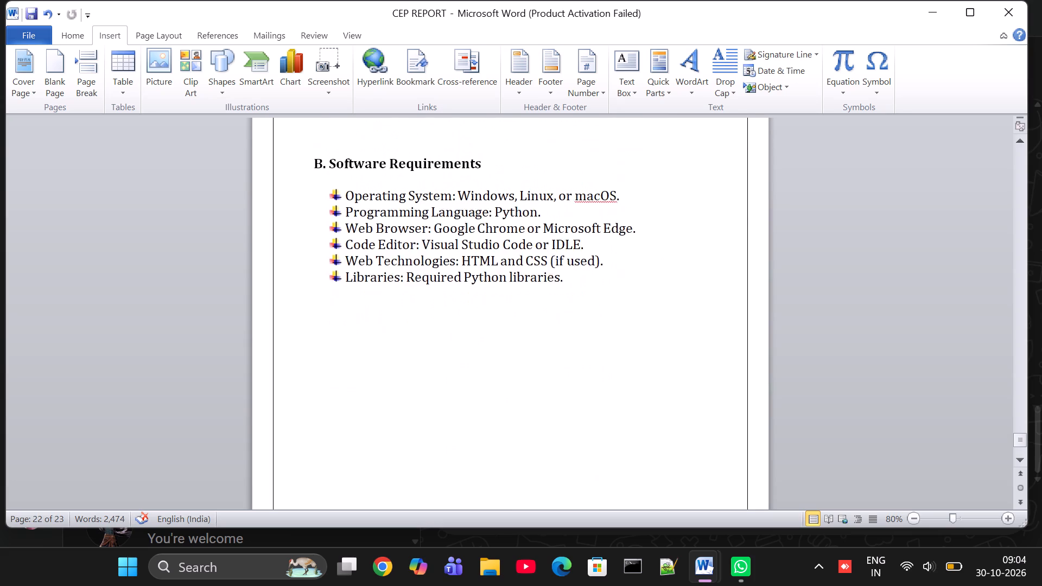
Prefix the System Overview, Architecture Design, and Hardware and Software Requirements headings with "6." so they read 6.1, 6.2 and 6.3.
scroll(345, 270, up, 3)
scroll(345, 270, down, 1)
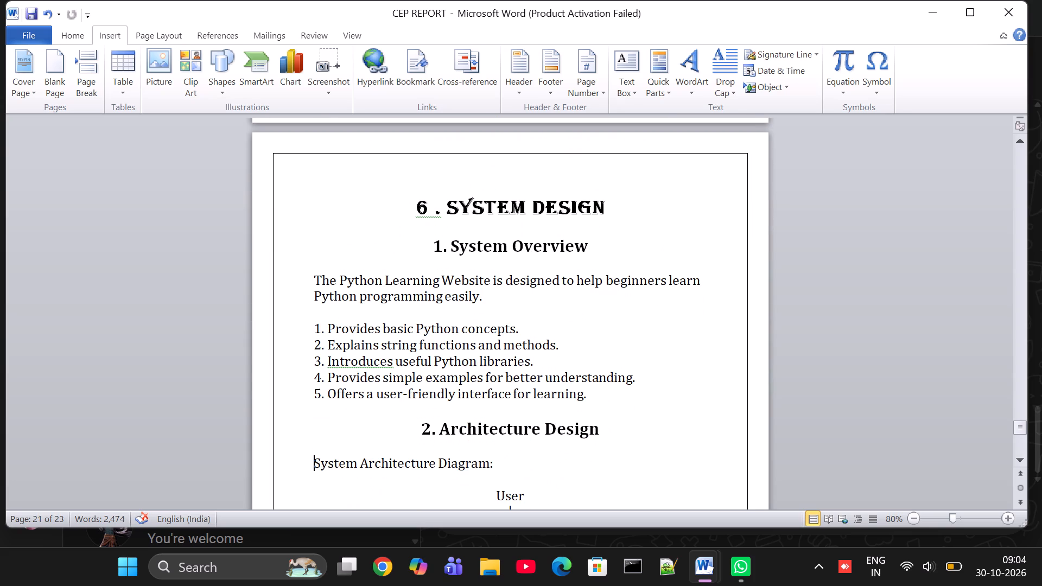
scroll(345, 270, down, 1)
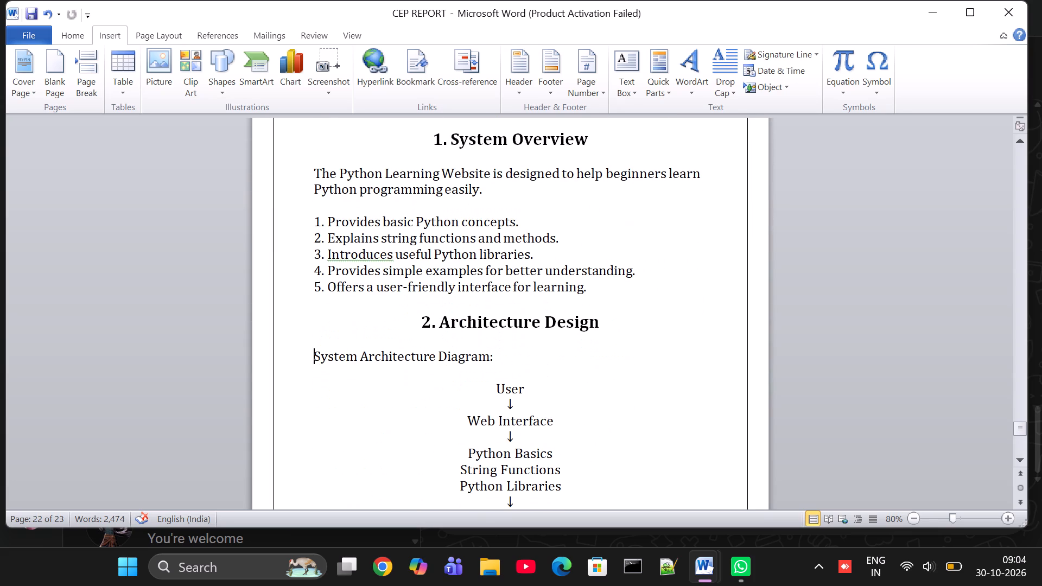
scroll(422, 158, up, 1)
click(432, 179)
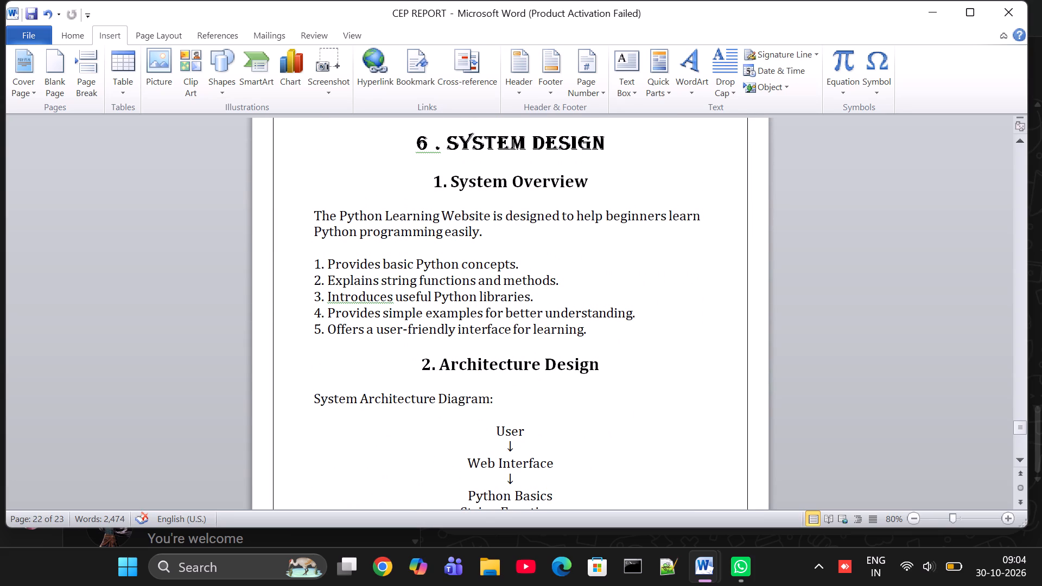
text(6.)
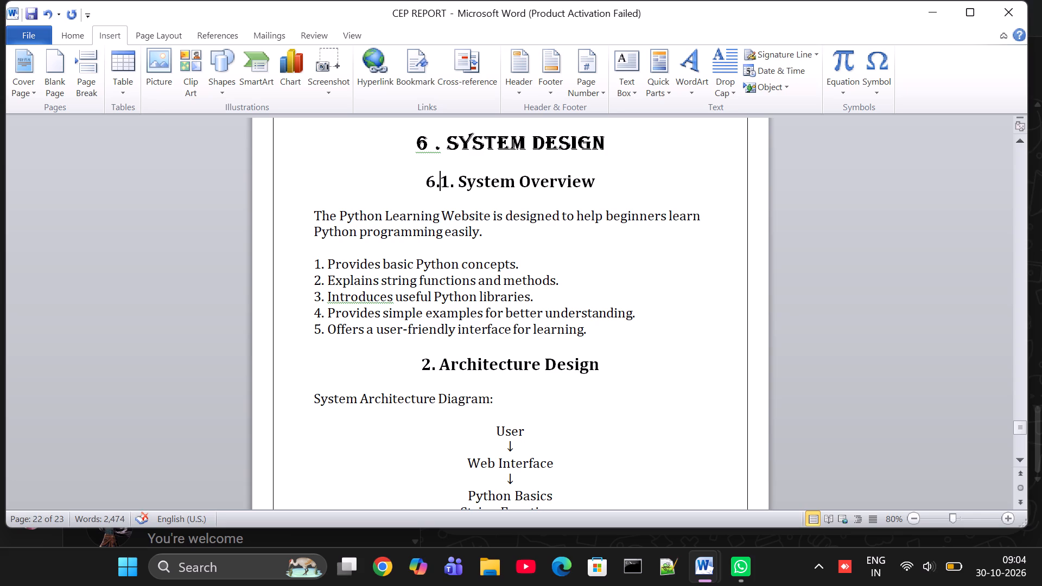
click(423, 362)
text(6.)
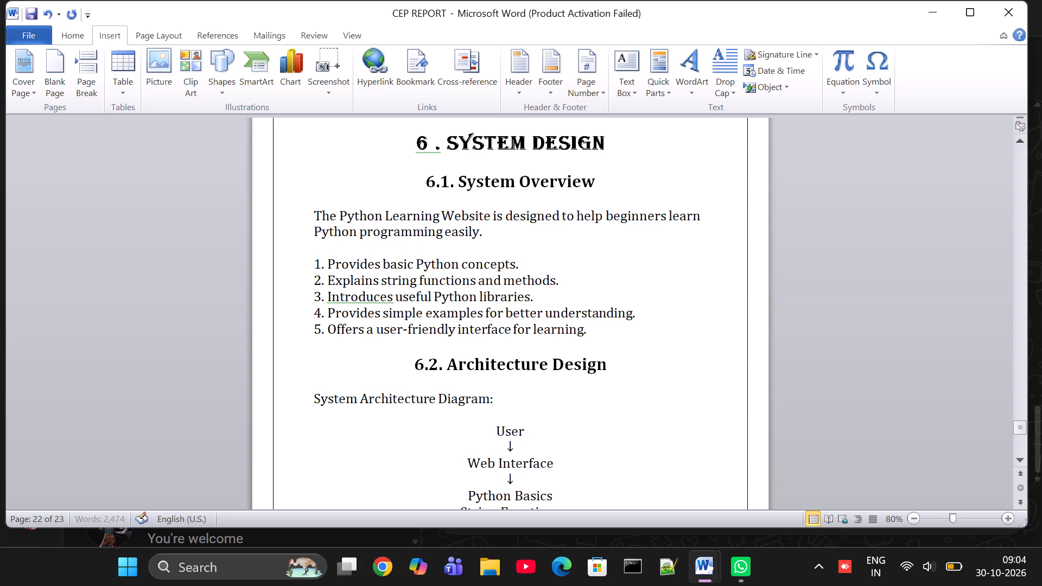
scroll(423, 362, down, 2)
click(343, 383)
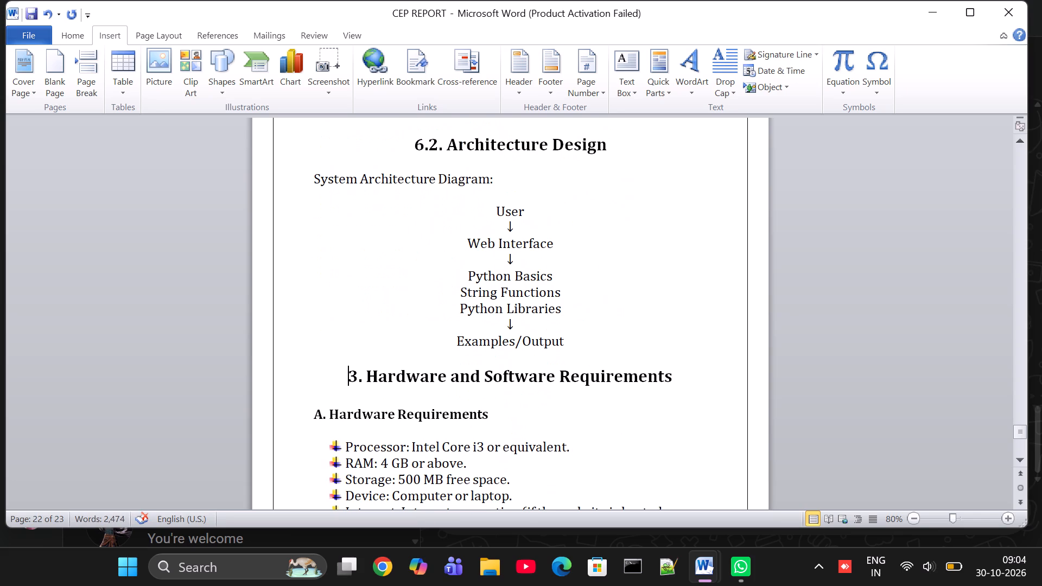
text(6.)
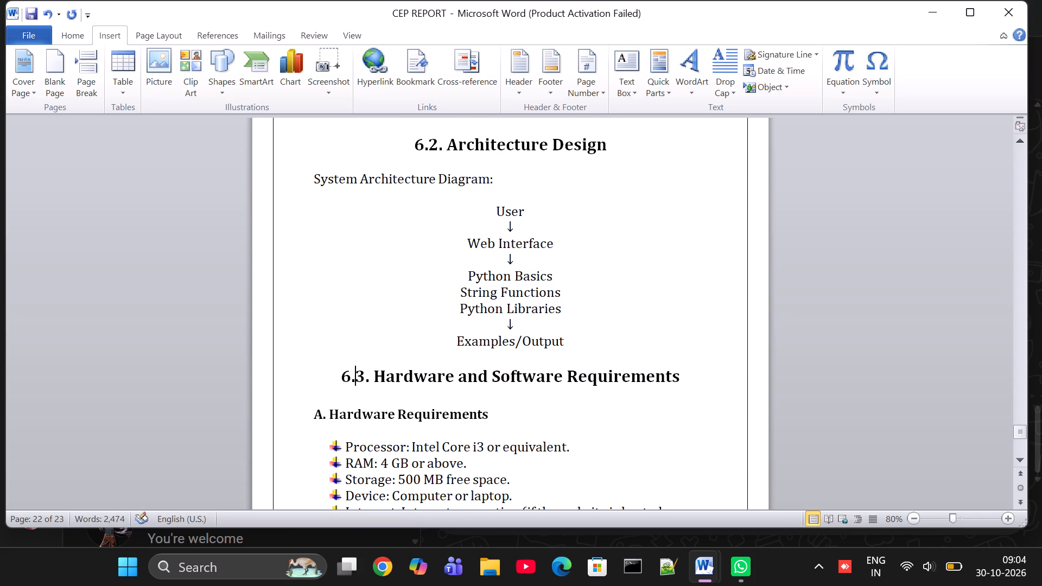
In CEP LMS REPORT, copy the chapter 7 title text "EFECTIVENESS, CHALLENGES AND IMPORTANT MEASURES" without its chapter number.
scroll(399, 284, down, 3)
scroll(399, 284, up, 1)
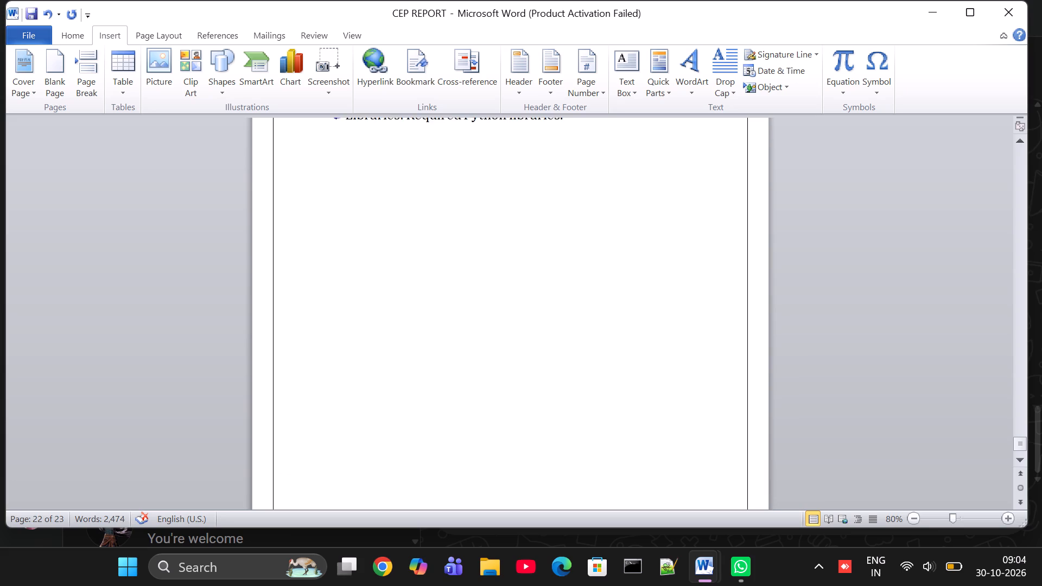
scroll(399, 284, up, 1)
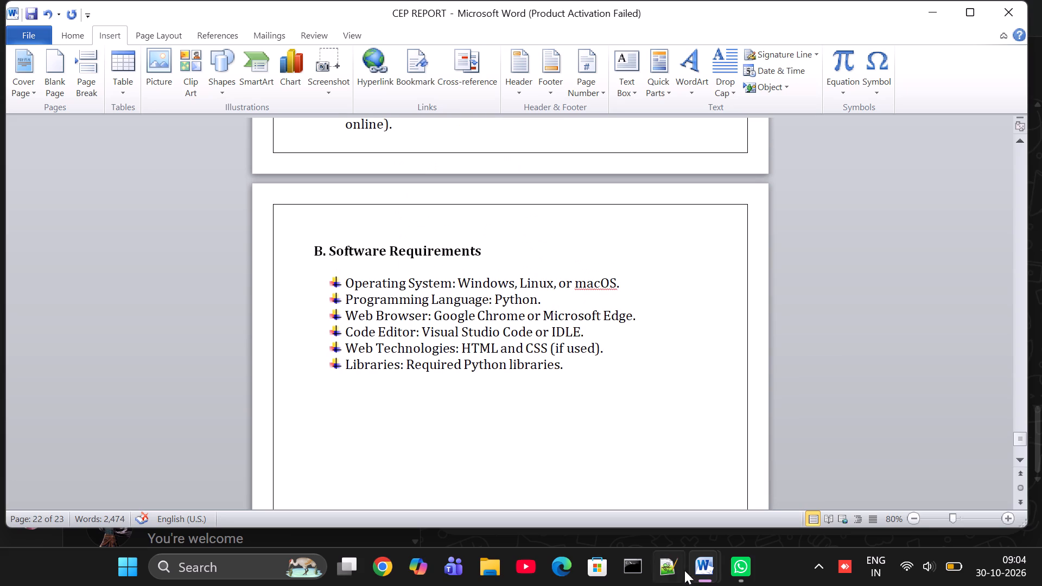
click(770, 508)
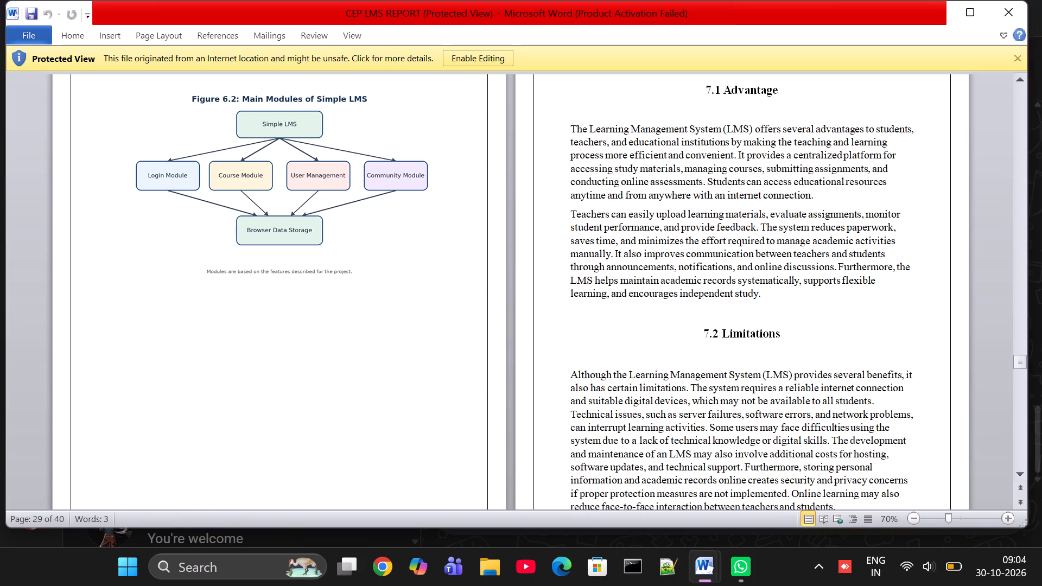
scroll(639, 384, up, 3)
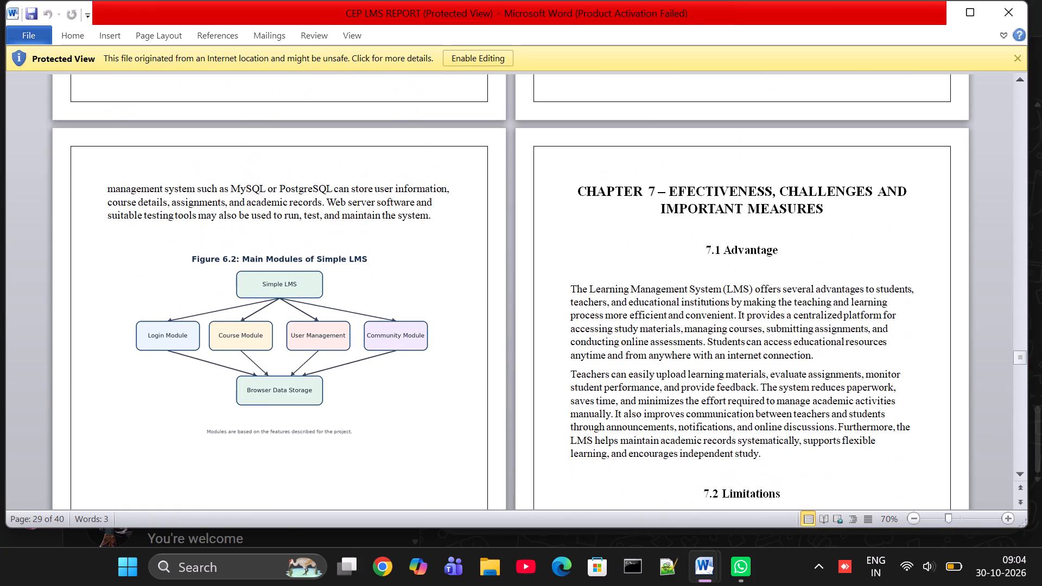
scroll(639, 384, down, 1)
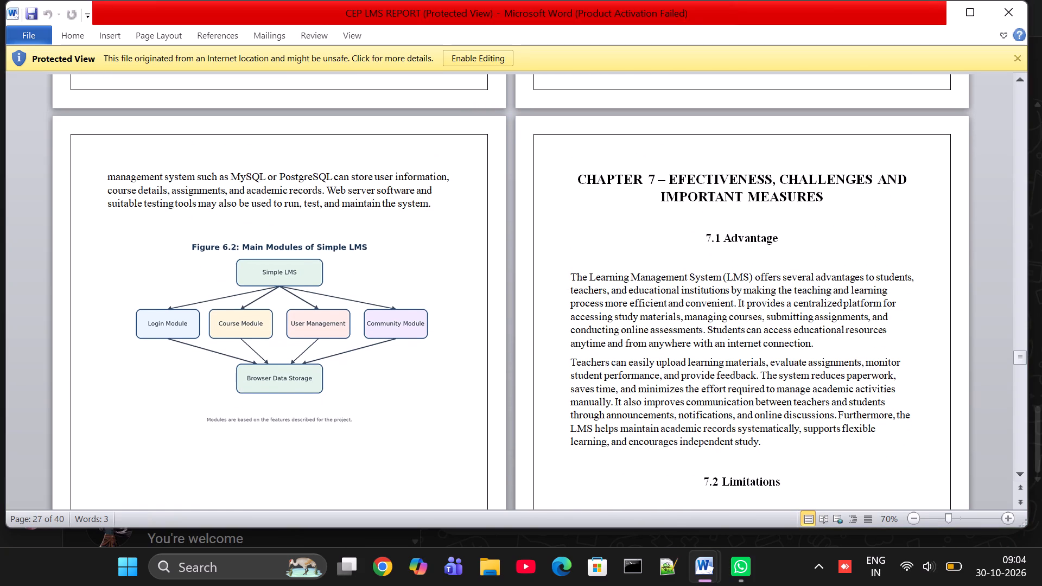
drag(667, 177, 815, 208)
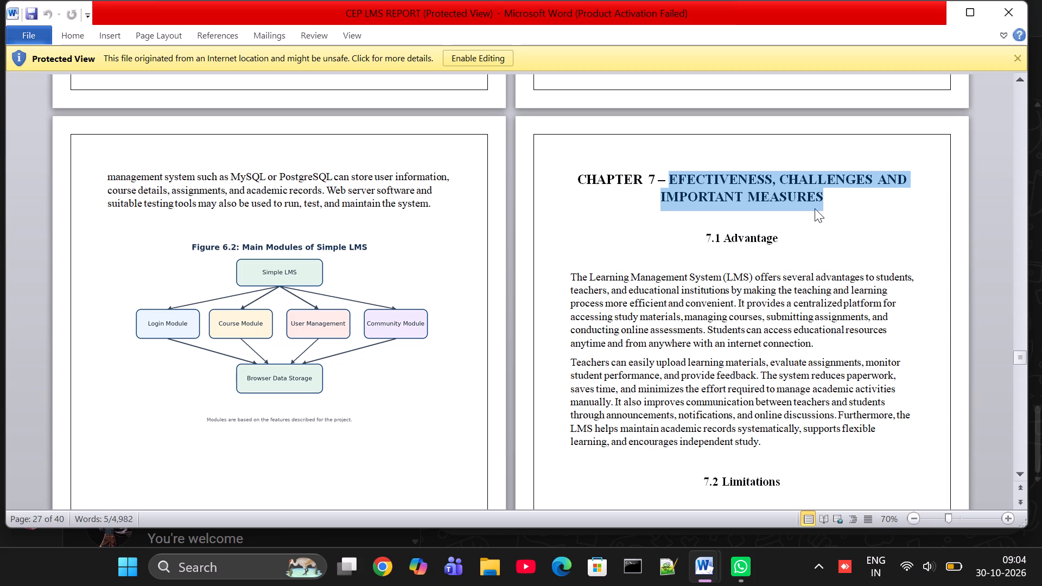
right_click(786, 188)
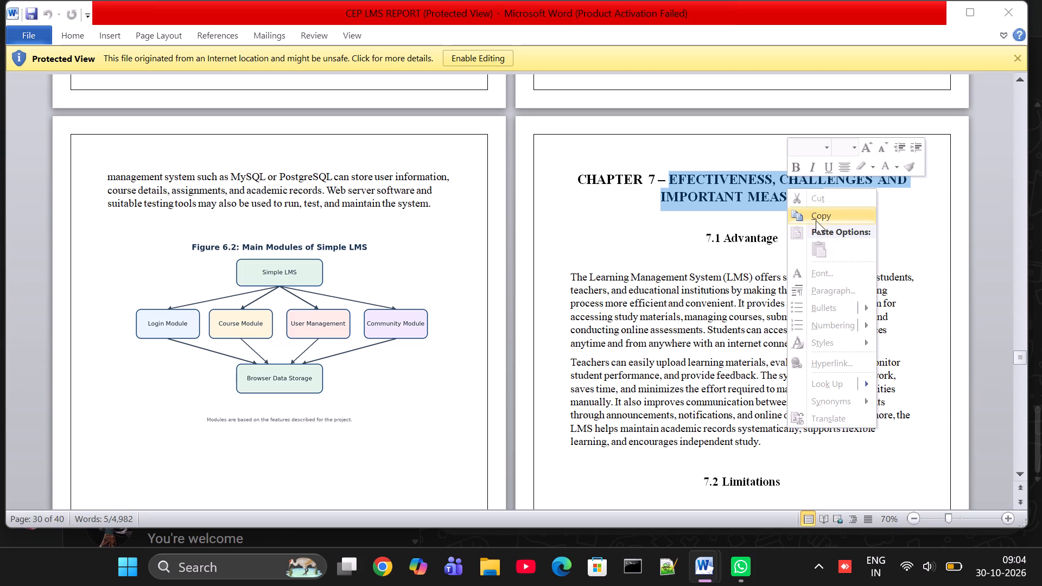
click(818, 215)
scroll(729, 278, down, 1)
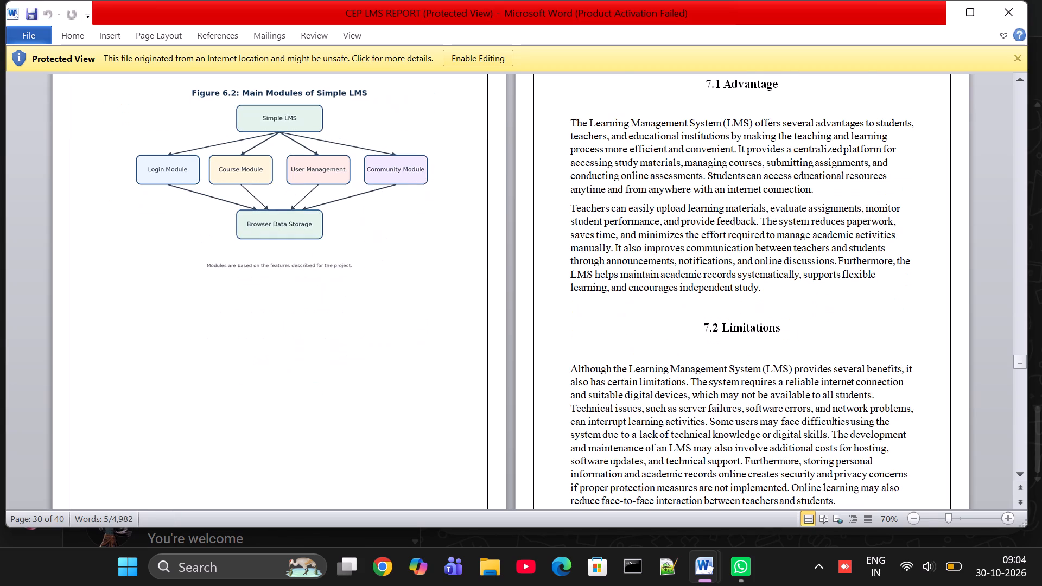
scroll(729, 278, down, 2)
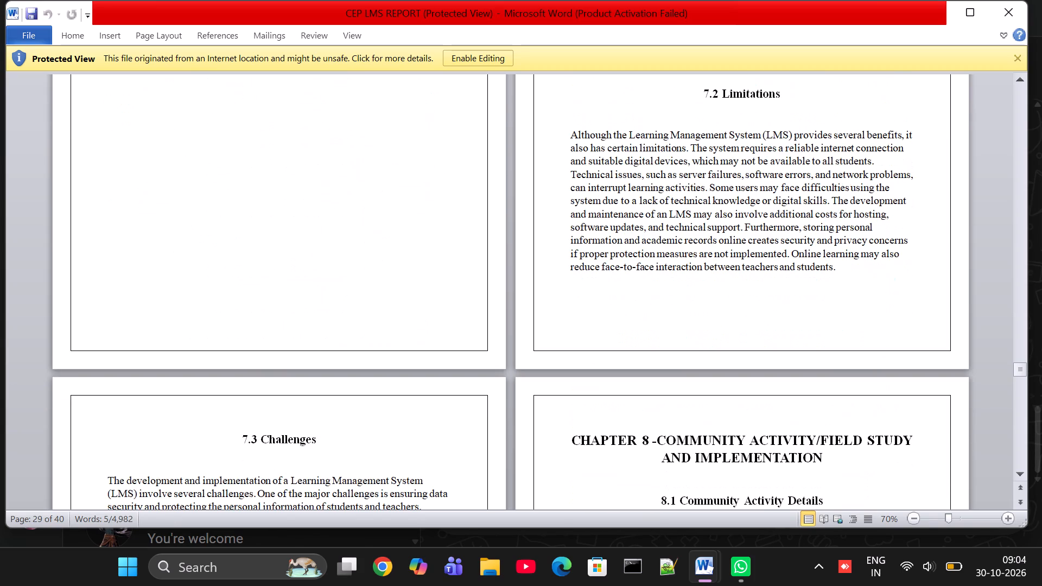
Switch to CEP REPORT, add blank lines after the last page's content to start a new page, and paste the copied title there.
click(700, 568)
click(643, 505)
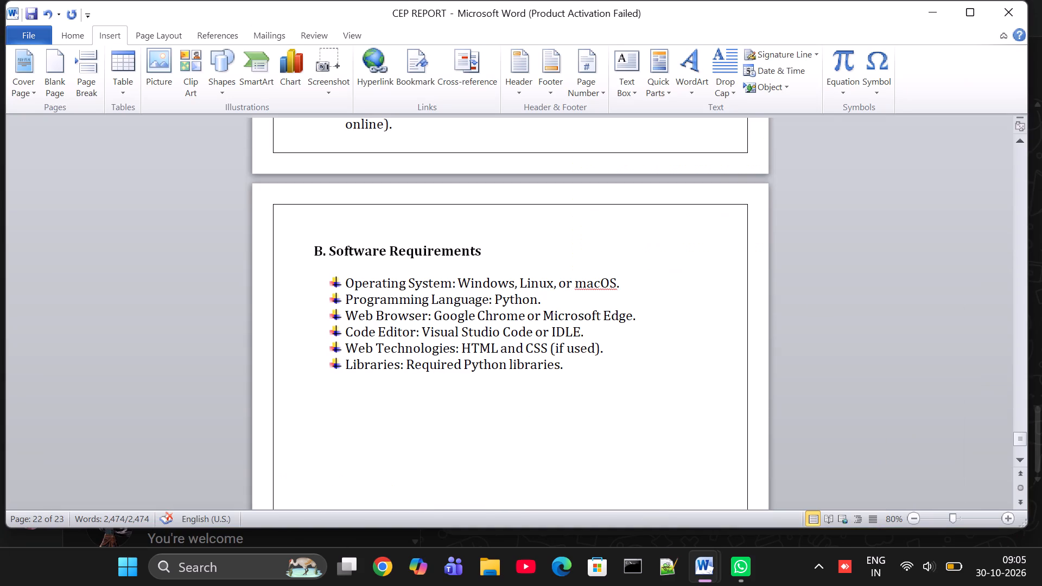
scroll(491, 398, down, 3)
click(437, 425)
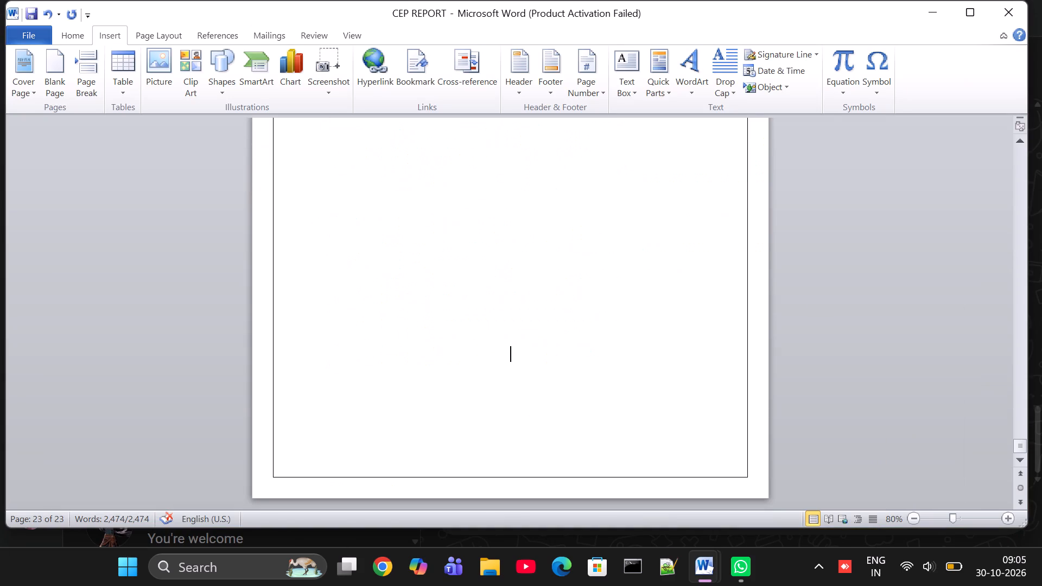
key(Return)
key(Return)
key(Return)
key(Return)
key(Return)
key(Return)
key(Return)
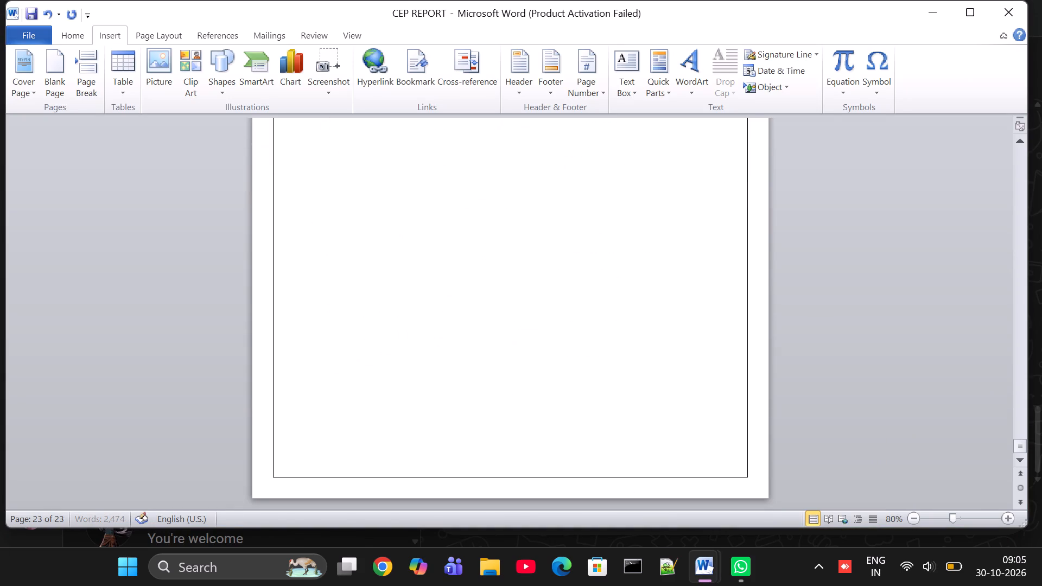
key(Return)
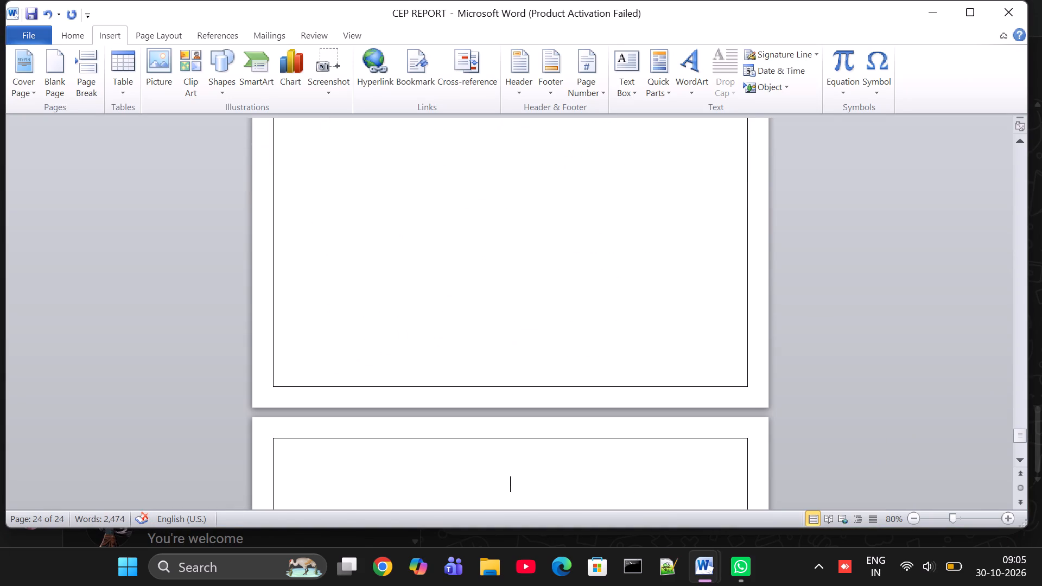
key(ctrl+v)
scroll(484, 461, down, 1)
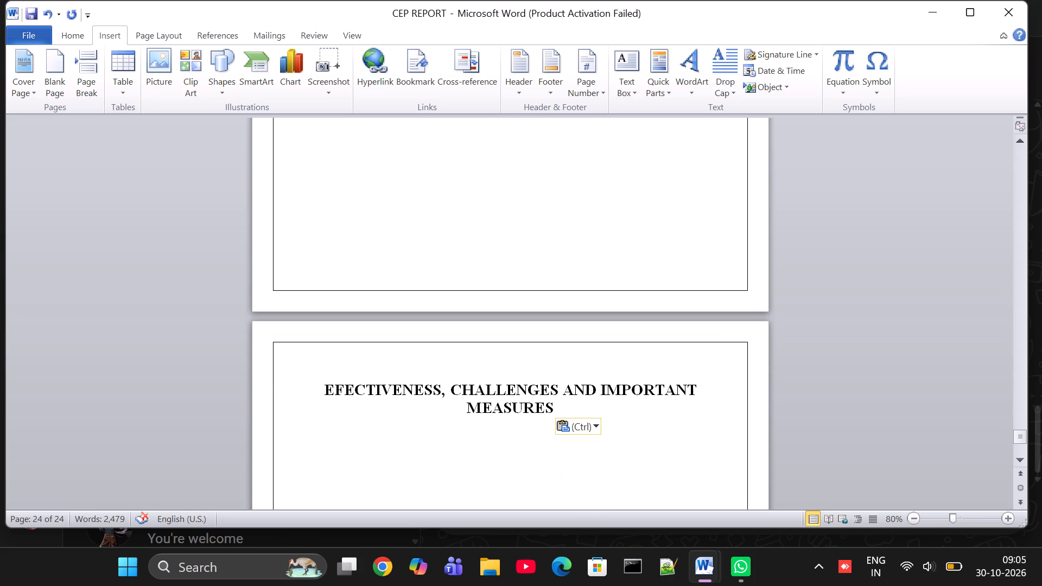
Number the pasted chapter title by adding "7." in front of it.
click(323, 390)
key(7)
key(period)
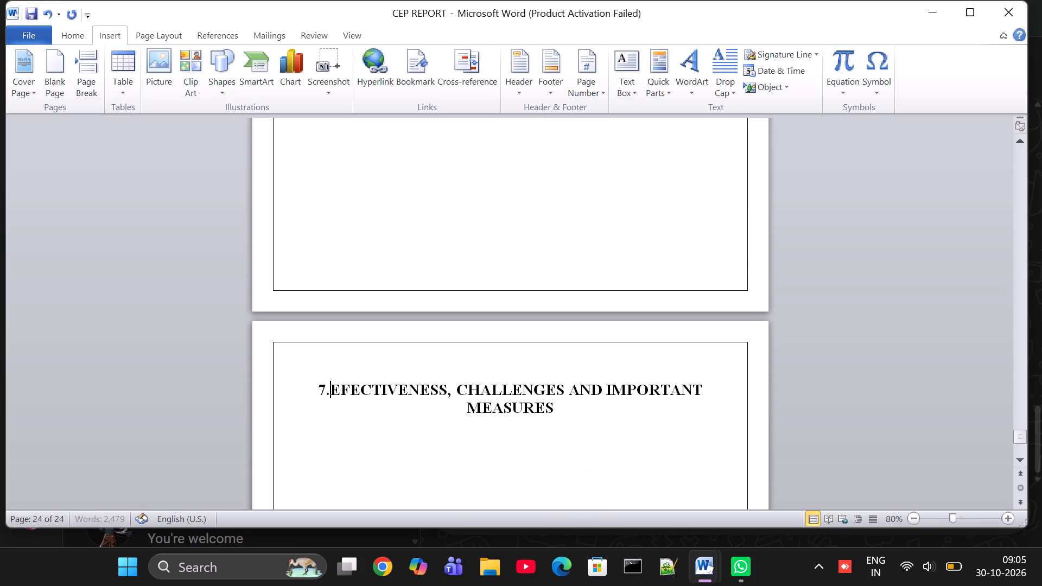
Format the whole chapter 7 title in the Algerian font at size 24.
drag(322, 388, 328, 390)
drag(328, 390, 561, 417)
drag(315, 384, 322, 387)
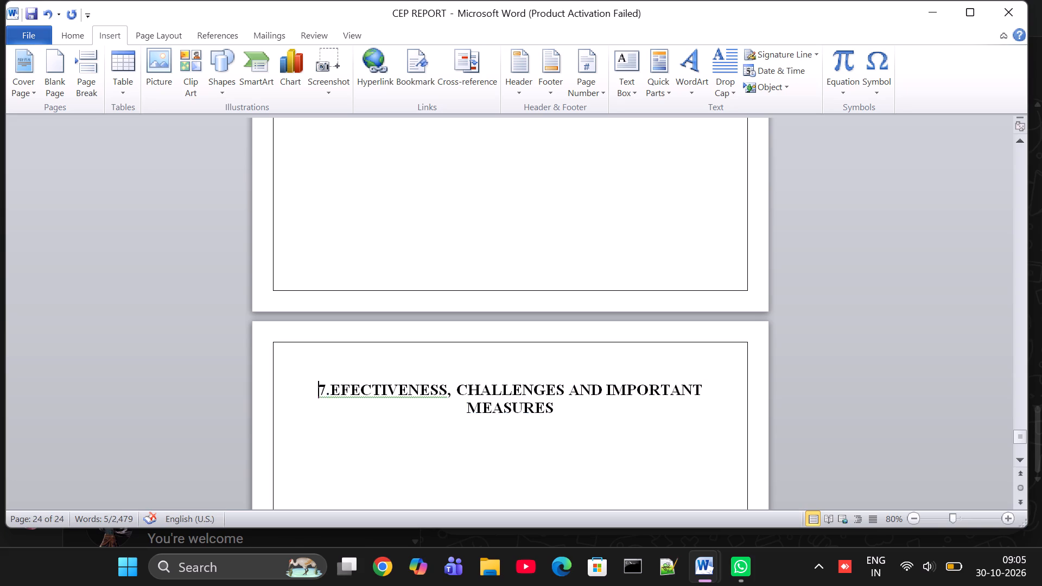
drag(322, 387, 601, 415)
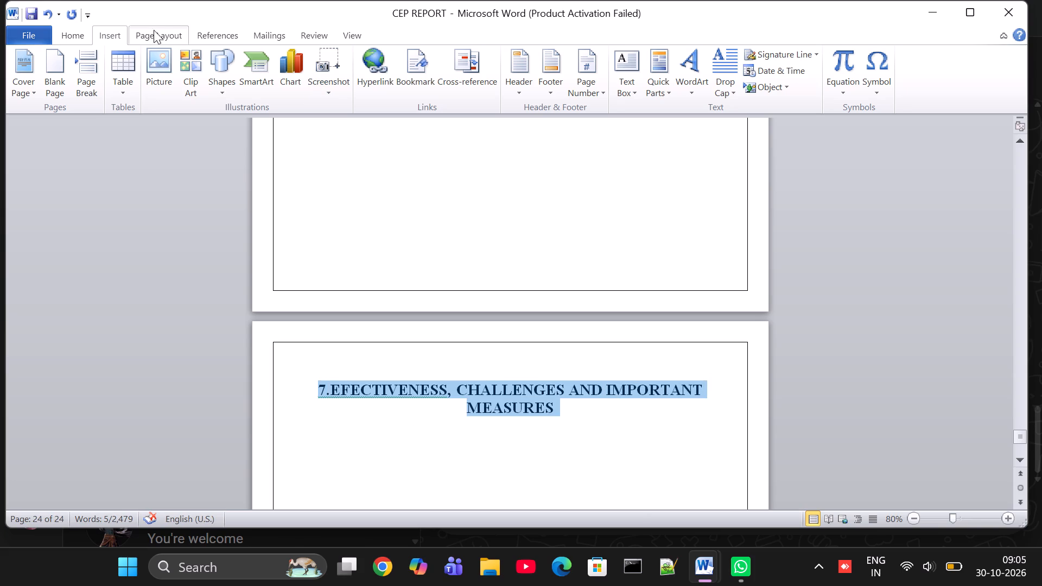
click(77, 35)
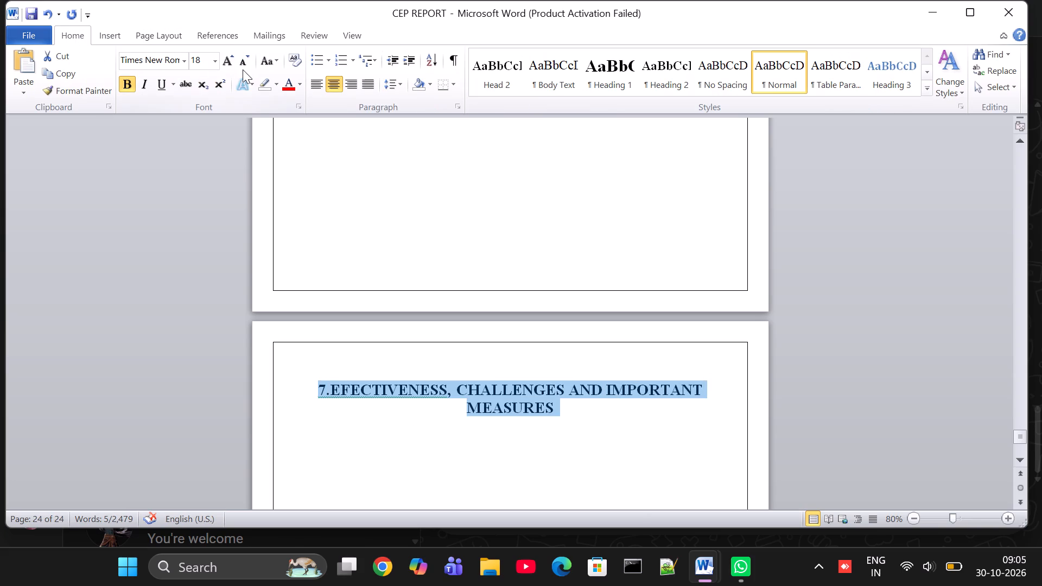
click(213, 65)
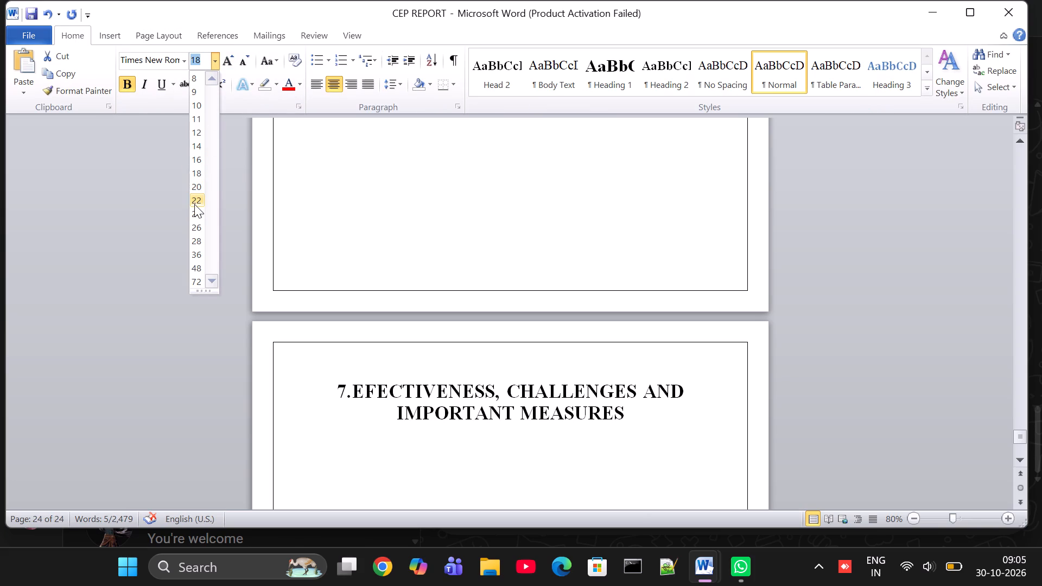
click(196, 213)
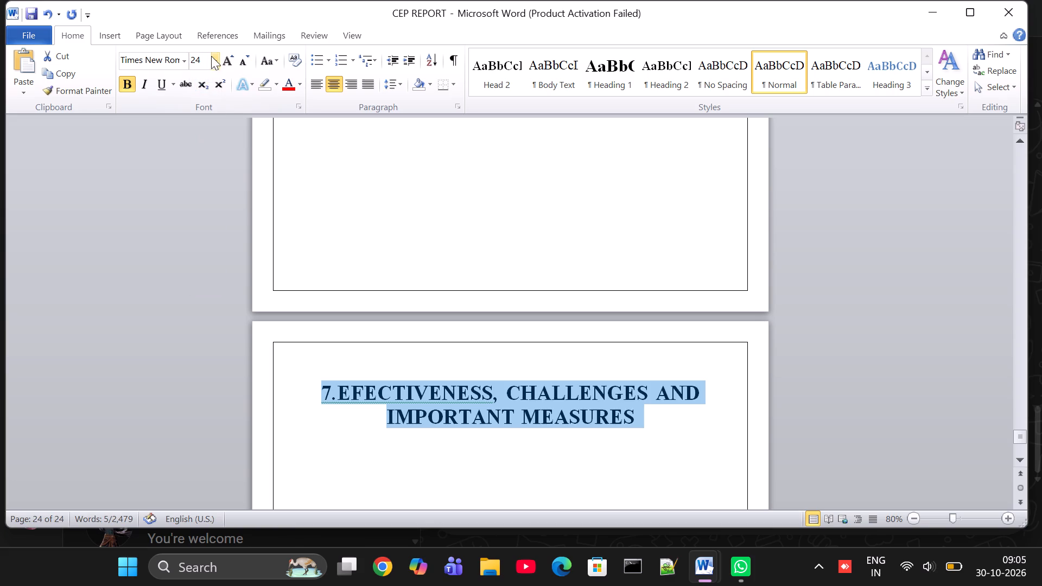
click(184, 60)
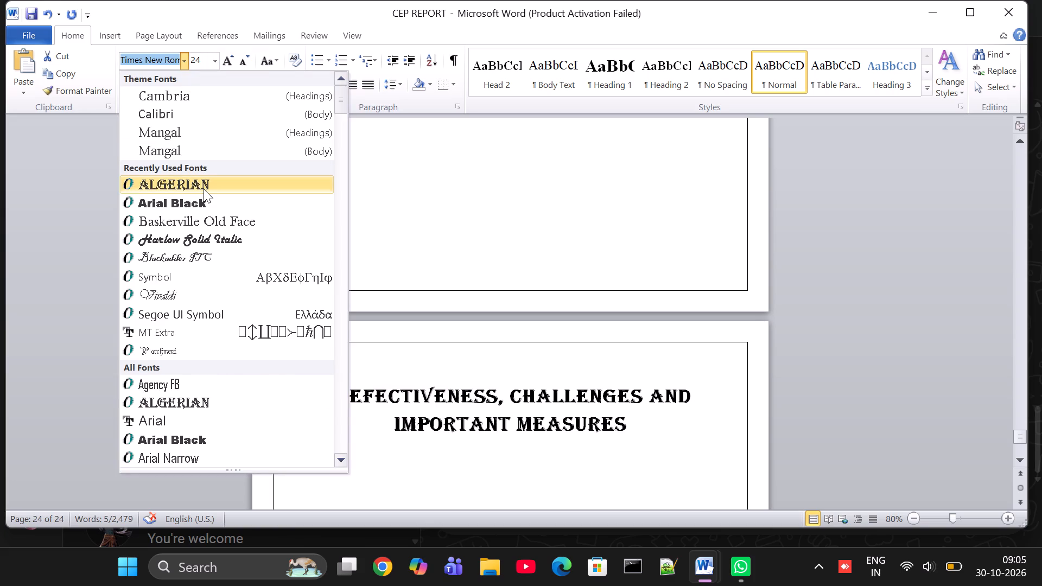
click(204, 189)
click(475, 455)
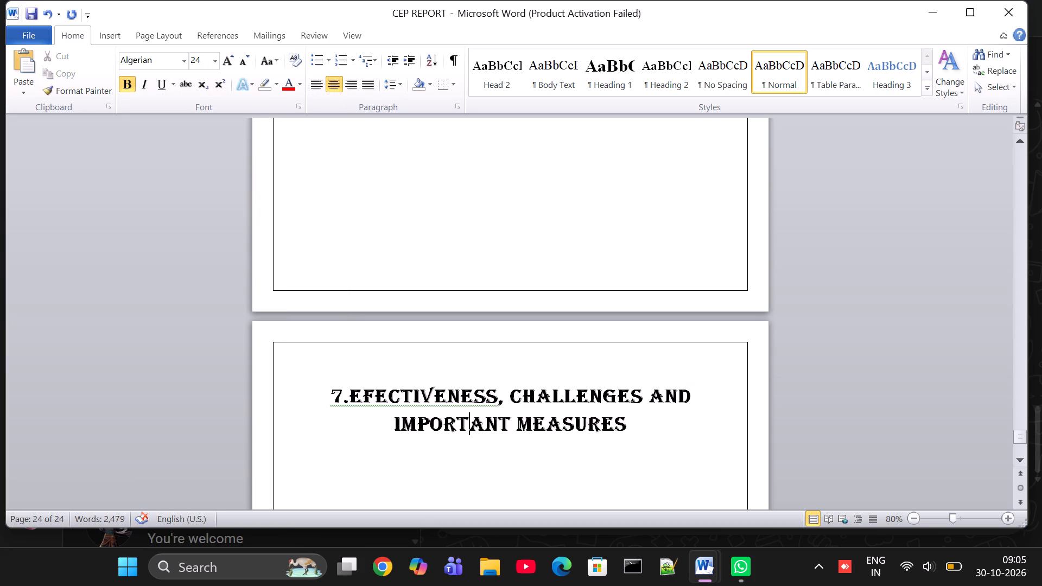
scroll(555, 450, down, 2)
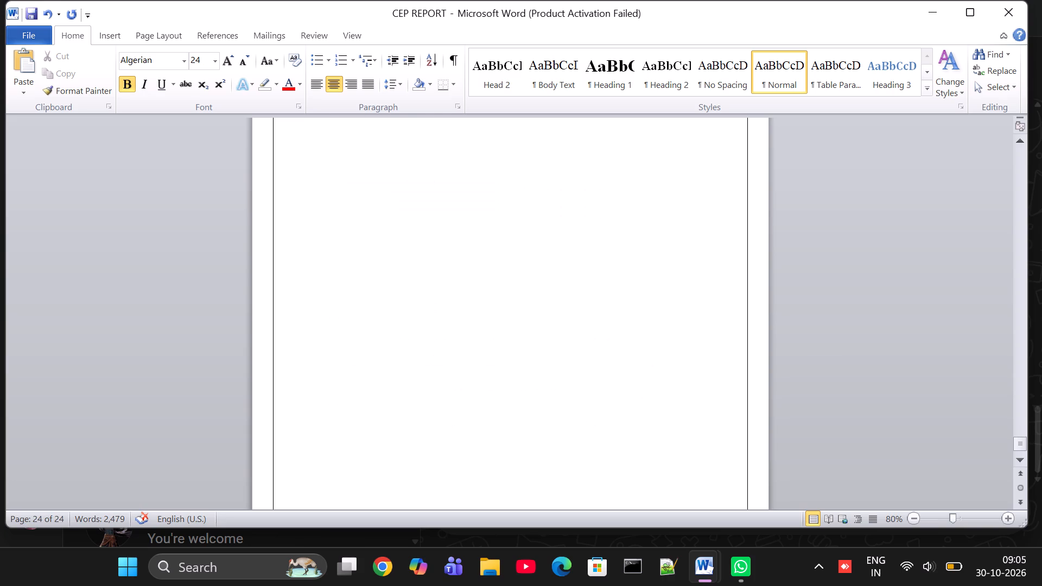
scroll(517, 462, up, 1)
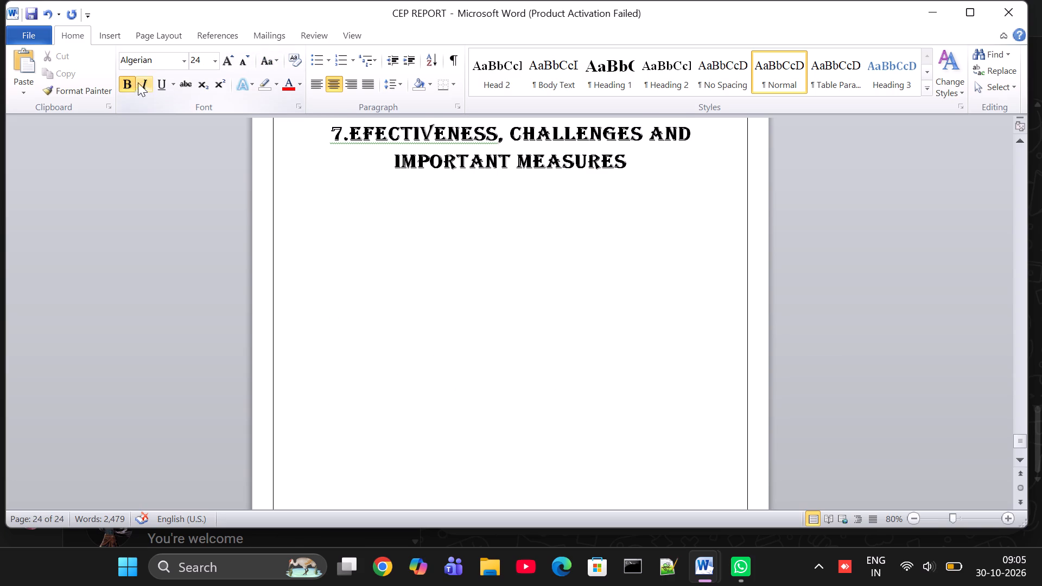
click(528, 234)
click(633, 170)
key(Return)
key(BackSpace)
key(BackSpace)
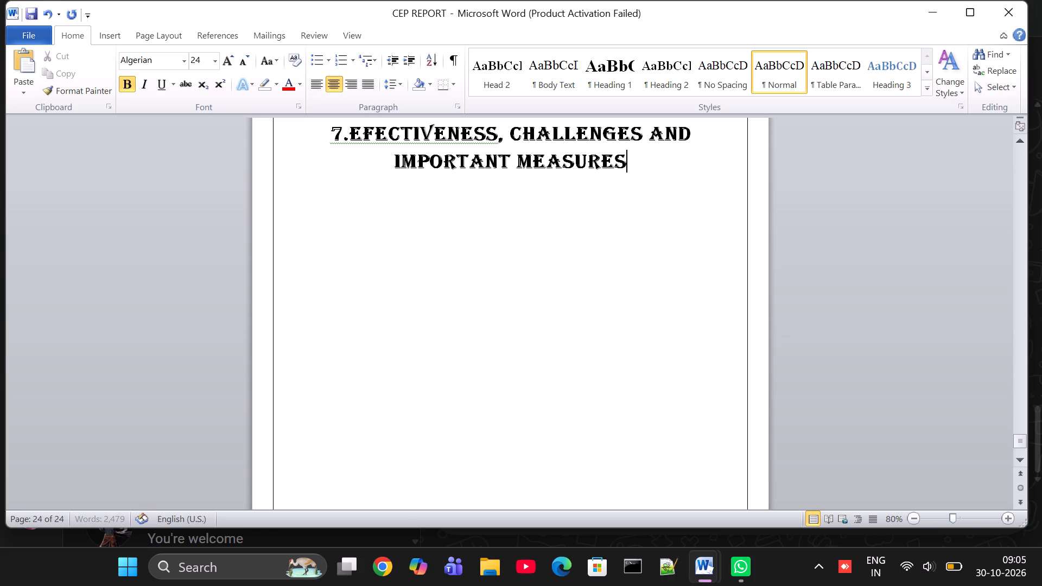
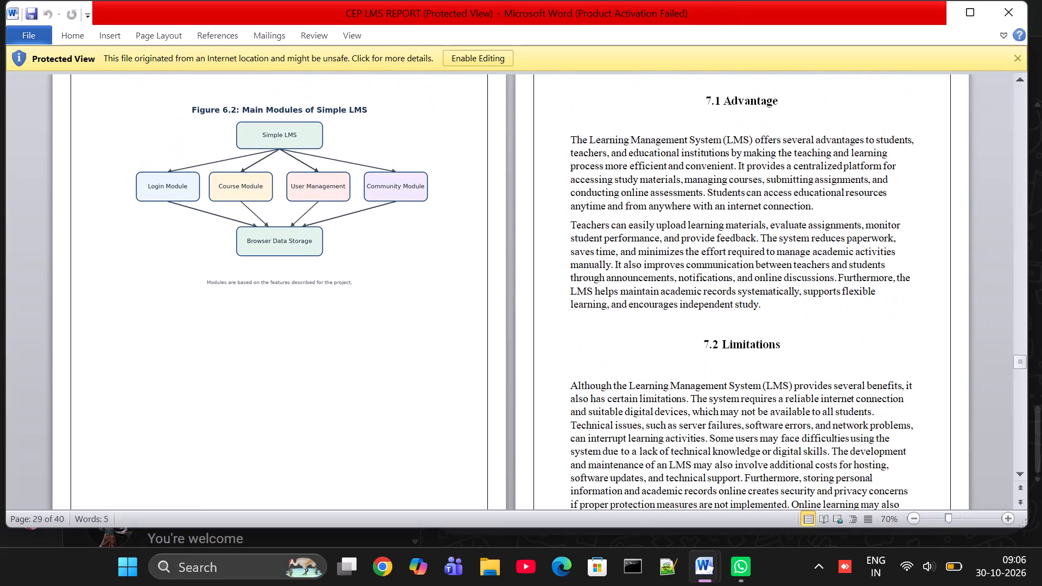
Look through the chapter 7 sections in CEP LMS REPORT, from 7.1 Advantage on to where chapter 8 starts.
scroll(602, 303, down, 2)
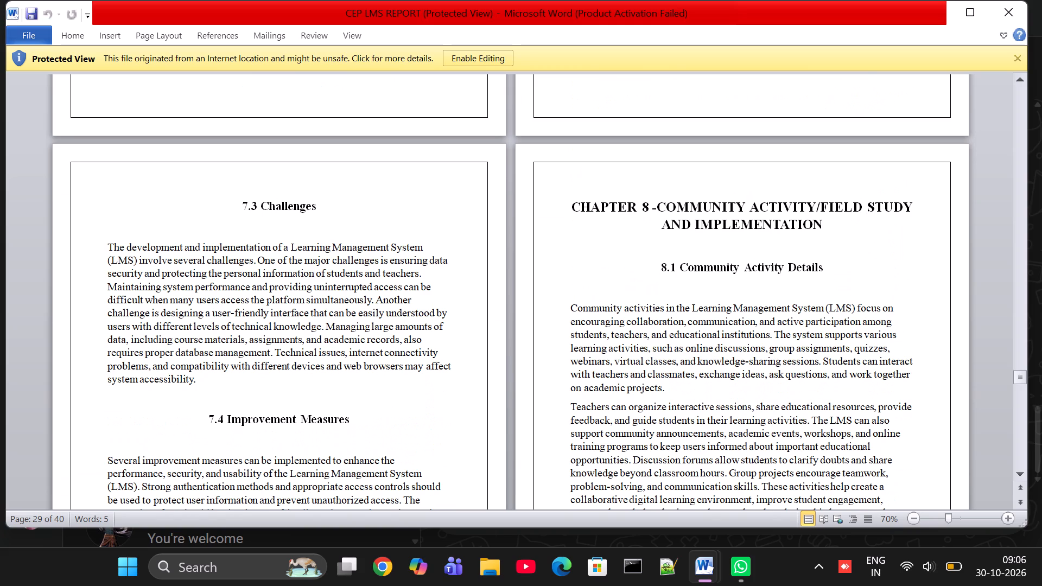
In CEP LMS REPORT, review sections 7.3 Challenges and 7.4 Improvement Measures and chapter 8's section 8.1 Community Activity Details.
scroll(602, 303, down, 2)
scroll(602, 303, up, 2)
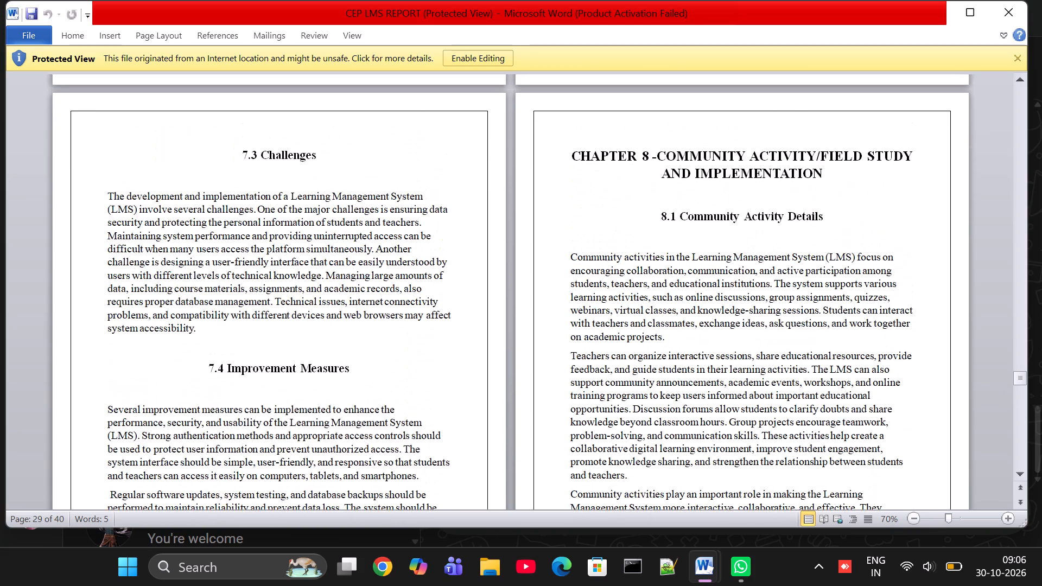
scroll(602, 303, down, 1)
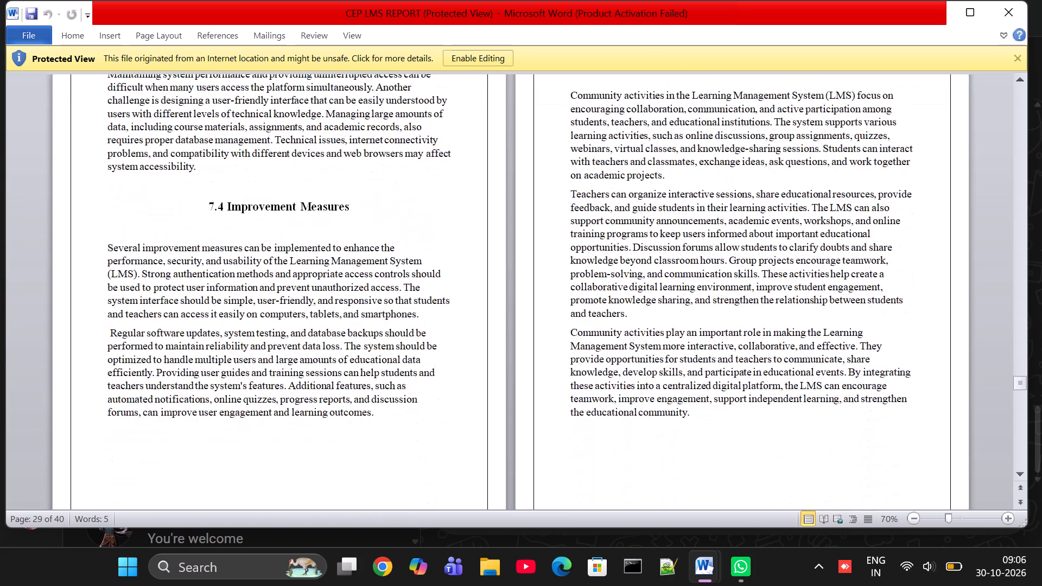
scroll(602, 303, down, 1)
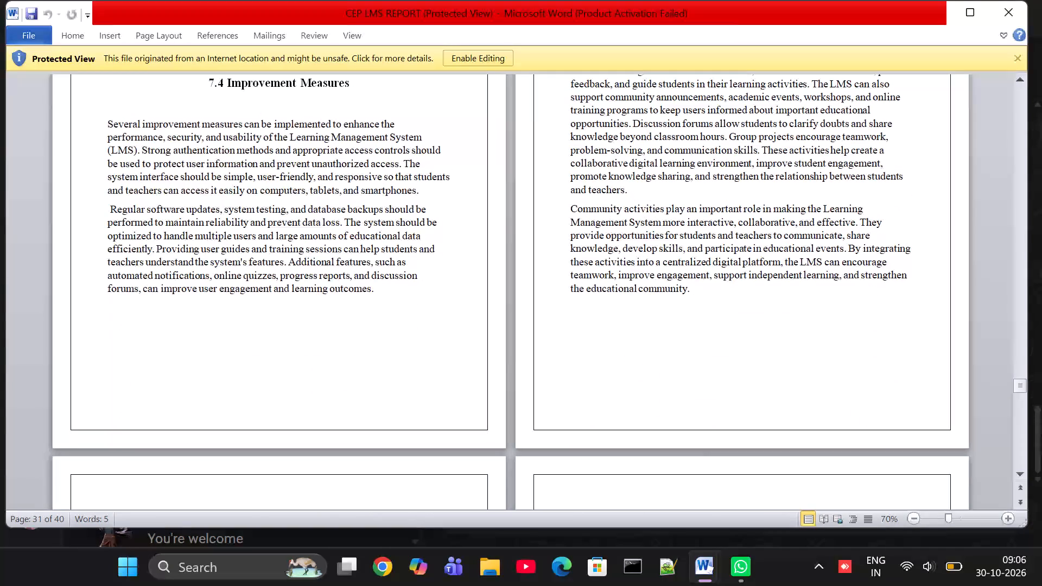
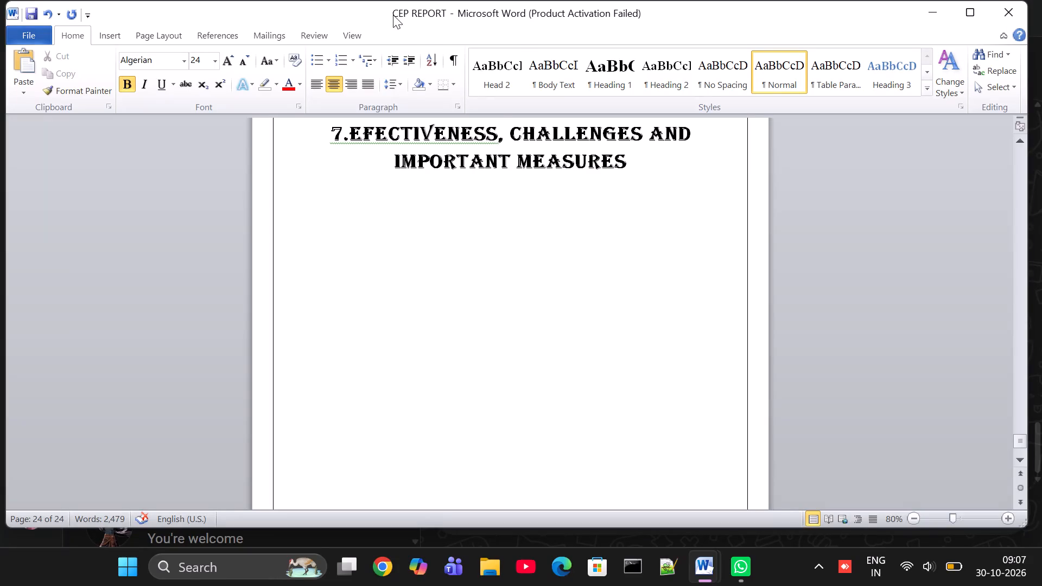
Paste the copied Advantages, Limitations, Challenges and Improvement Measures text beneath the chapter 7 heading in CEP REPORT.
click(520, 192)
key(ctrl+v)
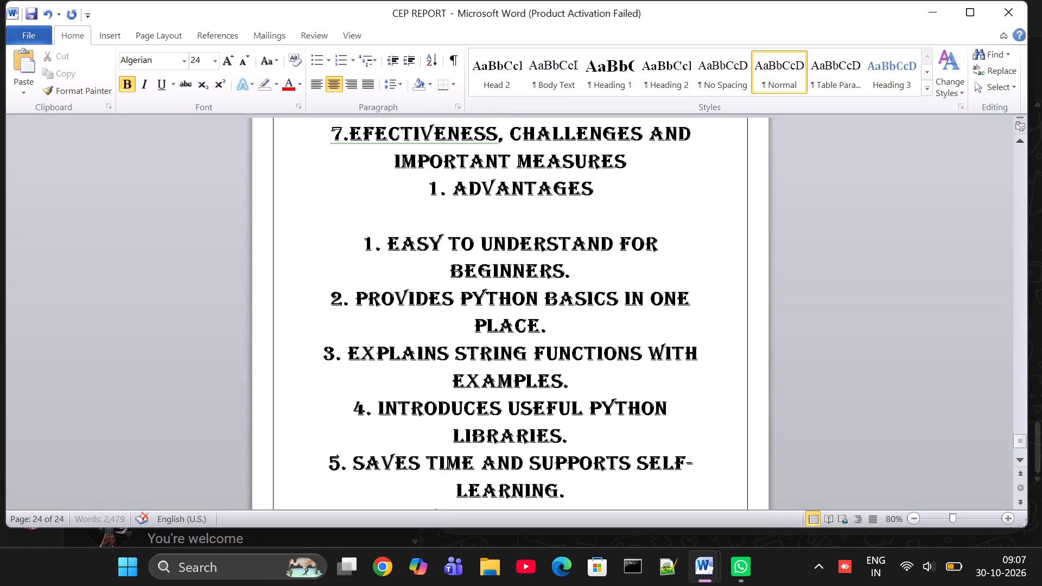
Format the pasted chapter 7 text, from 1. Advantages to the last improvement measure, in Cambria (Headings) at size 16.
scroll(520, 192, up, 3)
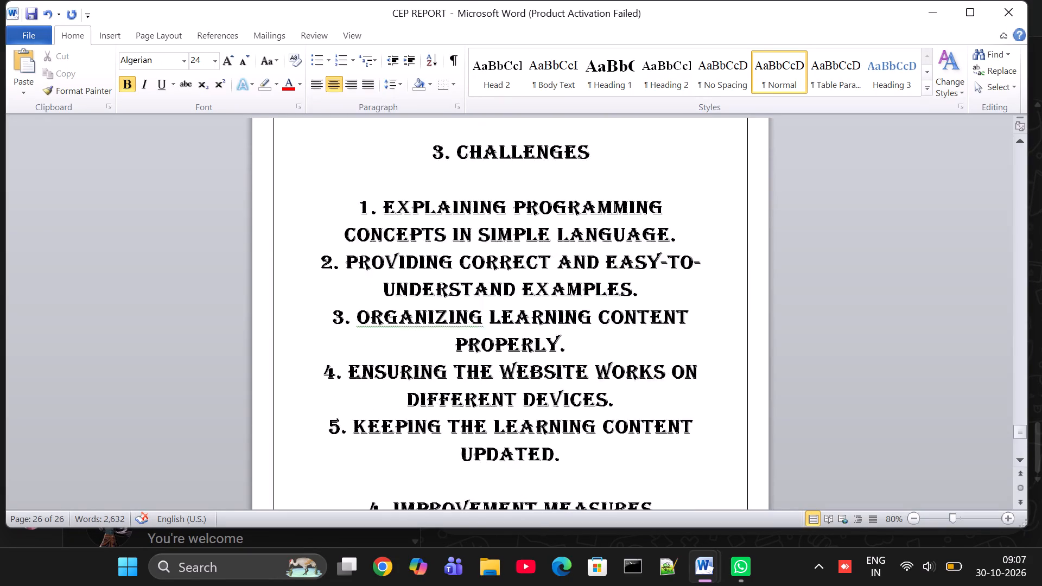
scroll(520, 192, up, 4)
scroll(520, 192, down, 1)
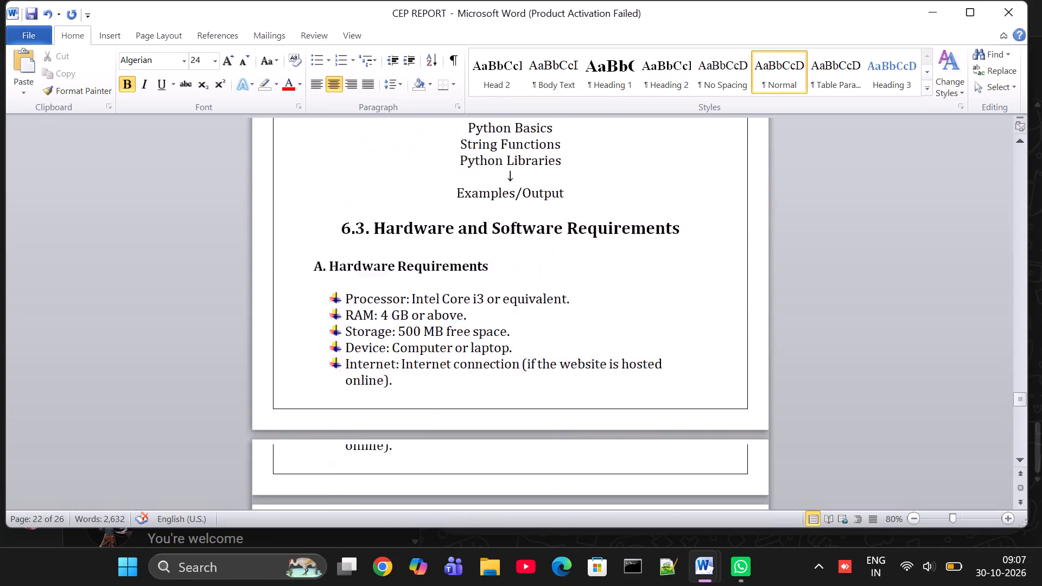
scroll(520, 192, down, 3)
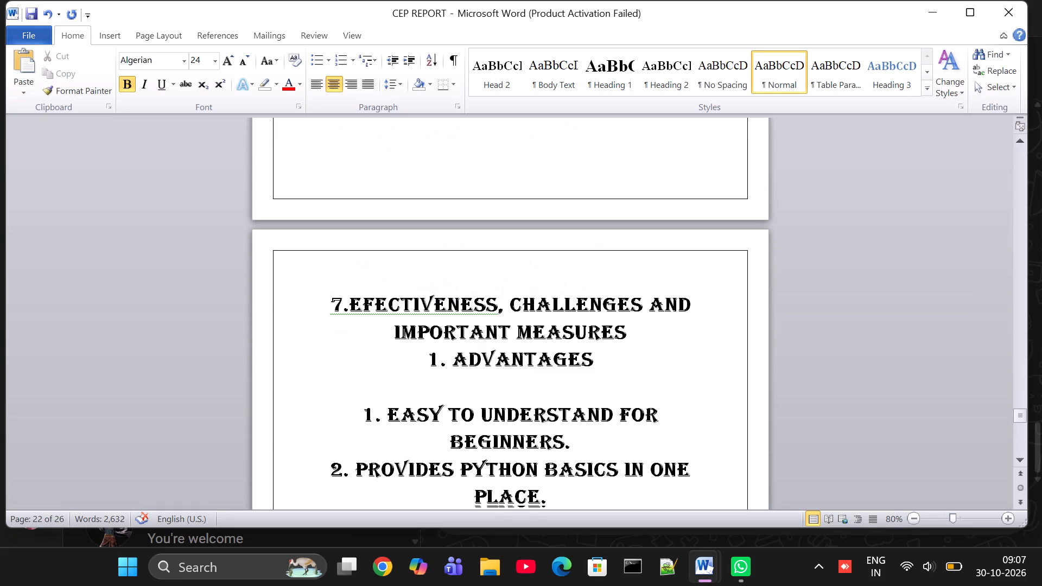
click(432, 355)
drag(432, 355, 575, 545)
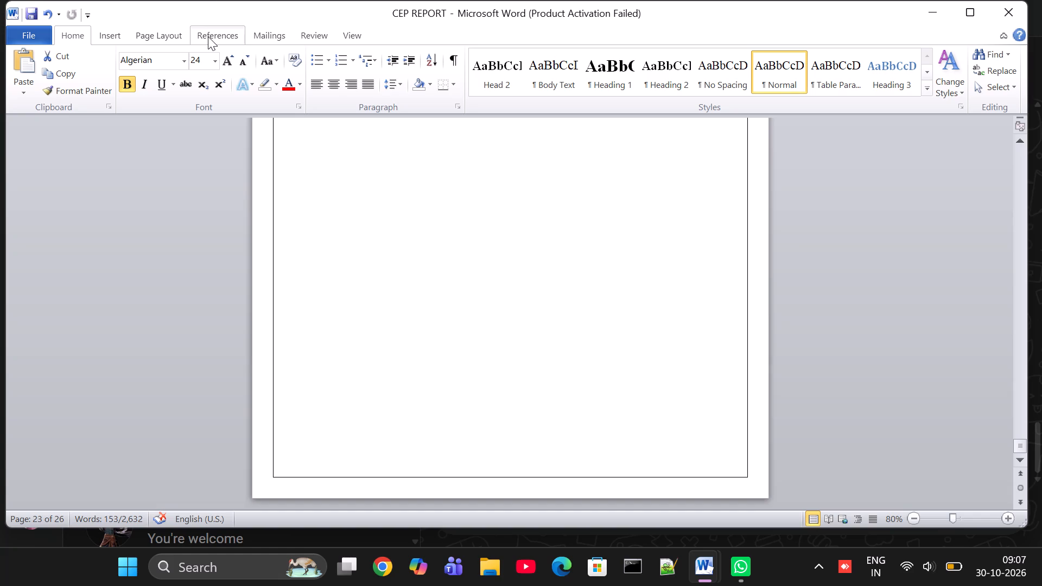
click(186, 62)
click(201, 96)
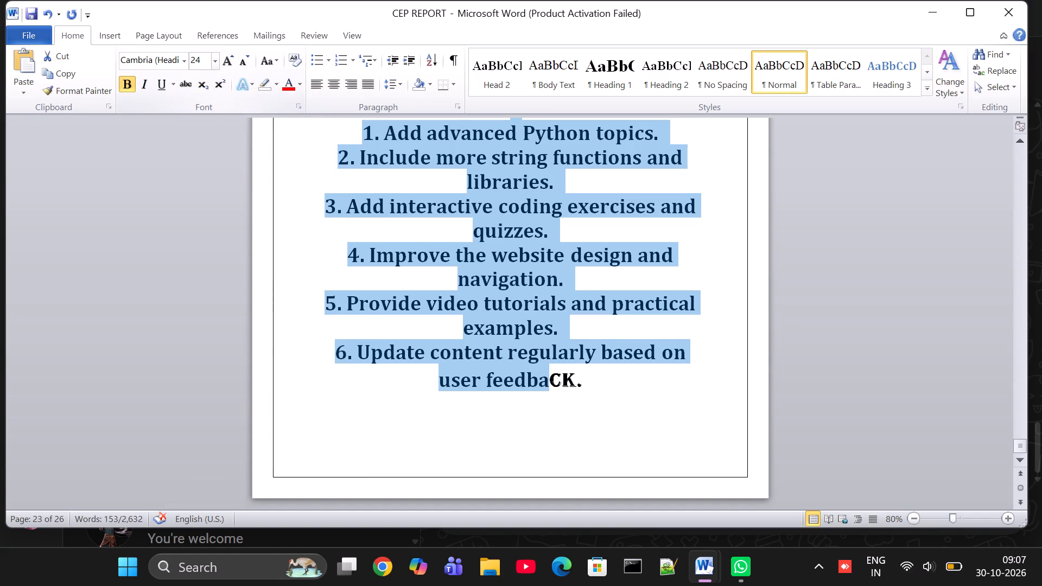
click(213, 68)
click(200, 157)
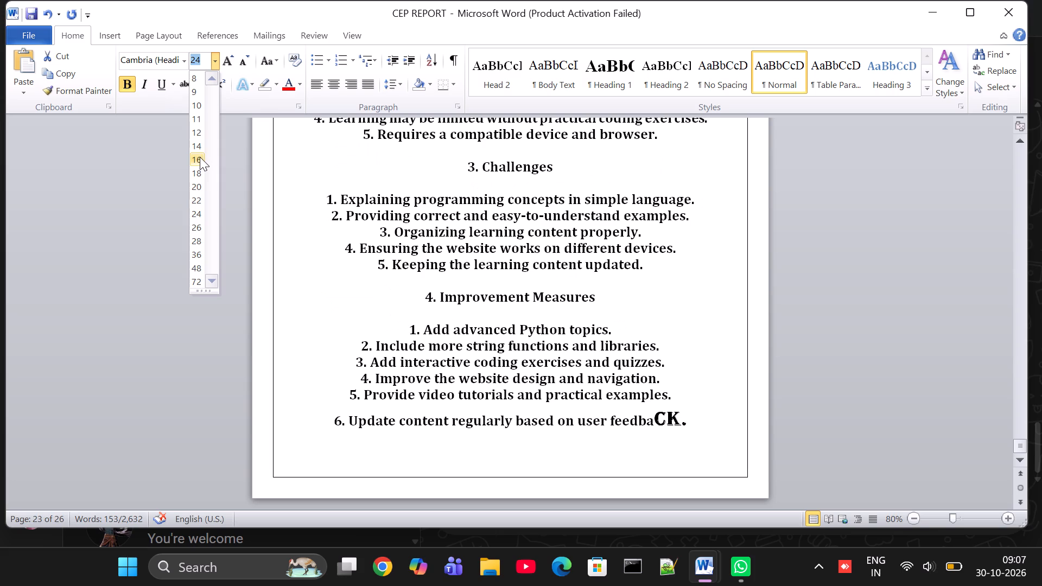
Insert a blank line between the chapter 7 title and the 1. Advantages subheading.
scroll(377, 233, up, 2)
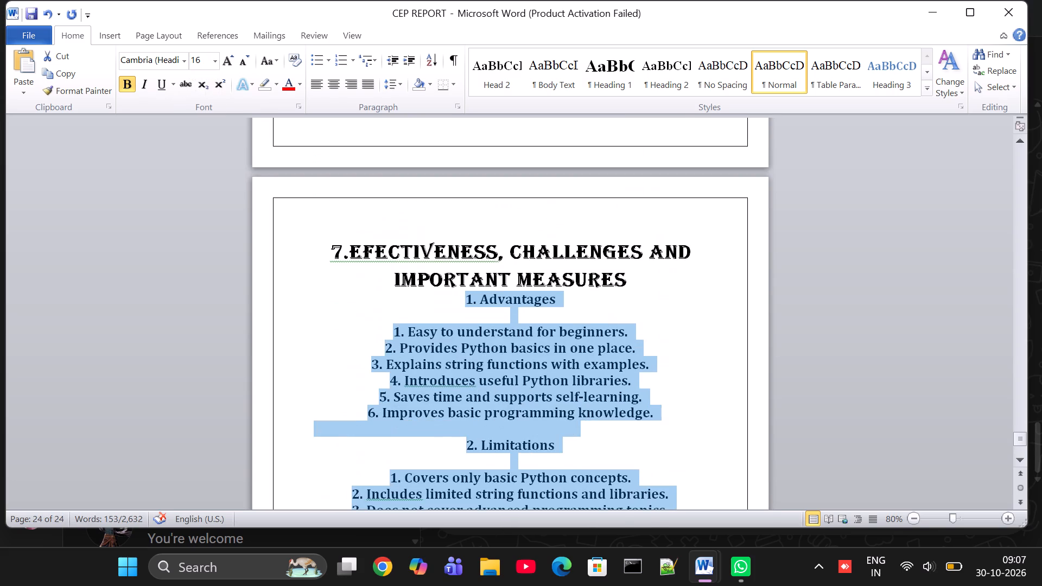
click(454, 302)
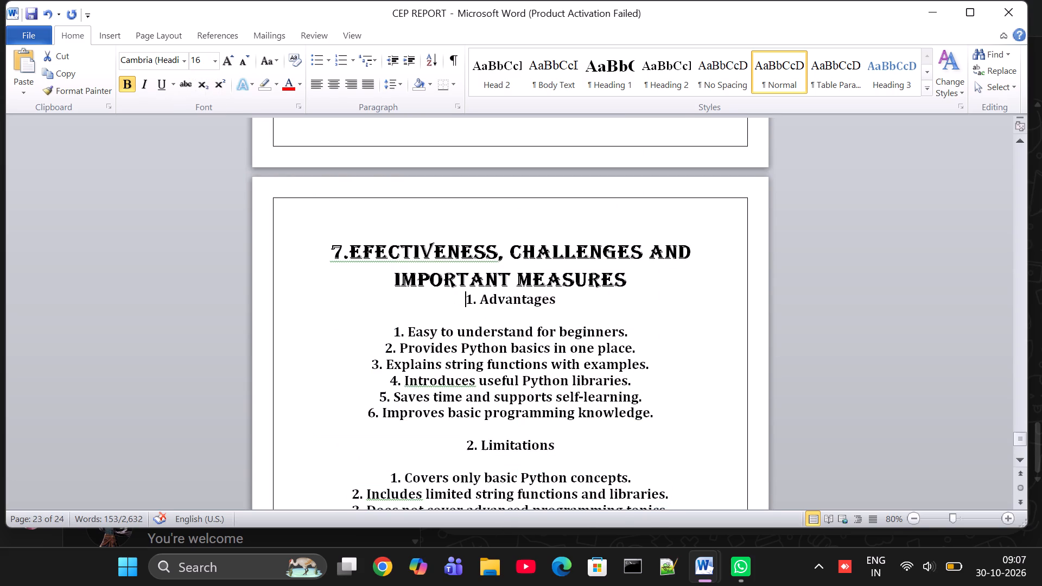
key(Return)
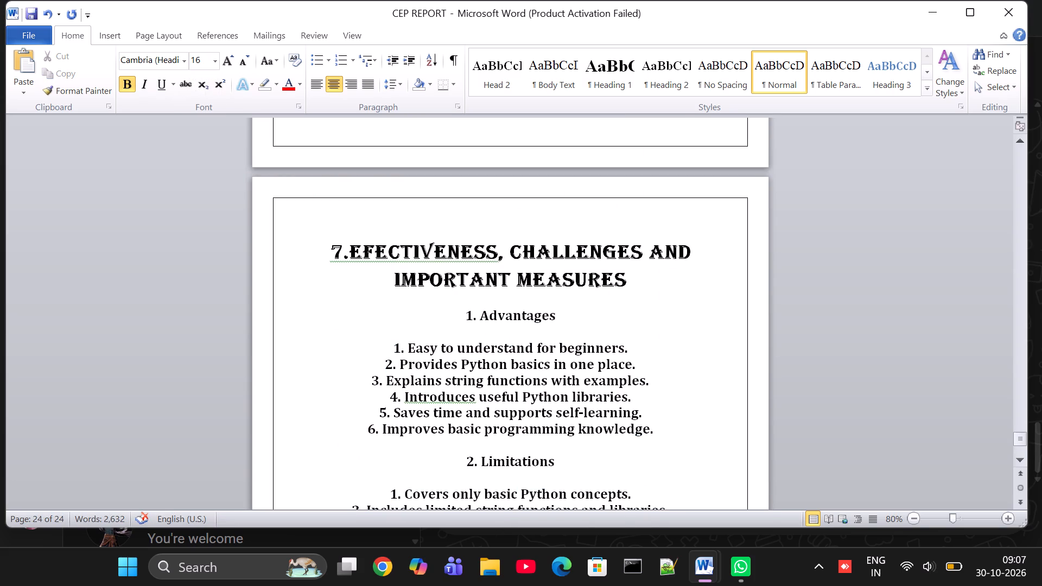
Set the 1. Advantages subheading to font size 20.
click(561, 321)
drag(561, 321, 463, 311)
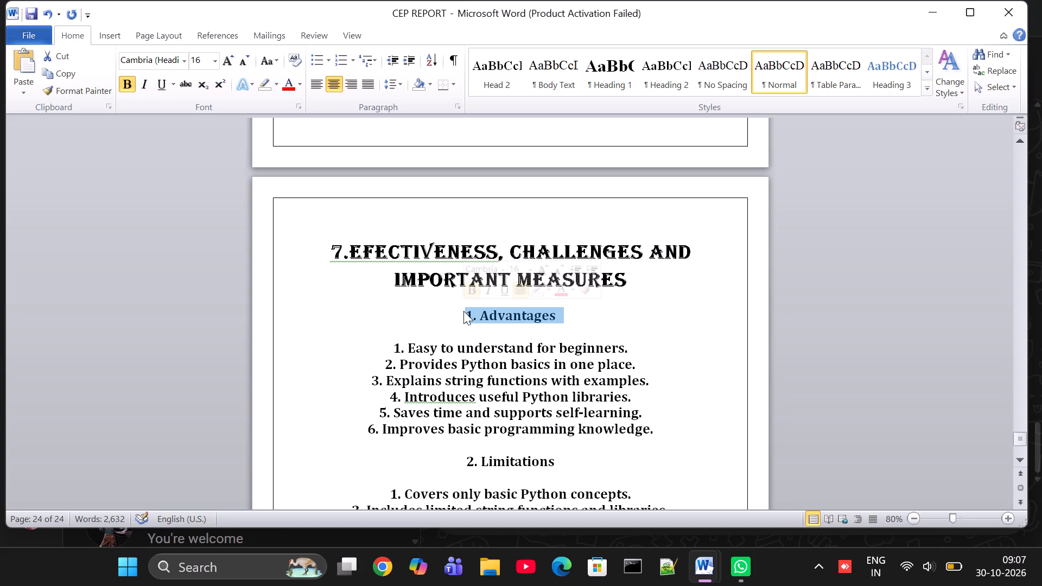
click(214, 66)
drag(205, 183, 195, 187)
click(195, 187)
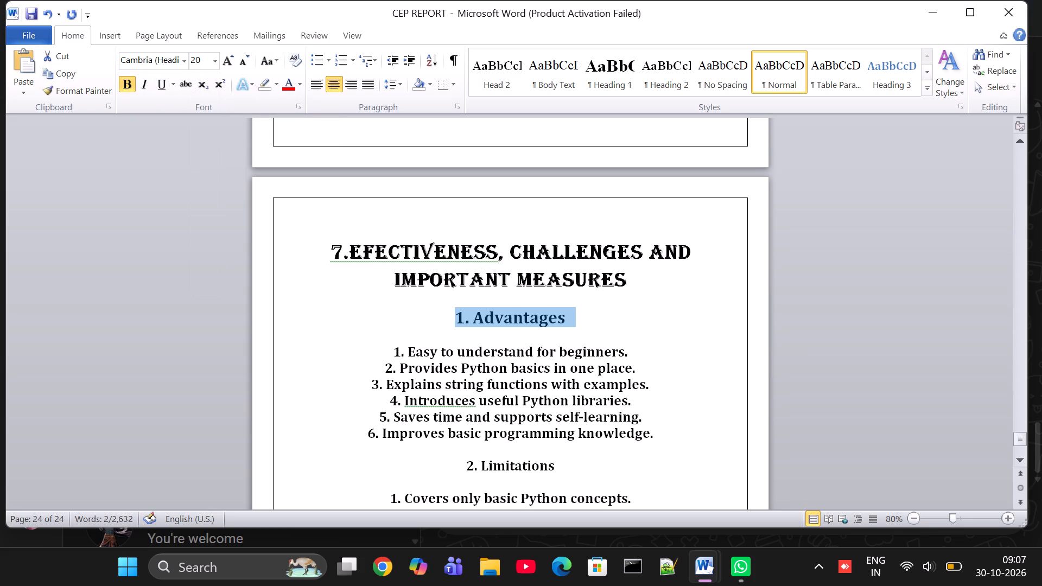
Remove bold from the six numbered items under 1. Advantages and turn them into a bulleted list.
drag(393, 346, 595, 441)
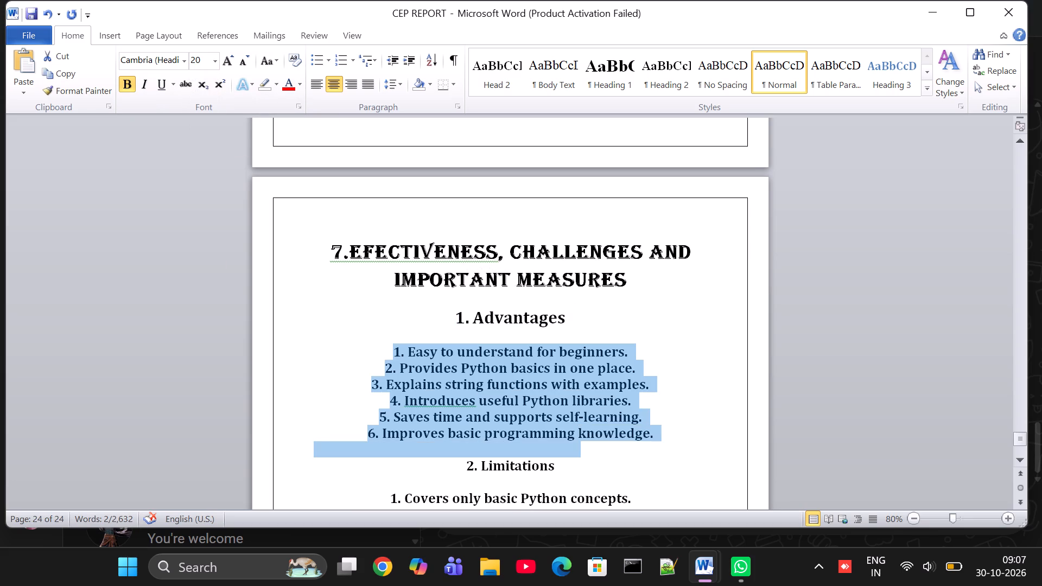
drag(595, 441, 617, 443)
click(120, 85)
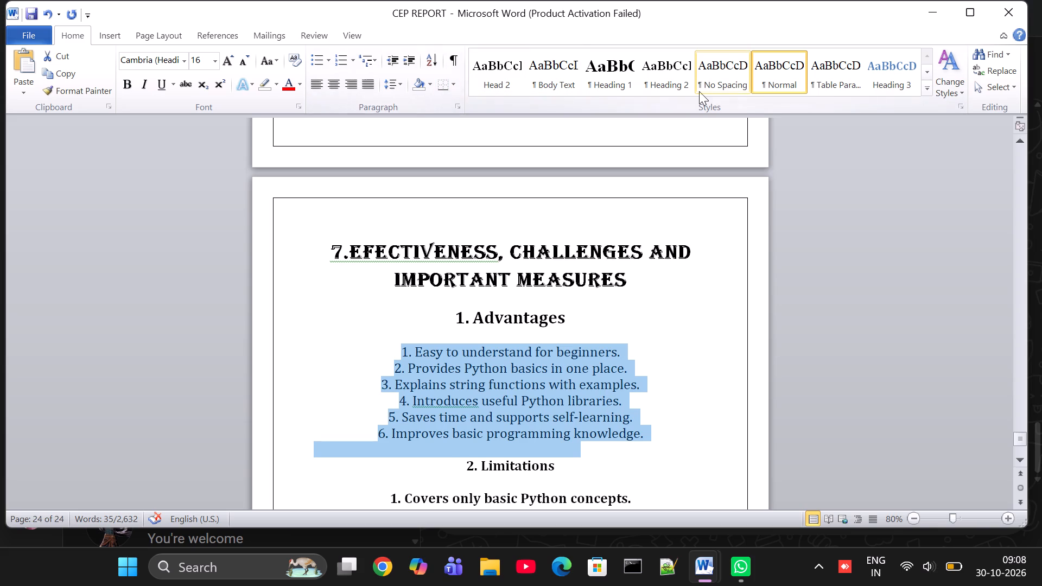
click(315, 63)
Remove bold from the five numbered items under 2. Limitations and turn them into a bulleted list.
scroll(461, 285, down, 2)
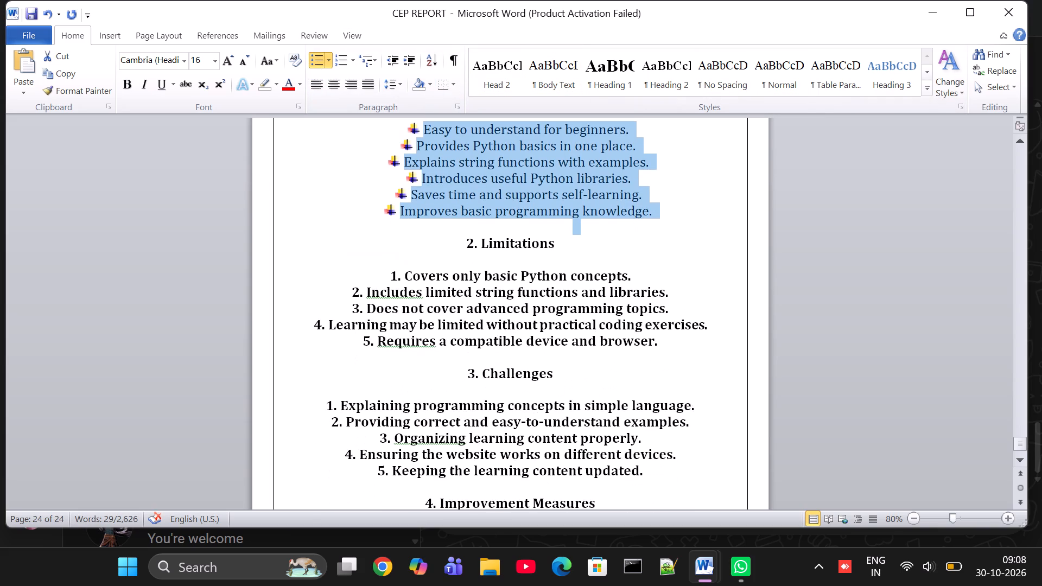
drag(396, 269, 604, 352)
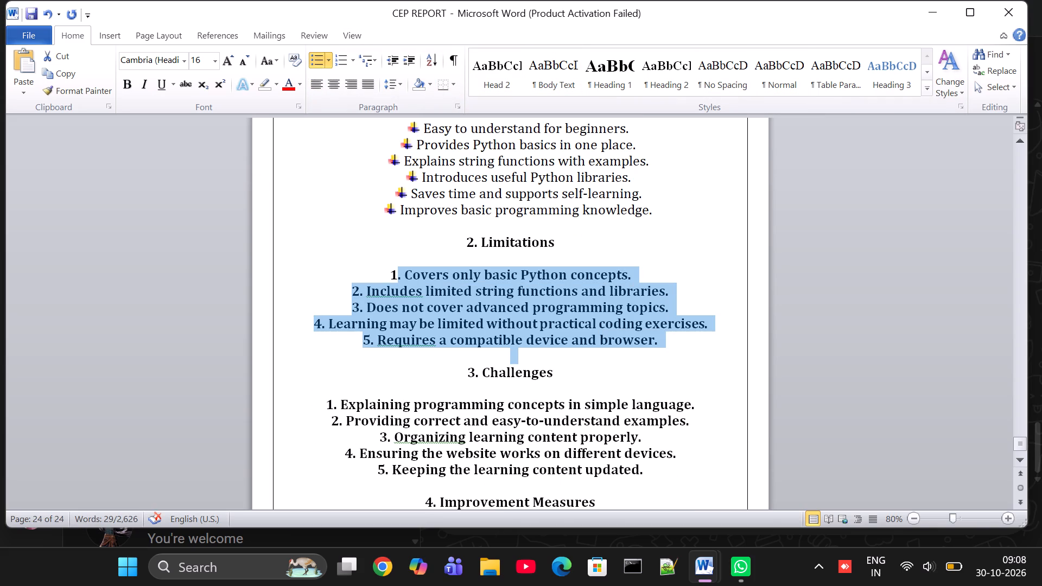
drag(604, 352, 449, 268)
drag(395, 276, 385, 276)
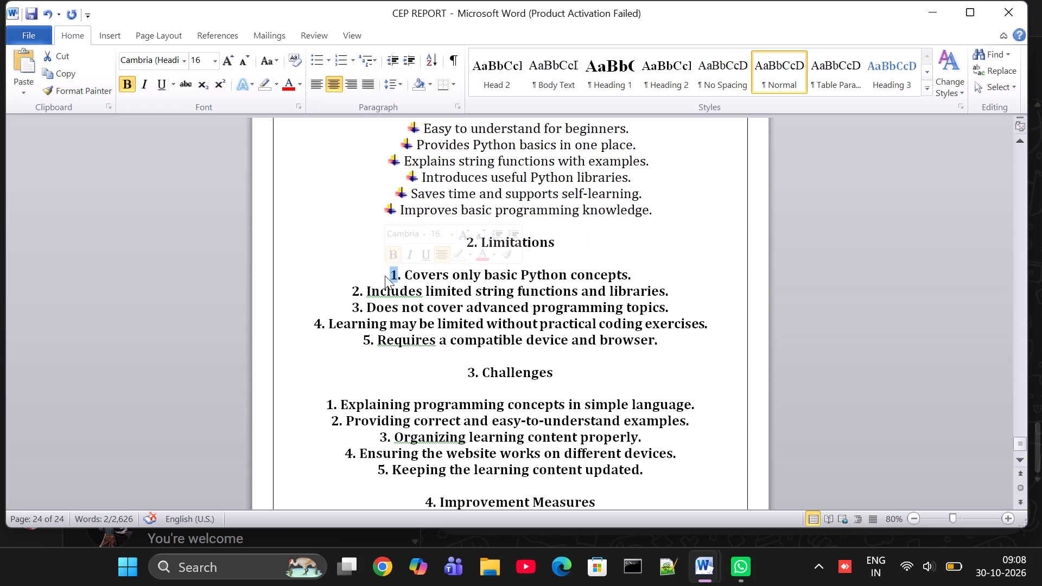
click(385, 276)
drag(385, 276, 396, 259)
click(396, 259)
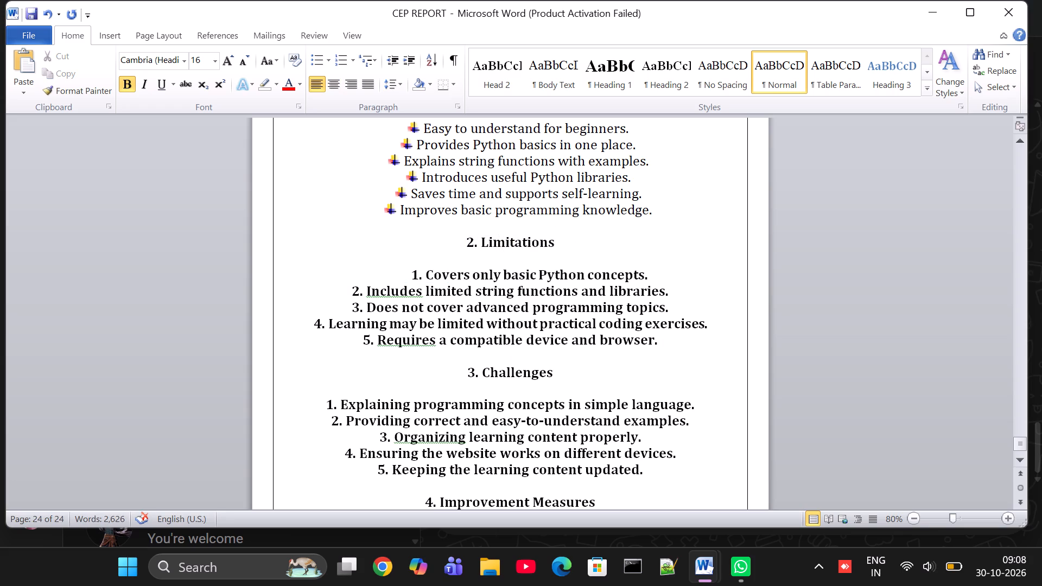
drag(396, 259, 388, 274)
click(388, 274)
drag(388, 274, 506, 342)
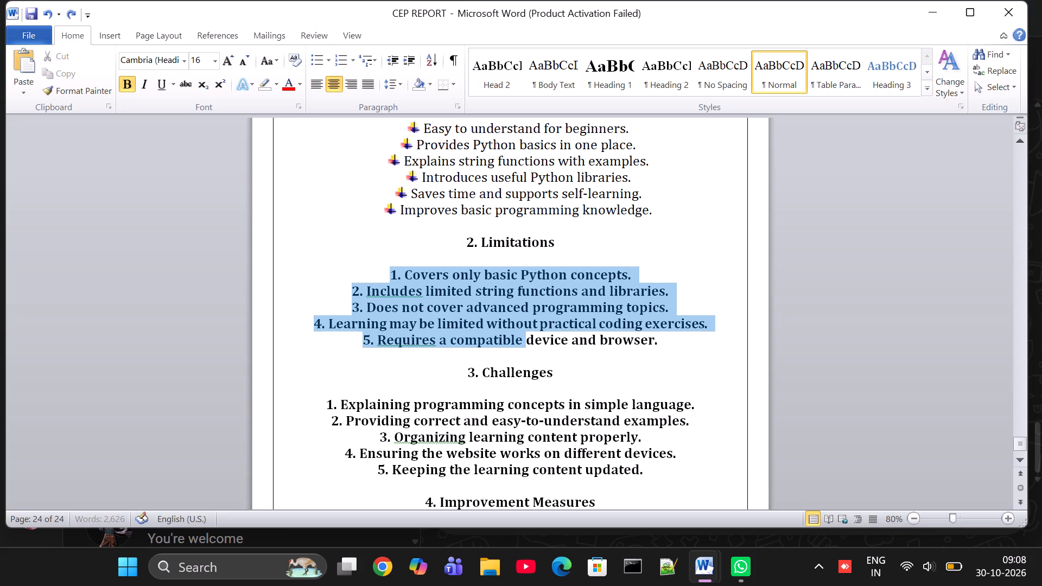
drag(506, 342, 600, 359)
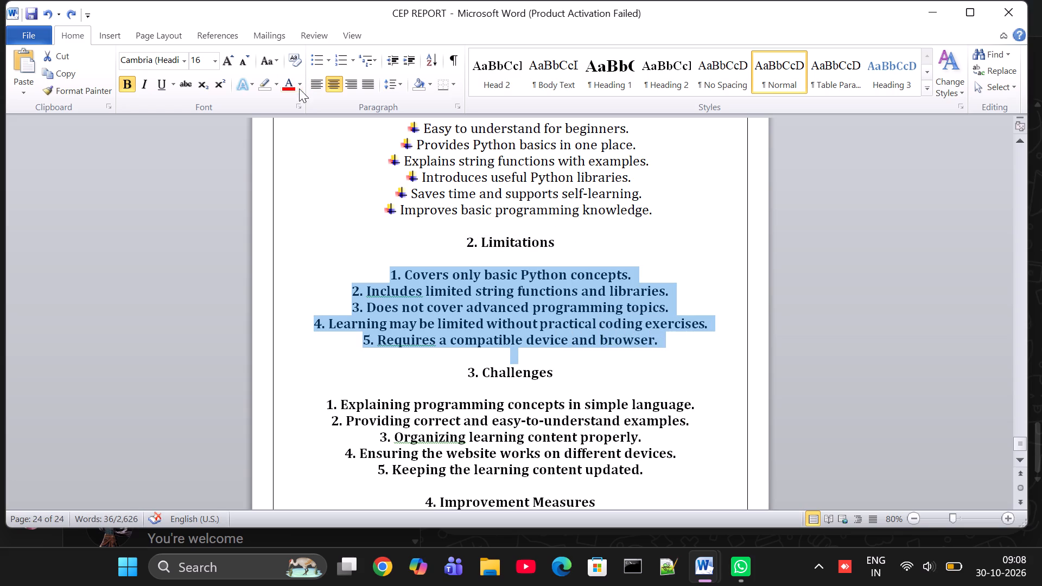
click(131, 86)
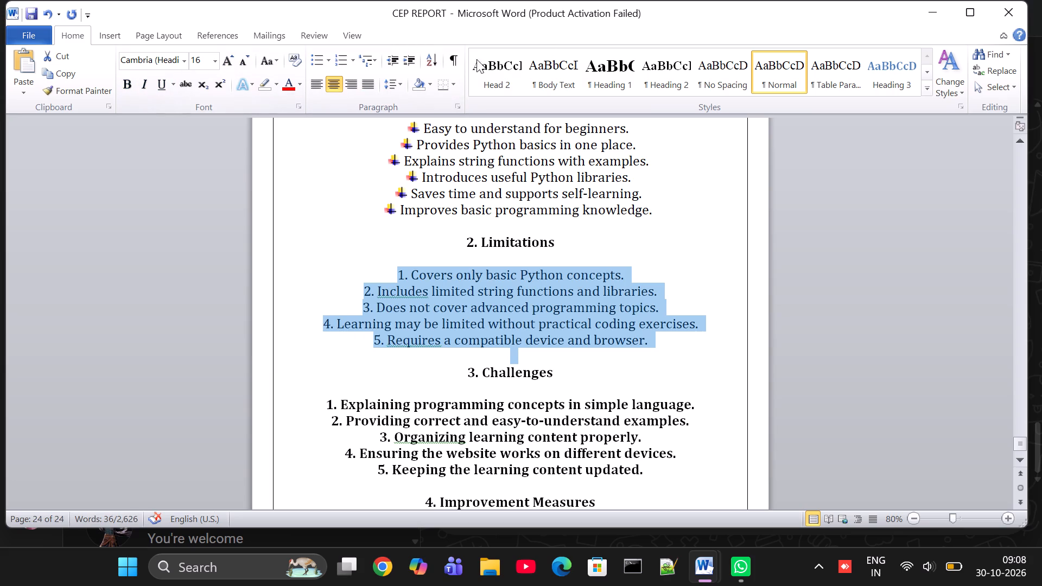
click(316, 68)
Remove bold from the five numbered items under 3. Challenges and turn them into a bulleted list.
scroll(446, 208, down, 1)
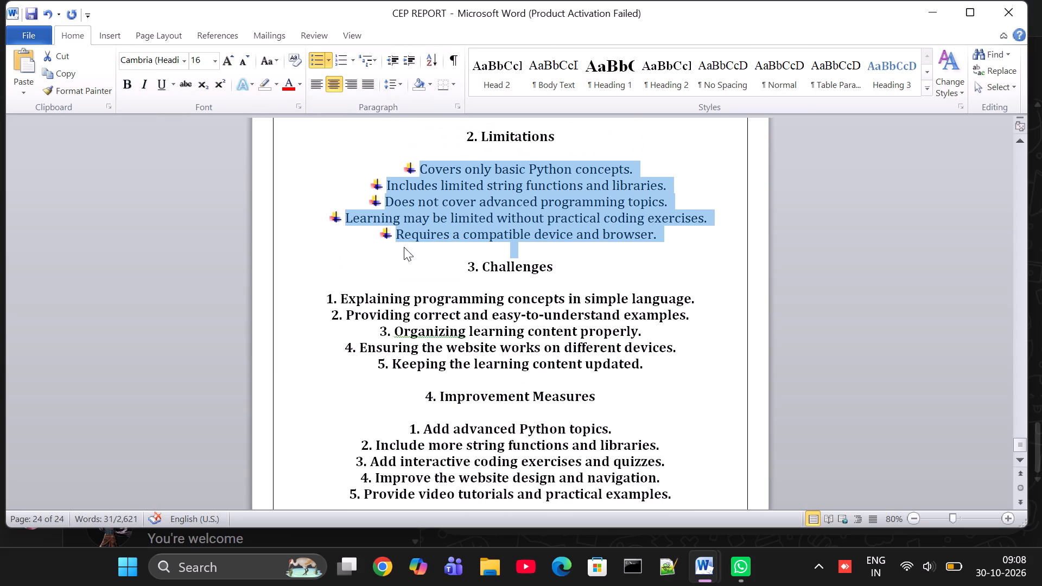
drag(325, 297, 647, 352)
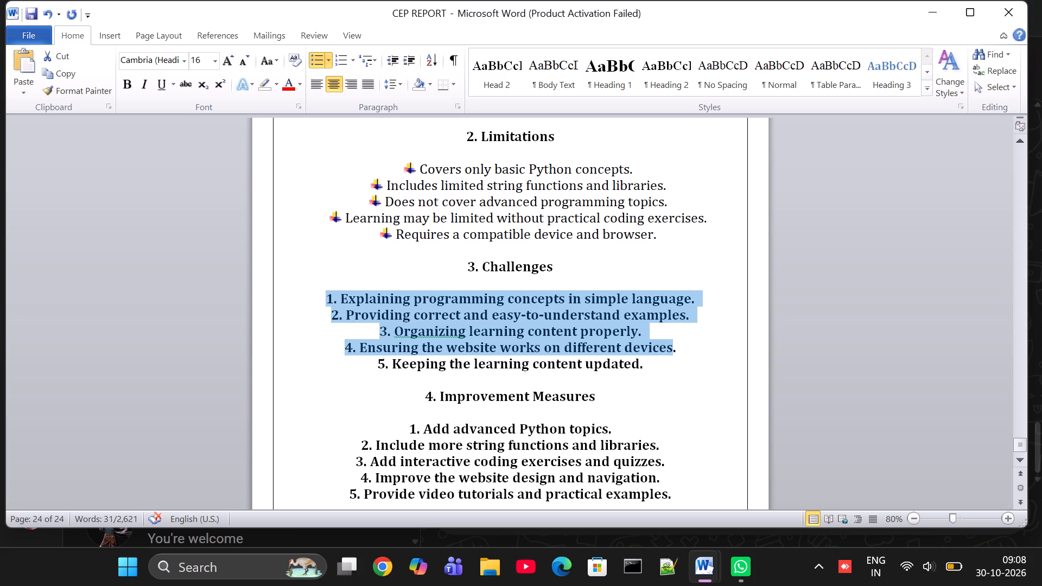
drag(647, 352, 658, 367)
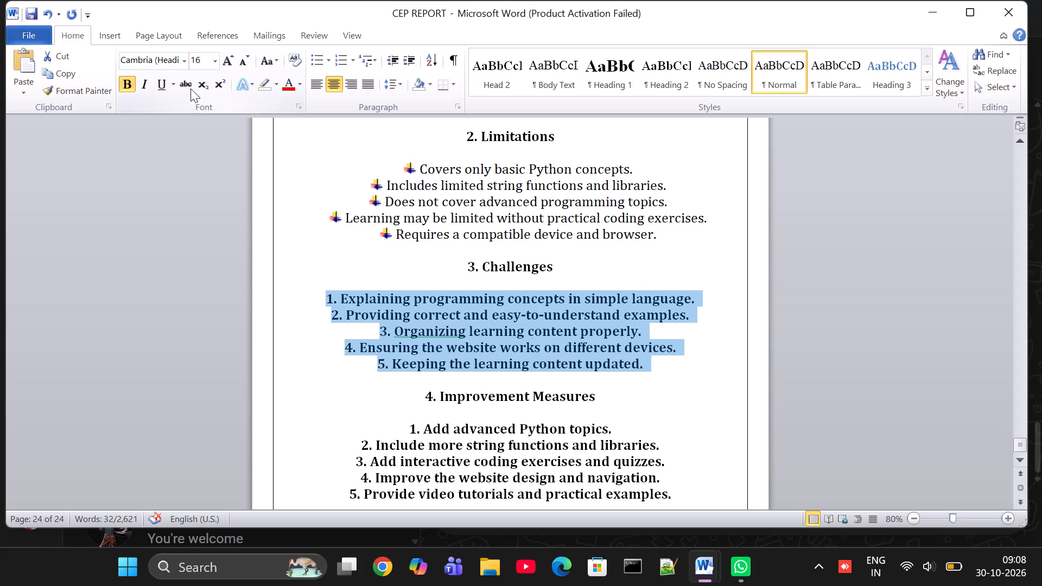
click(129, 85)
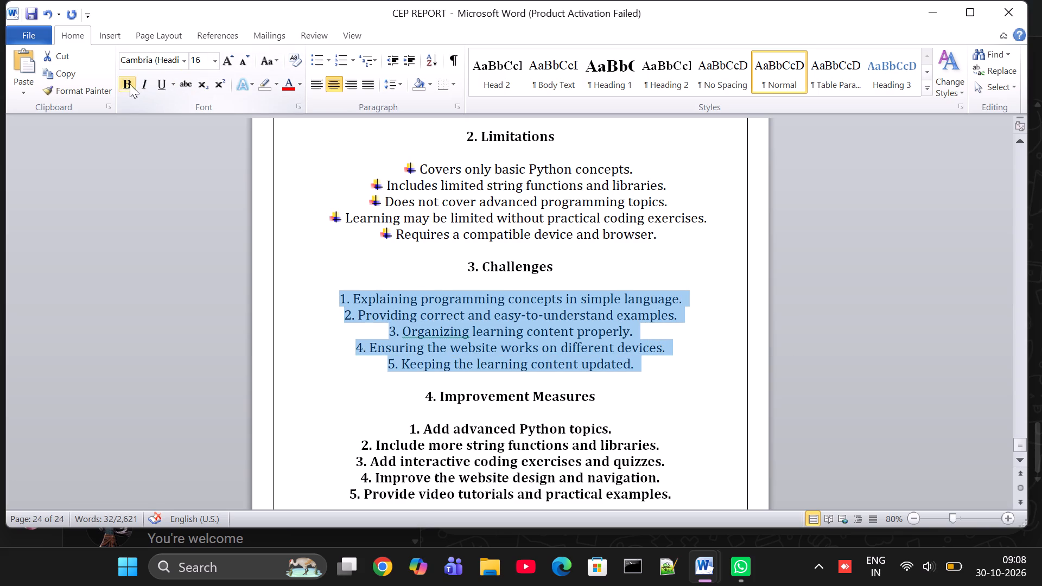
click(320, 63)
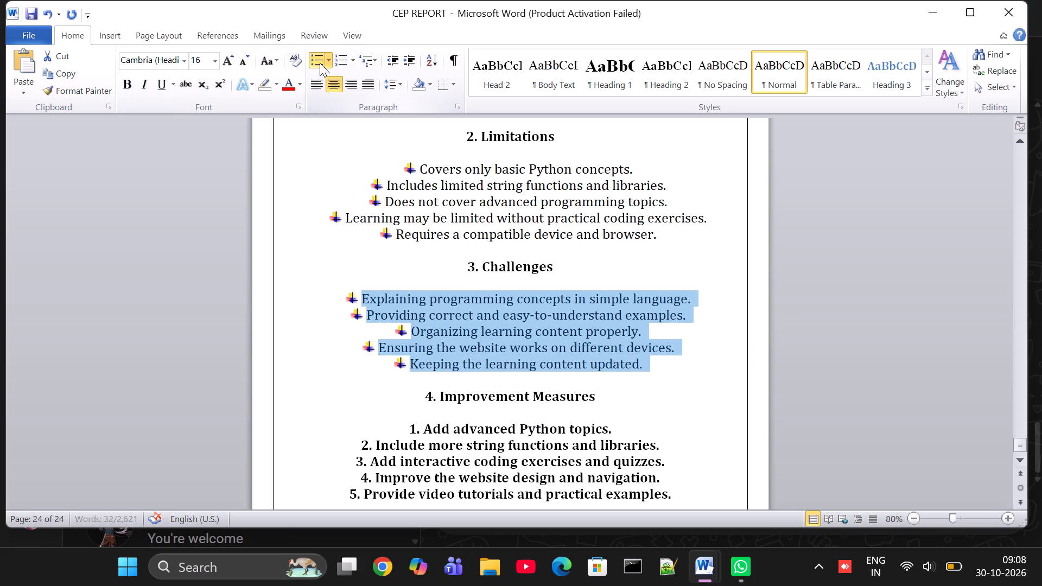
Remove bold from the six numbered items under 4. Improvement Measures and turn them into a bulleted list.
scroll(443, 280, down, 1)
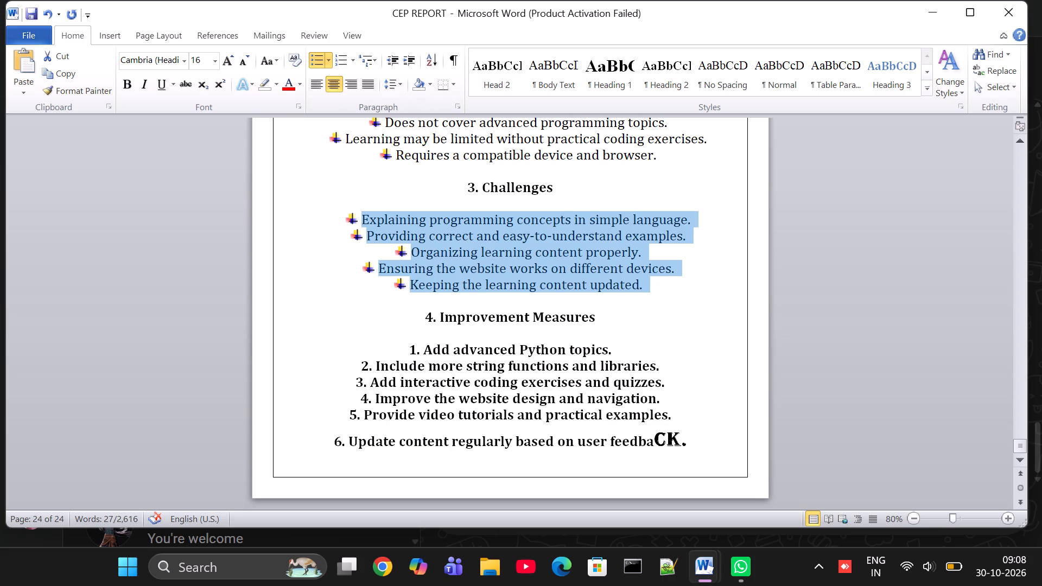
drag(405, 352, 564, 469)
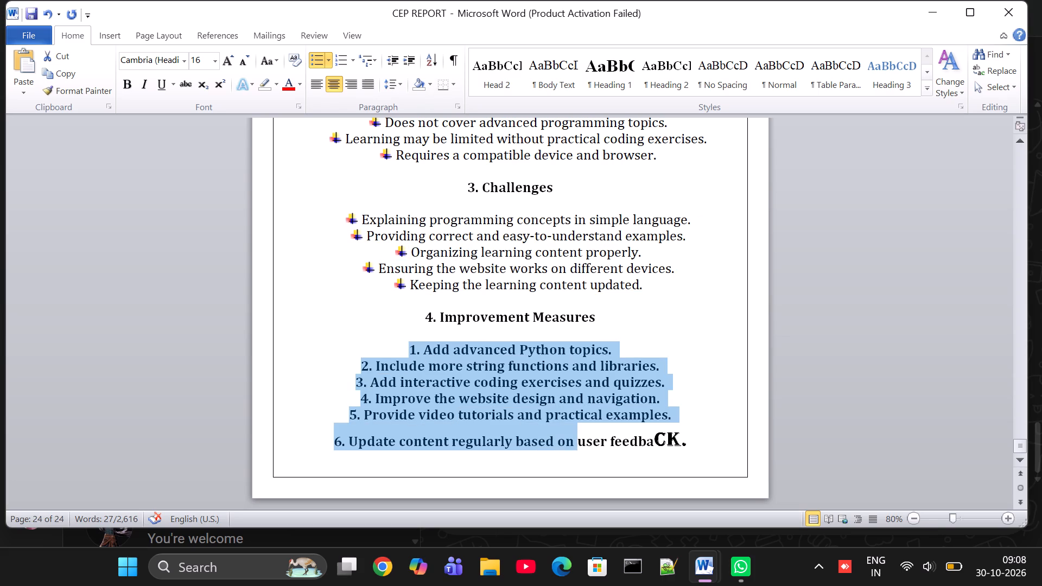
drag(564, 469, 625, 463)
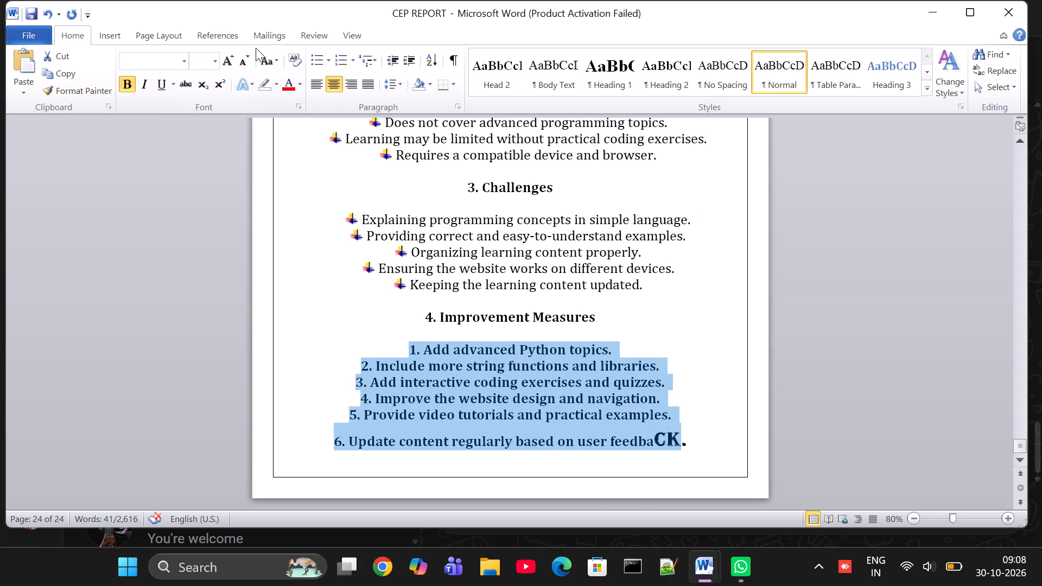
click(130, 85)
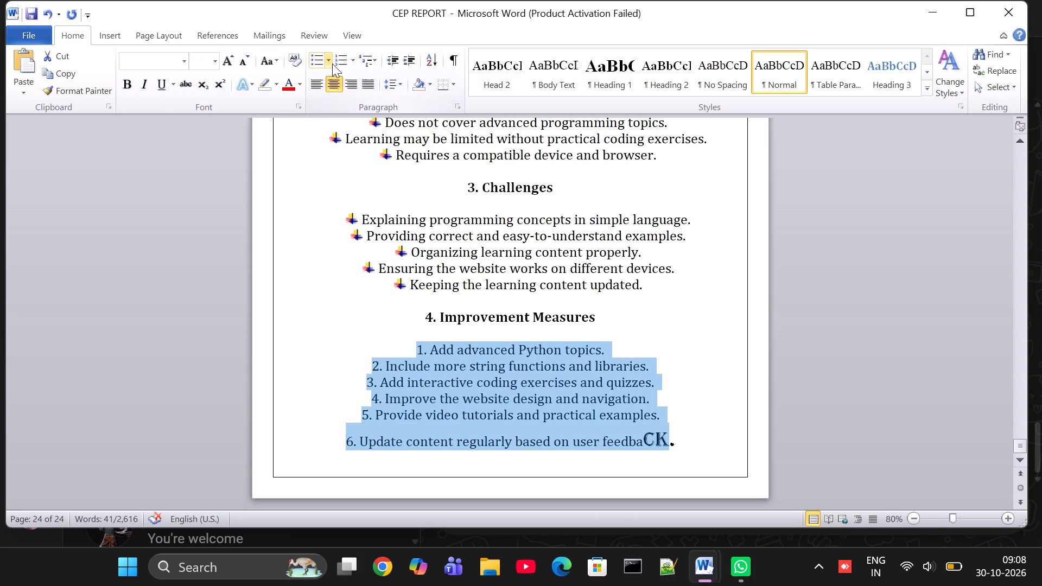
click(318, 63)
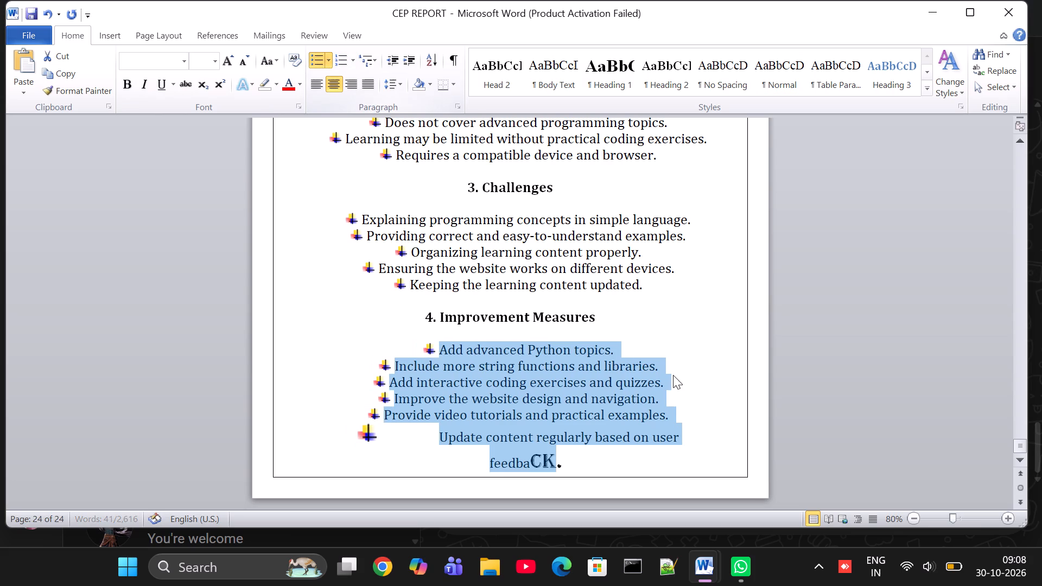
Retype the ending of the last Improvement Measures bullet so it reads "feedback." and format the retyped letters in Cambria (Headings), size 16.
click(569, 467)
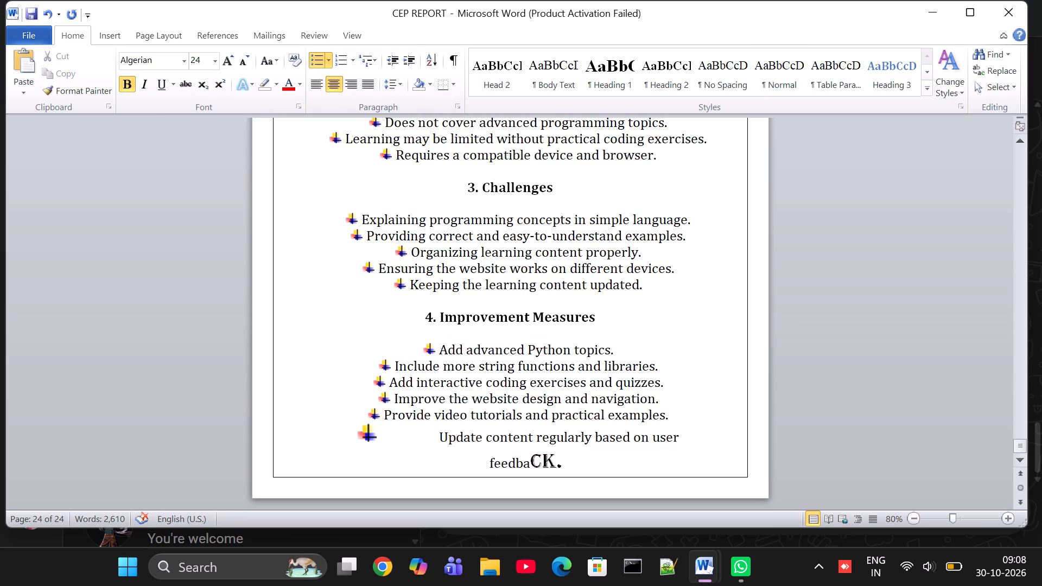
key(BackSpace)
key(BackSpace)
key(BackSpace)
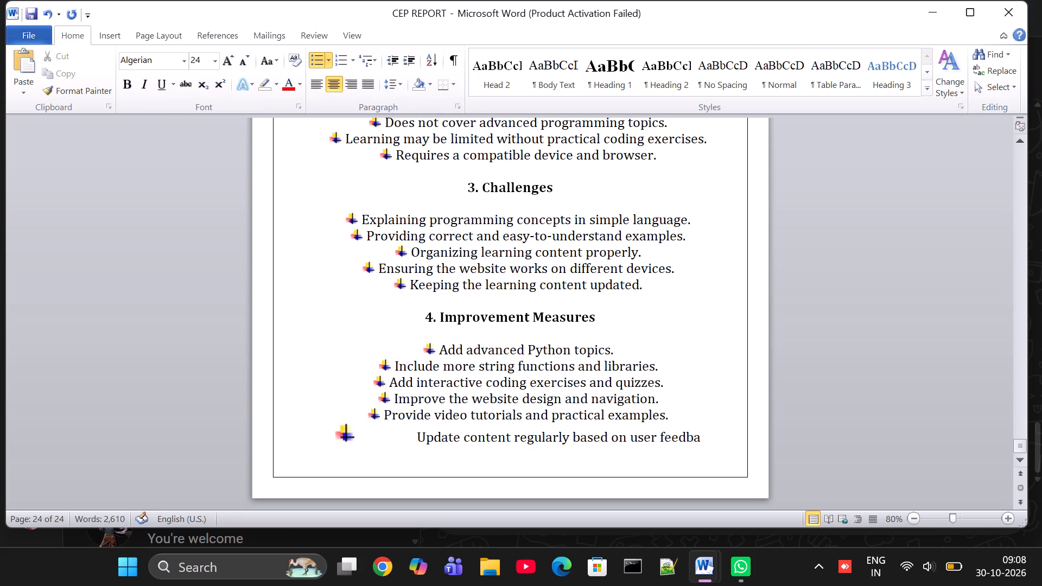
key(c)
key(BackSpace)
text(ck)
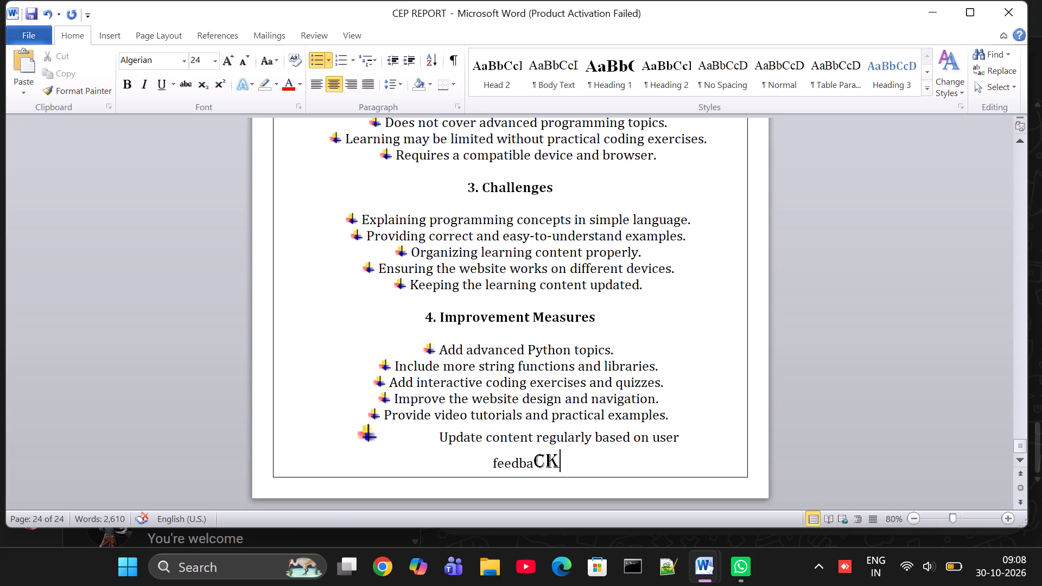
drag(562, 463, 535, 462)
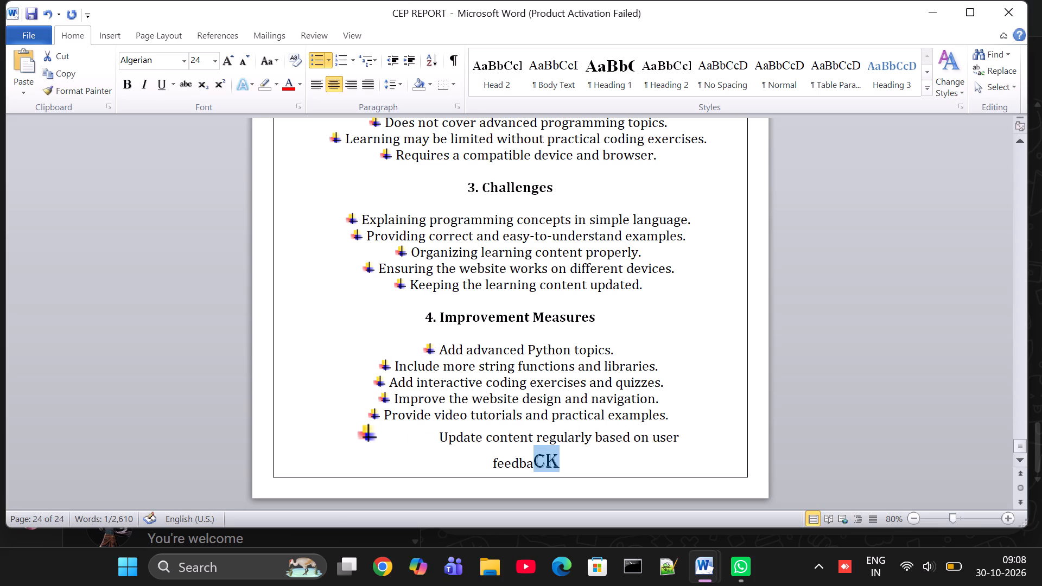
click(214, 61)
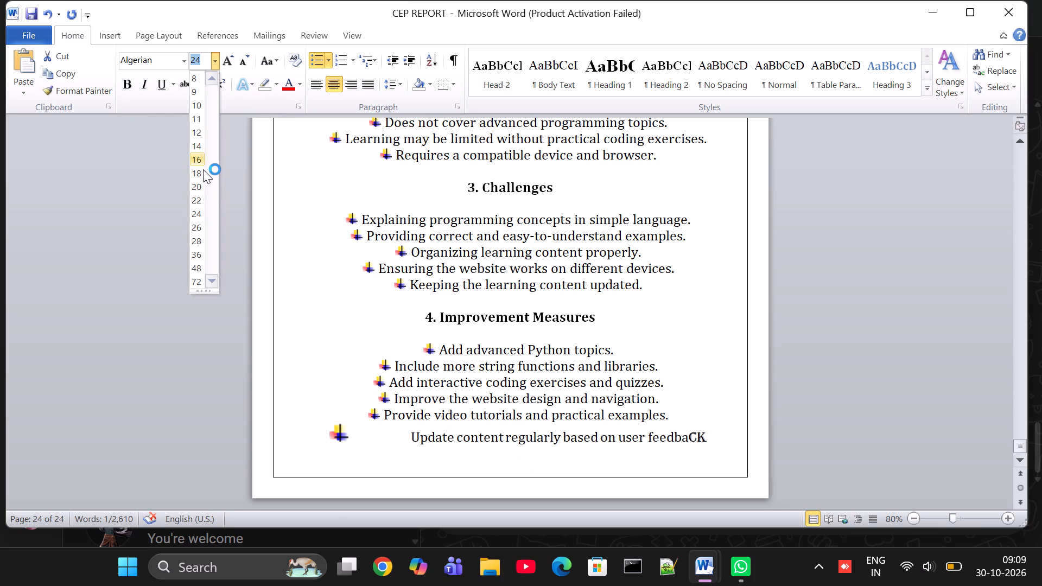
click(203, 163)
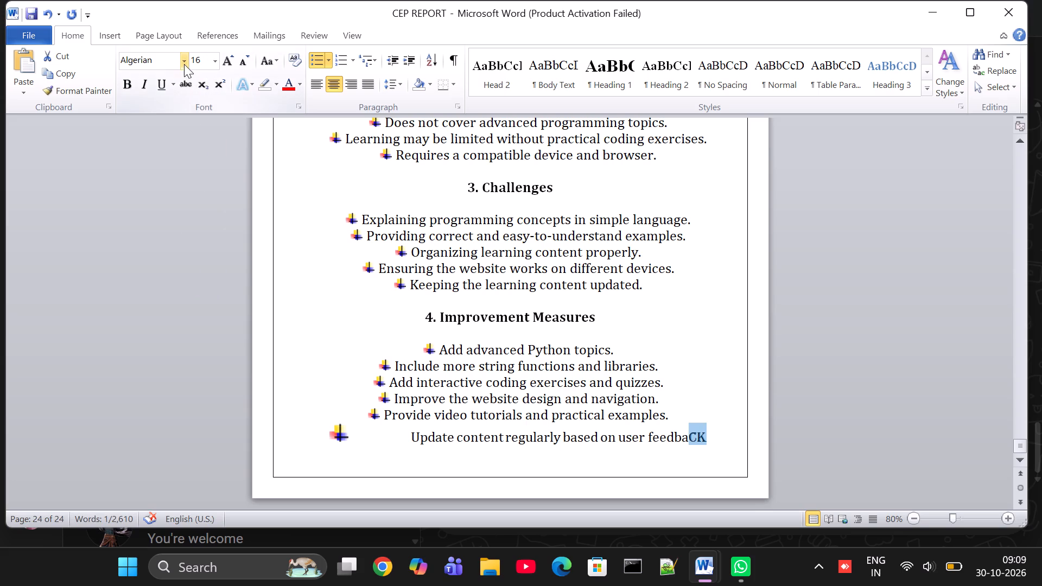
click(184, 64)
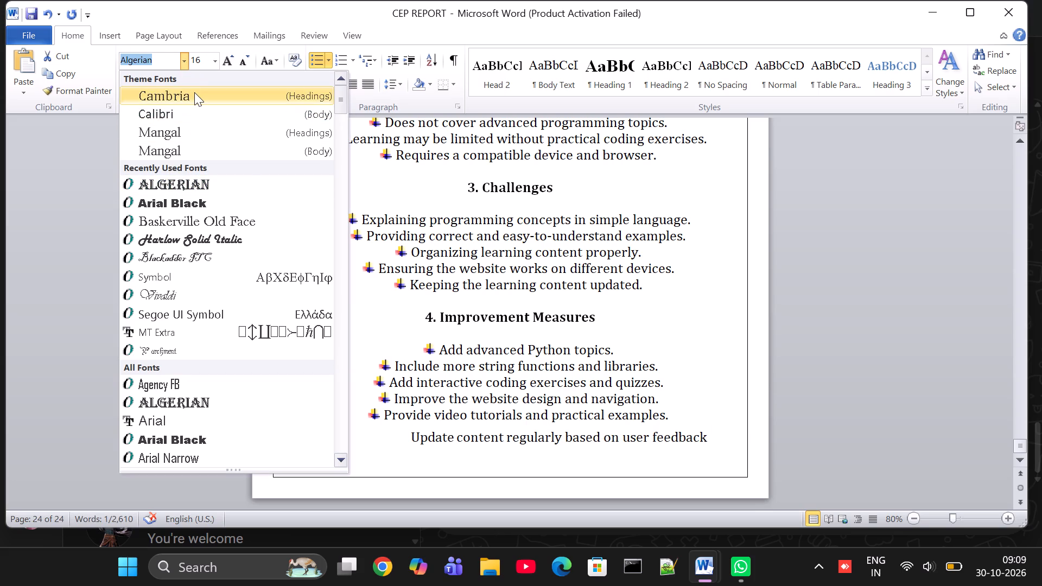
click(194, 92)
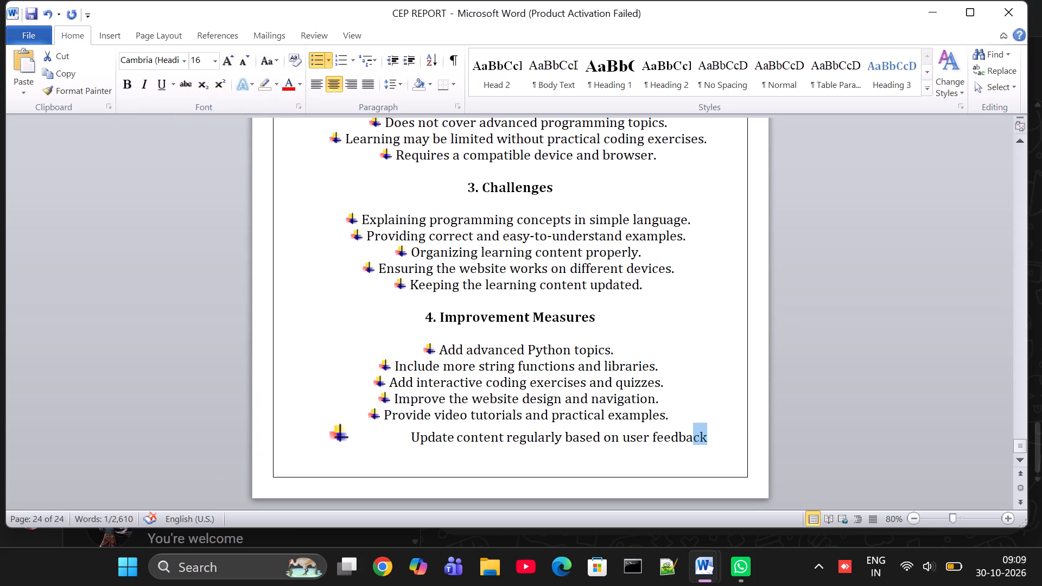
click(719, 447)
key(period)
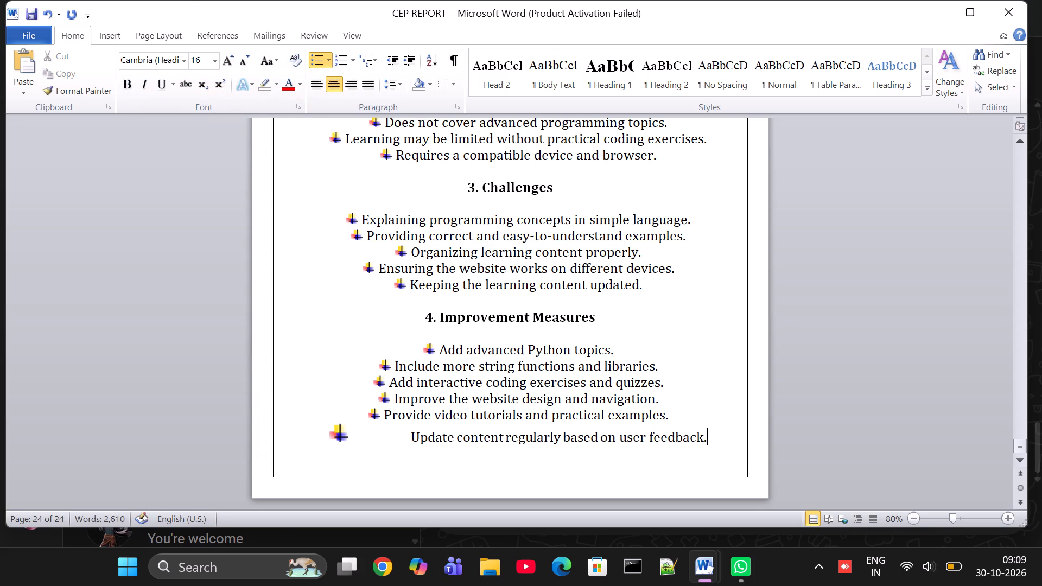
Join the oversized last item, "Update content regularly based on user feedback.", to the preceding bullet and split it off again as a matching bullet.
click(410, 437)
key(BackSpace)
key(BackSpace)
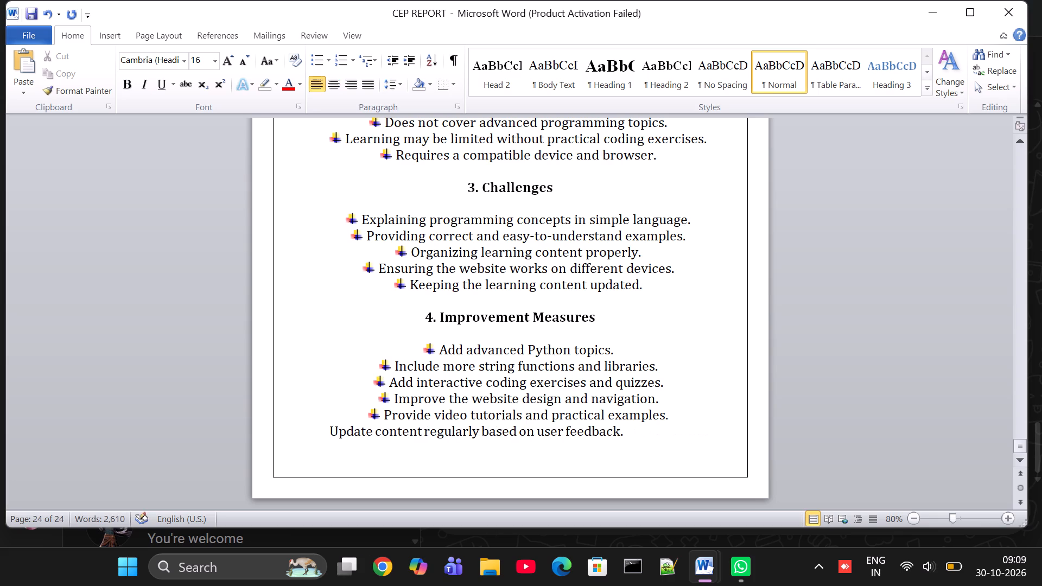
key(BackSpace)
key(BackSpace)
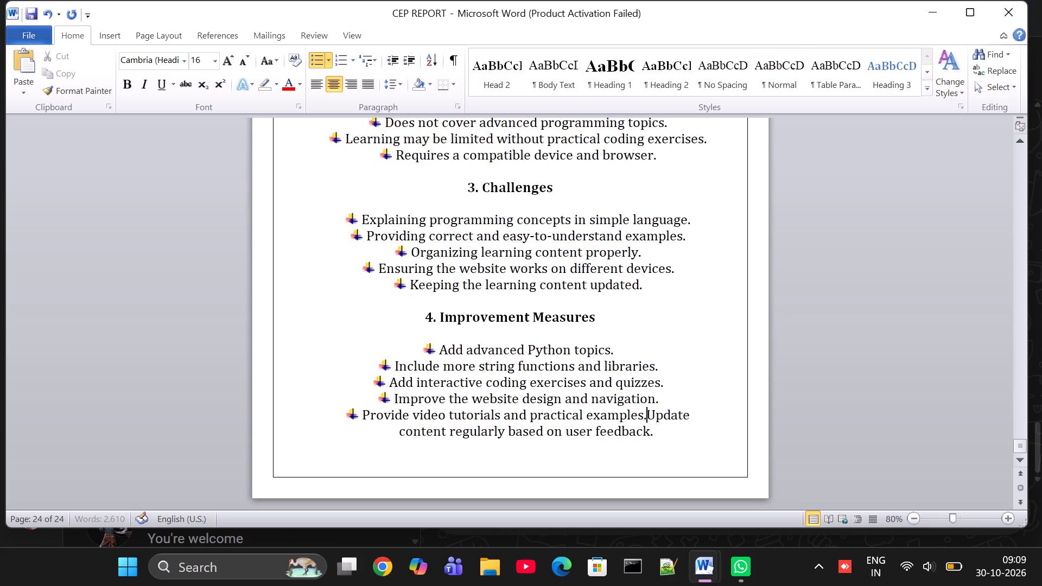
key(Return)
Look over chapter 7 in CEP REPORT, then switch to CEP LMS REPORT and examine the end of chapter 7 and the chapter 8 pages.
scroll(446, 422, down, 1)
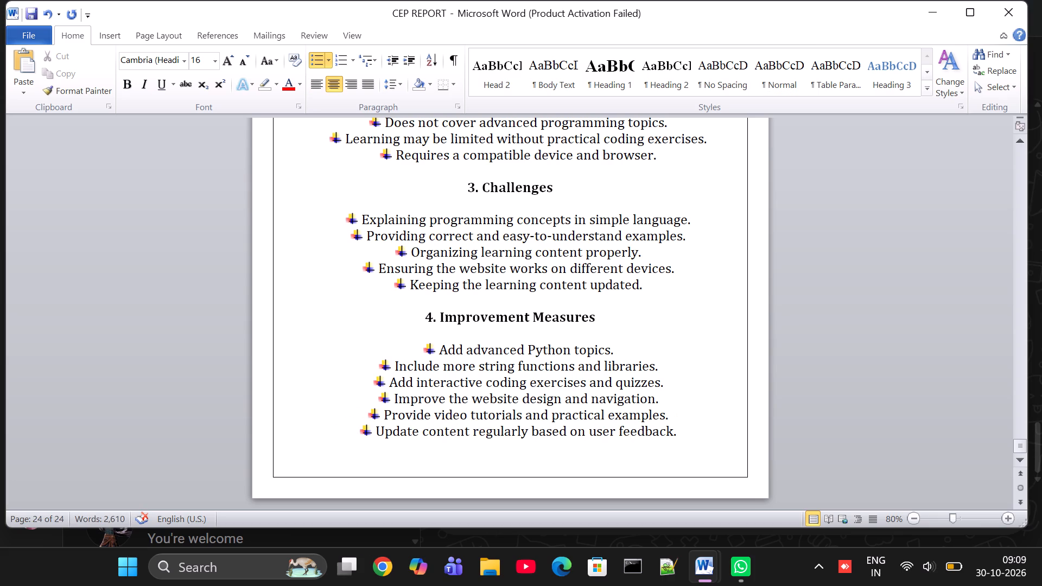
scroll(446, 422, up, 2)
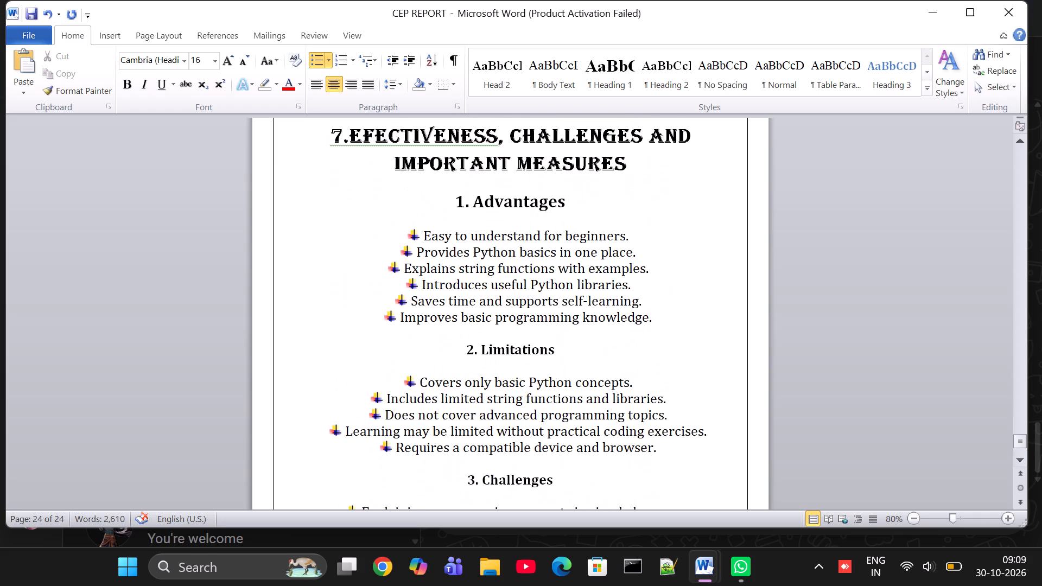
scroll(446, 422, down, 7)
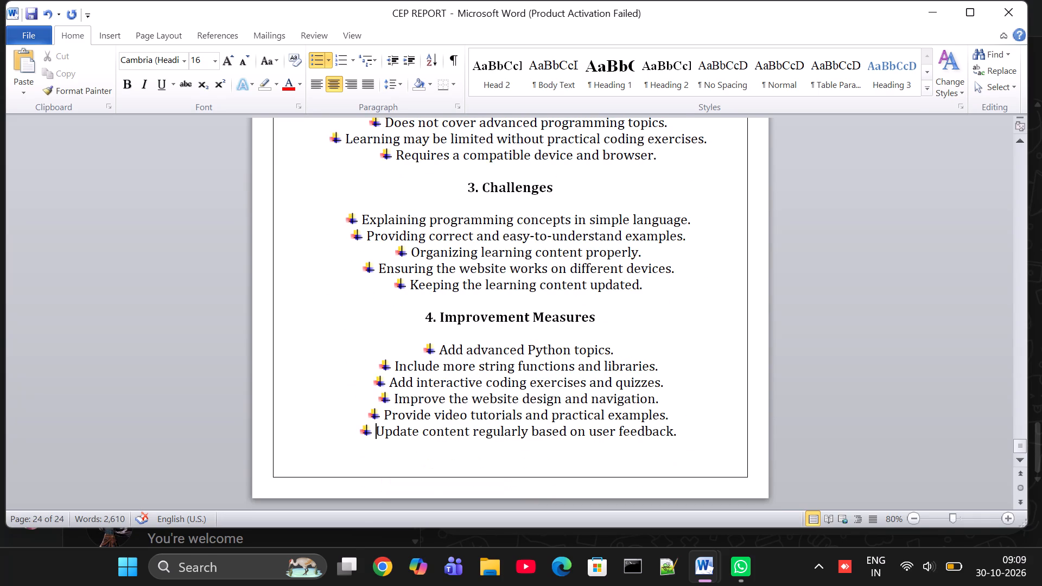
click(707, 565)
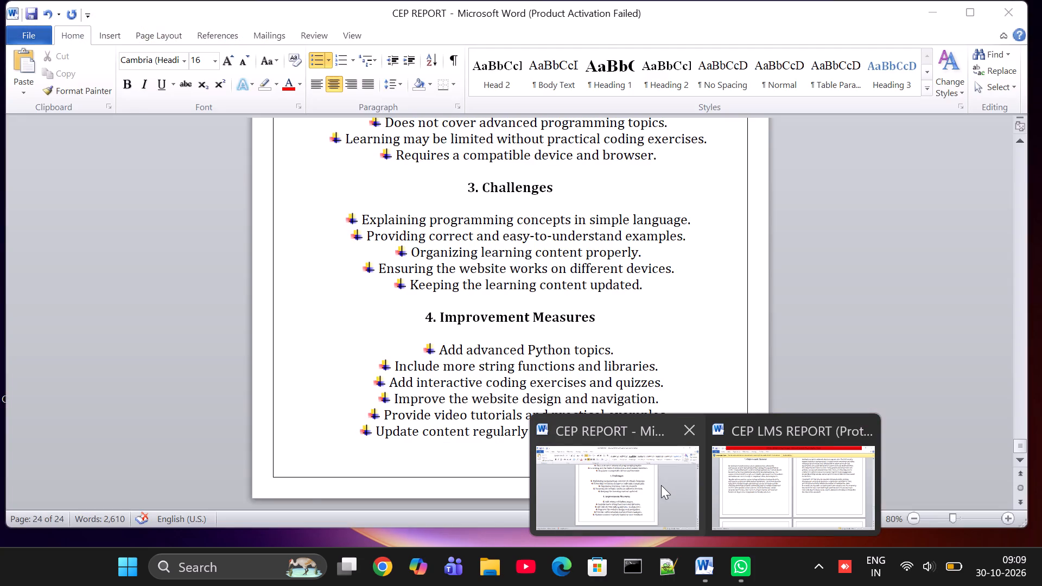
click(751, 502)
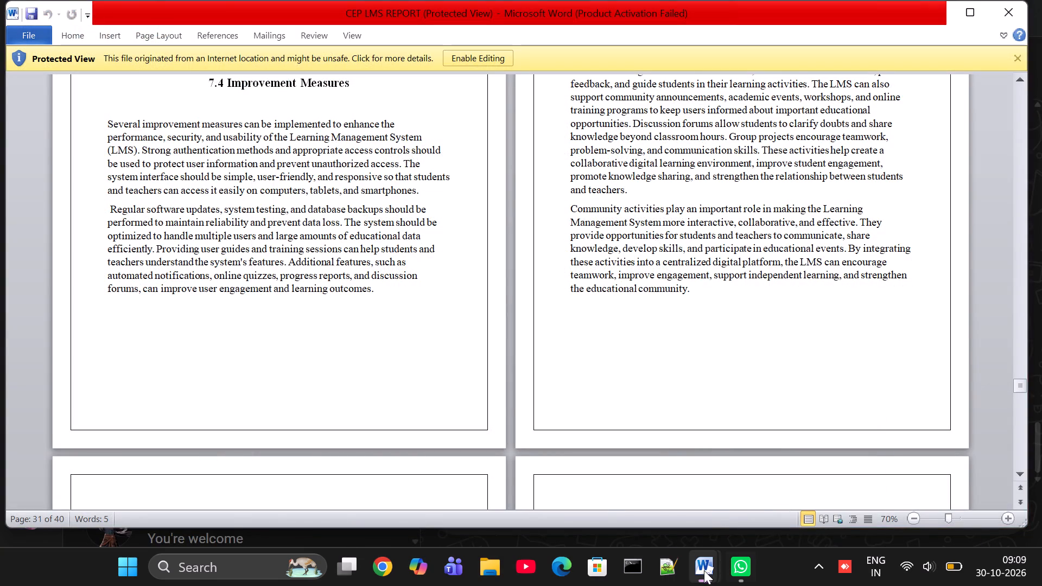
click(655, 497)
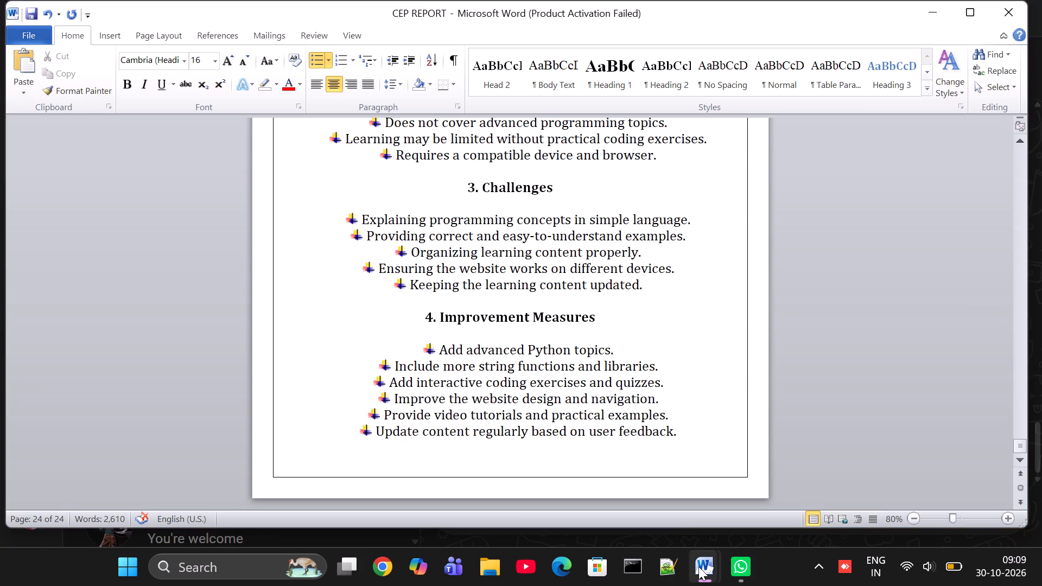
click(772, 499)
scroll(613, 426, up, 1)
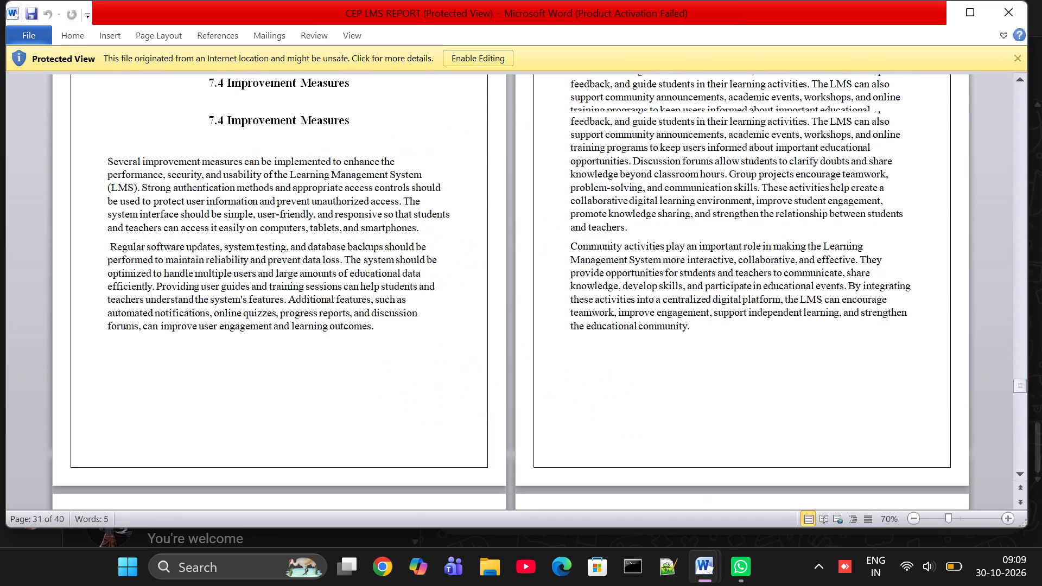
scroll(613, 426, up, 2)
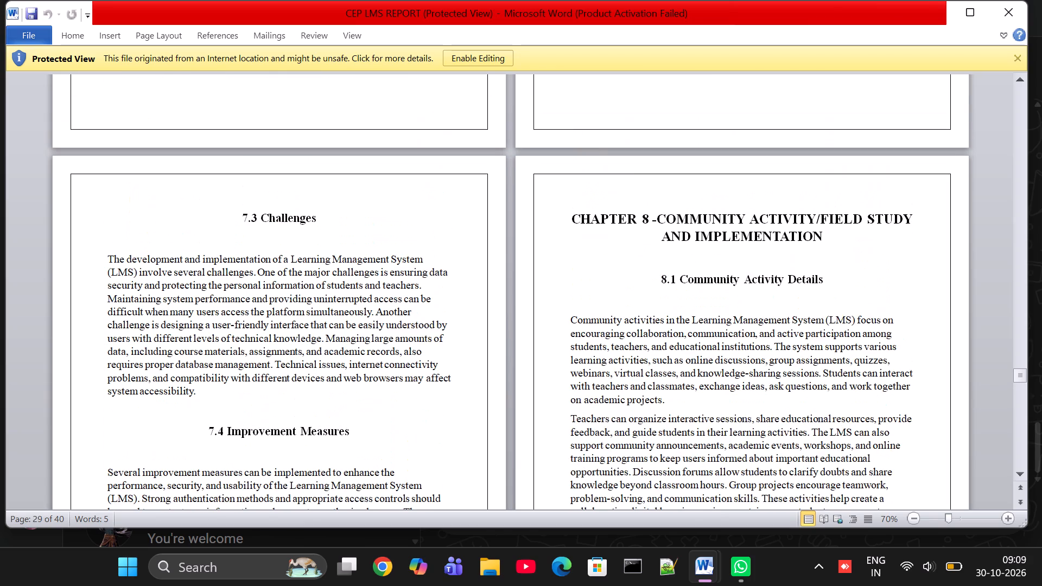
scroll(613, 426, down, 2)
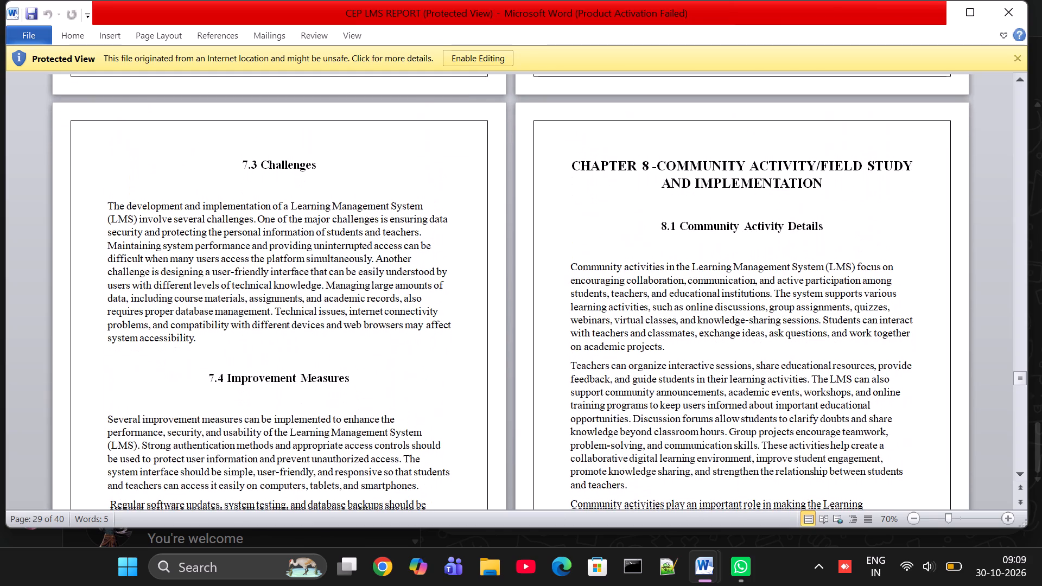
scroll(533, 414, down, 1)
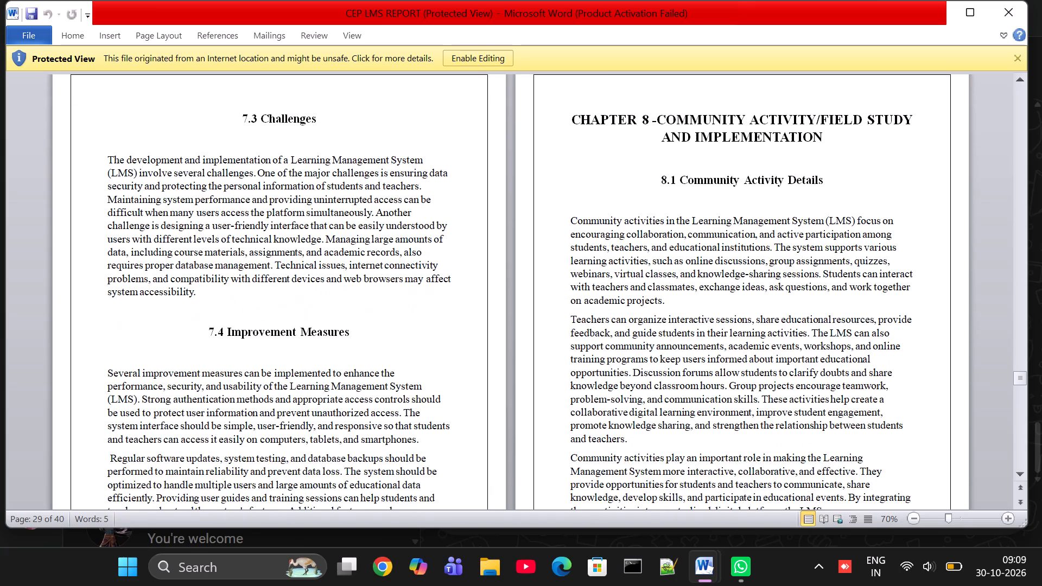
scroll(533, 414, down, 3)
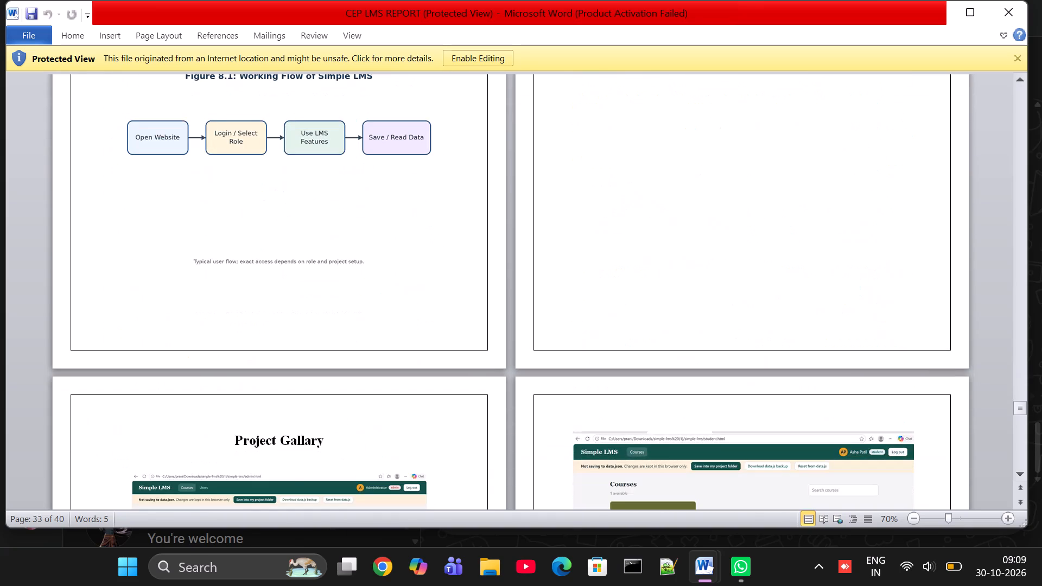
scroll(533, 414, up, 7)
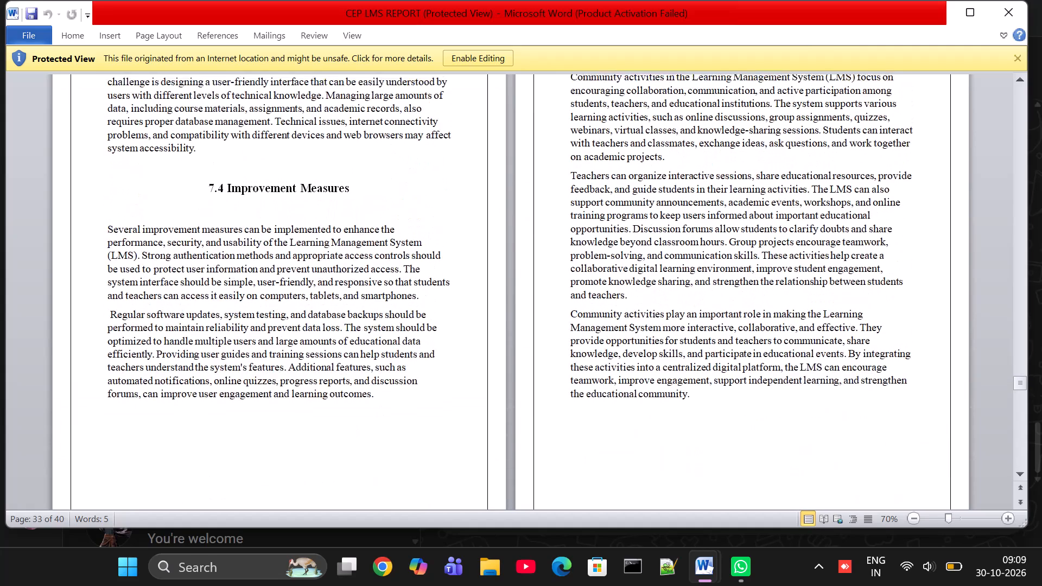
scroll(533, 414, up, 2)
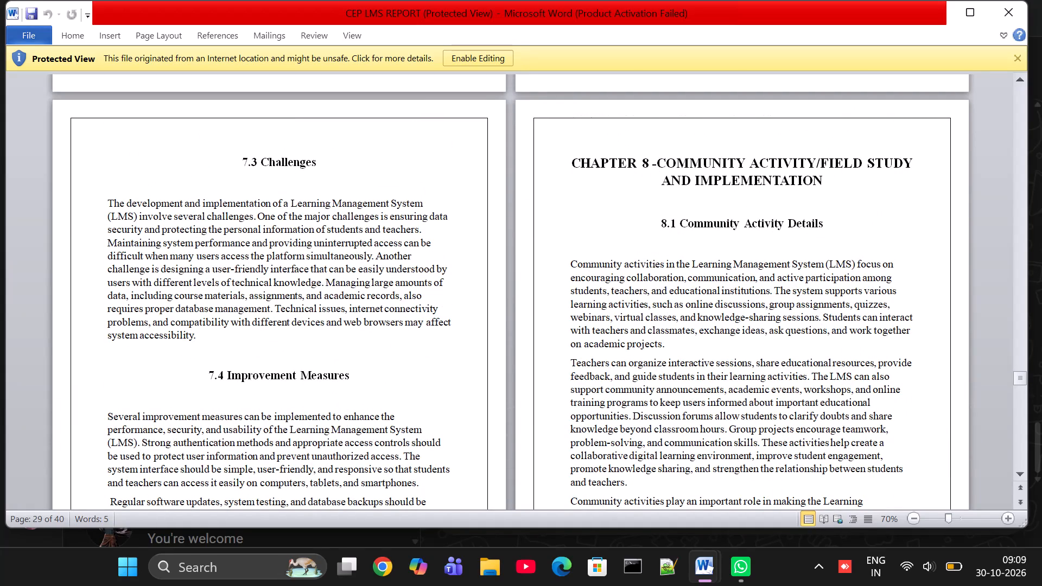
scroll(538, 483, down, 1)
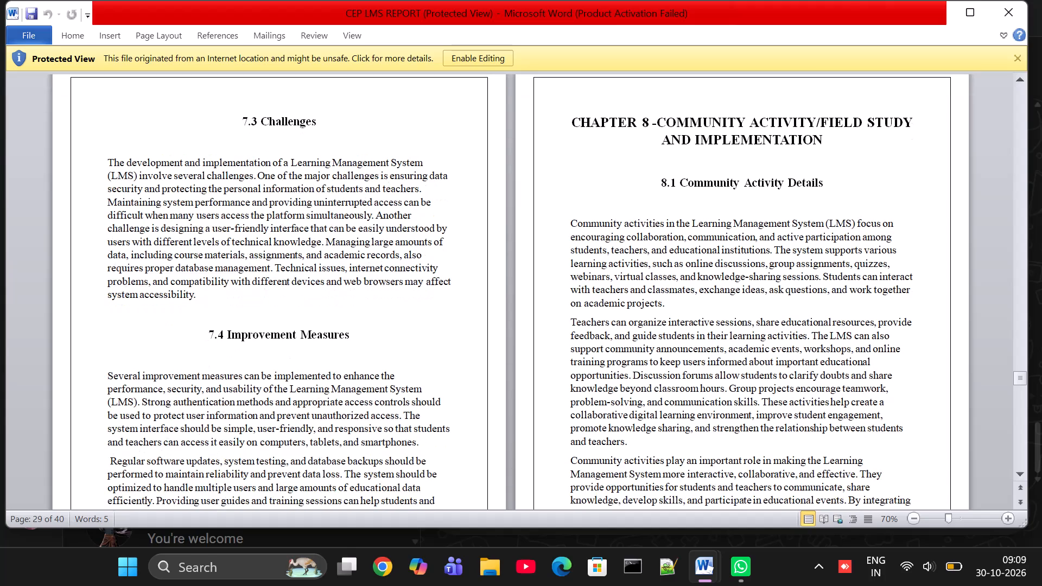
scroll(538, 483, down, 1)
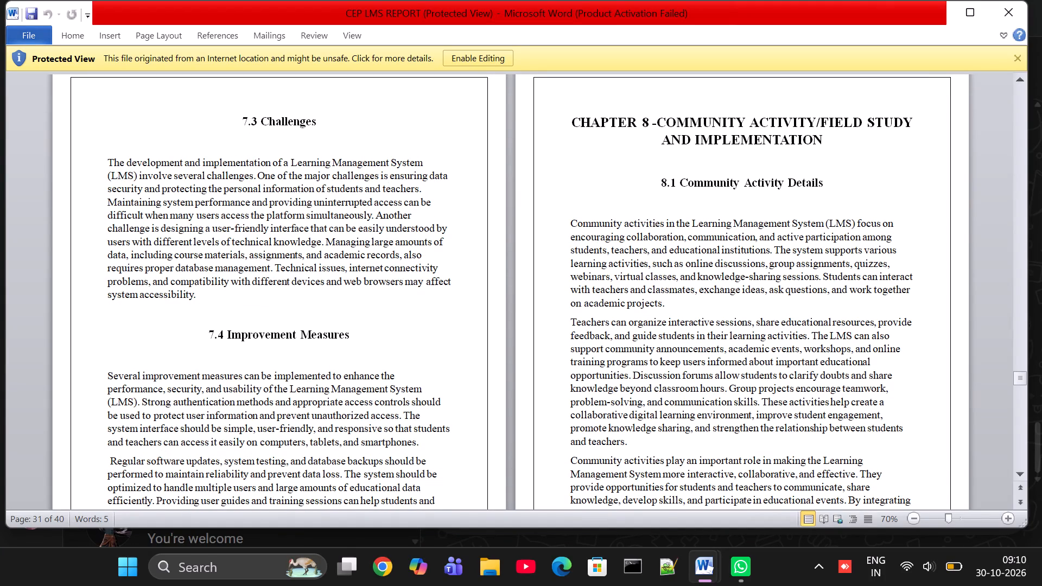
Copy the chapter 8 heading text "COMMUNITY ACTIVITY/FIELD STUDY AND IMPLEMENTATION" from CEP LMS REPORT.
drag(656, 121, 767, 145)
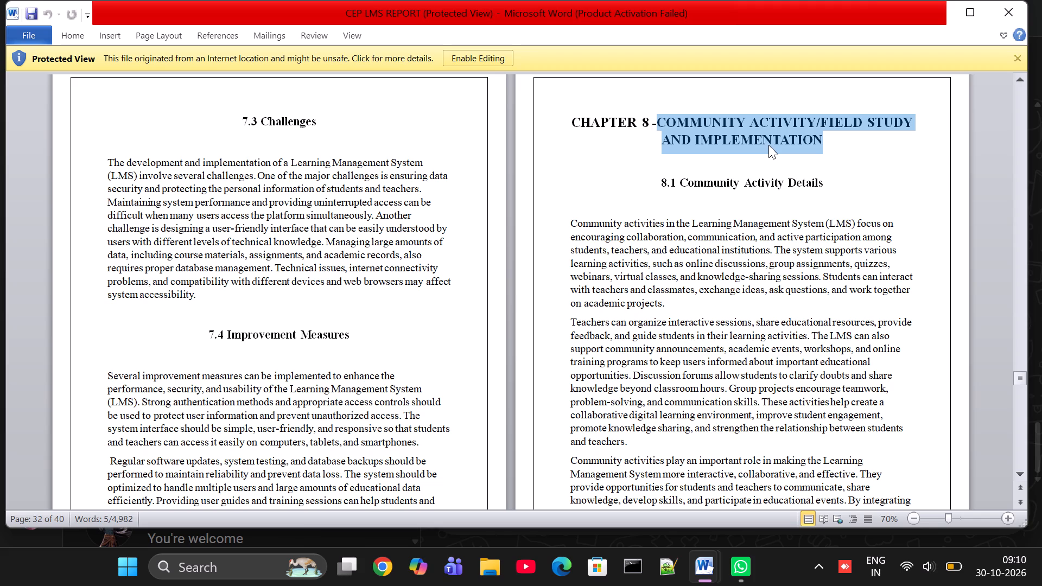
right_click(768, 145)
click(793, 174)
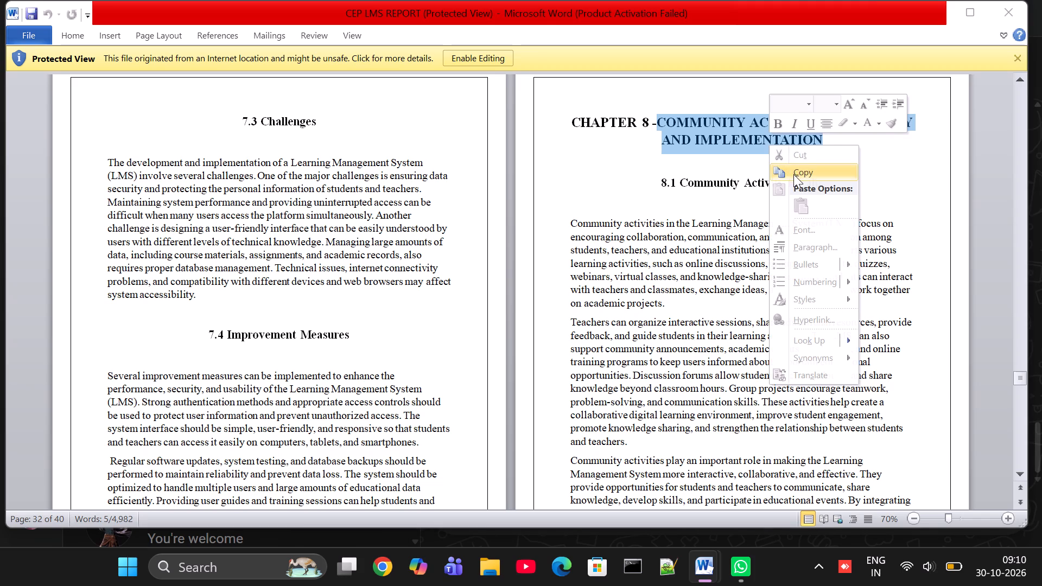
Switch back to CEP REPORT, end the bulleted list after the last Improvement Measures item, and add blank lines onto a new page.
scroll(793, 174, up, 3)
scroll(793, 174, right, 1)
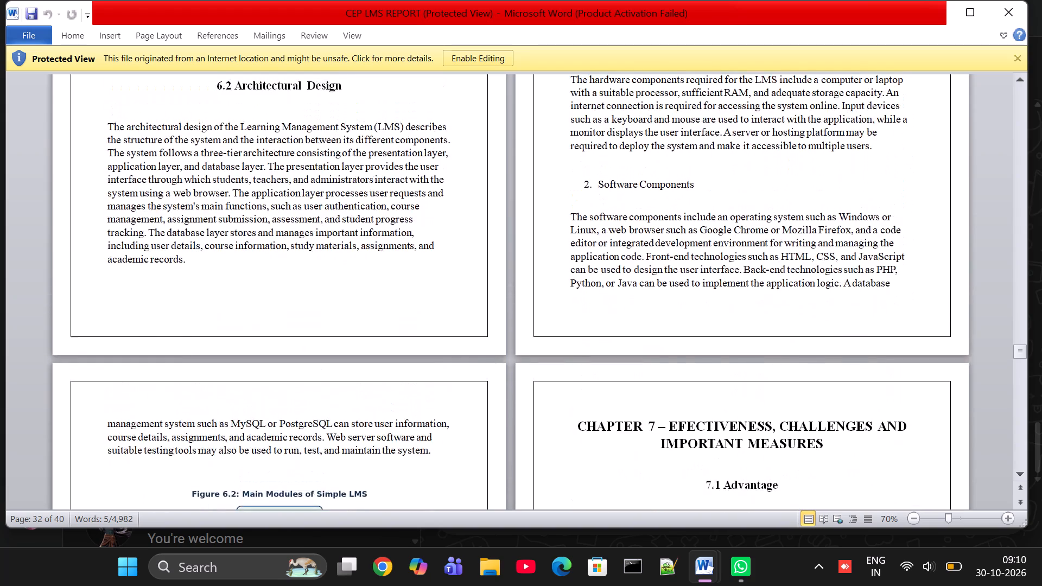
scroll(793, 174, right, 1)
scroll(793, 174, down, 2)
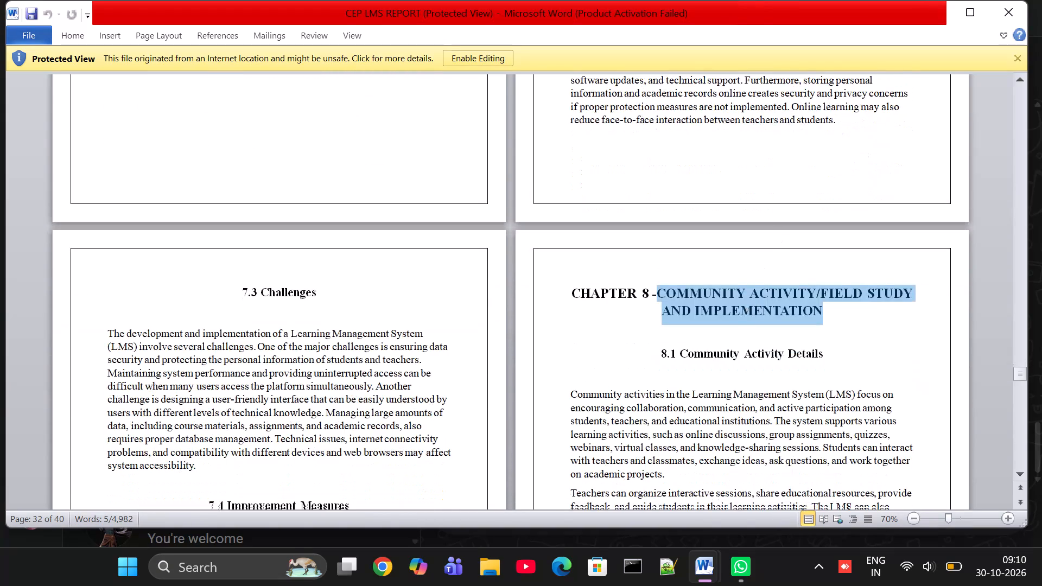
click(703, 573)
click(647, 477)
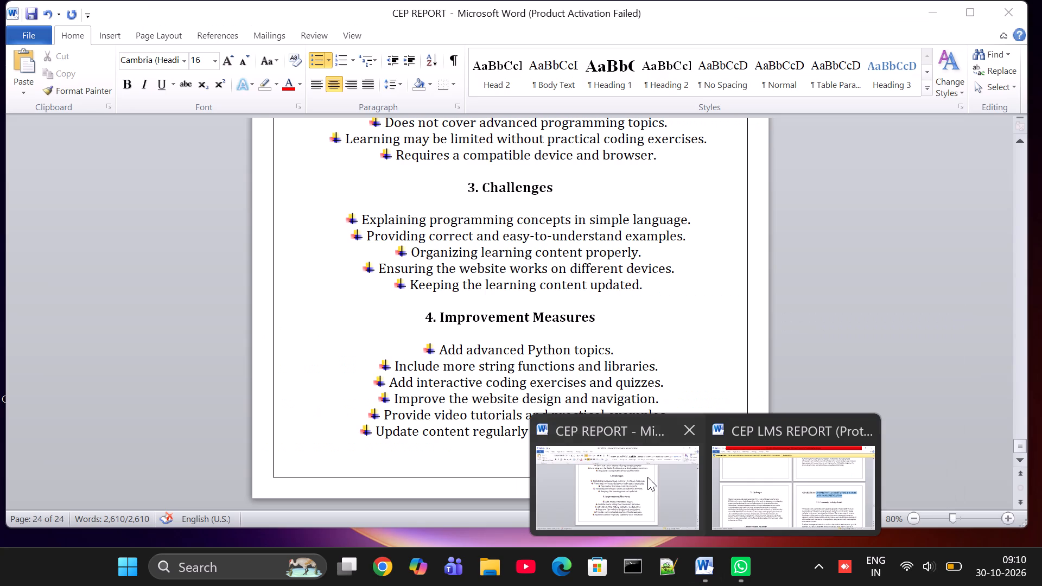
scroll(647, 477, down, 2)
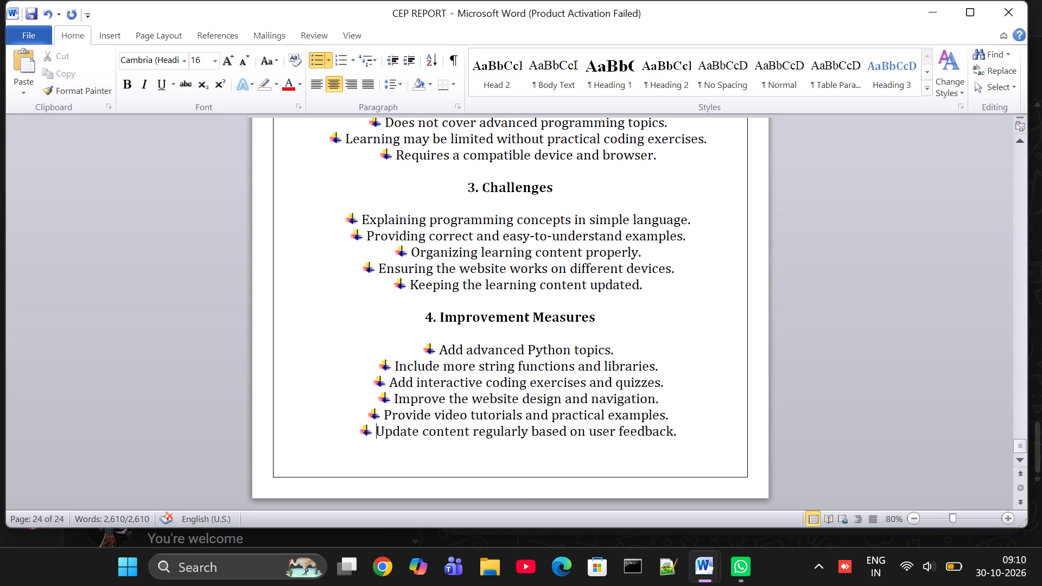
click(695, 457)
key(Return)
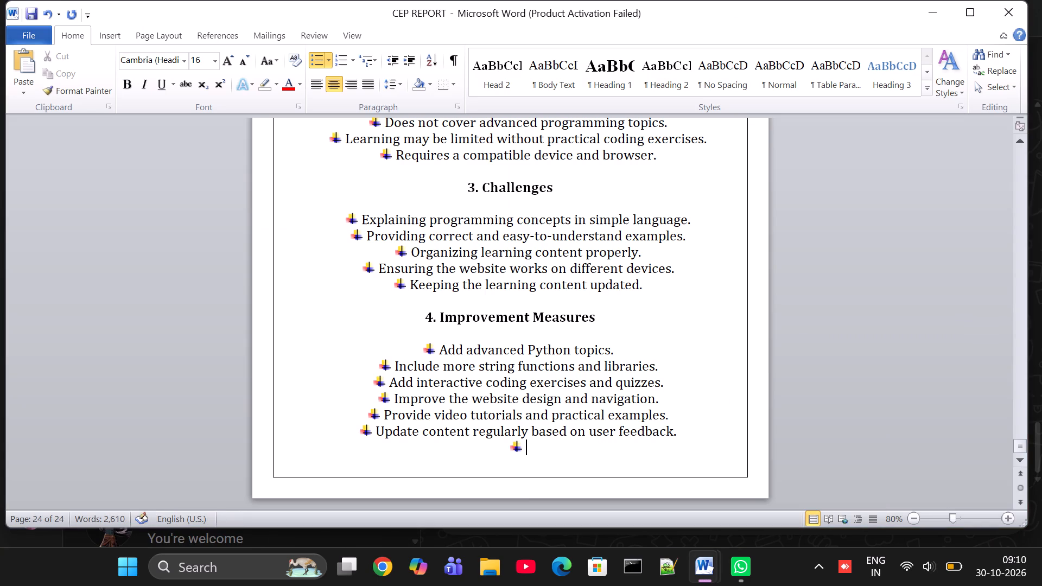
key(BackSpace)
key(Return)
key(Return)
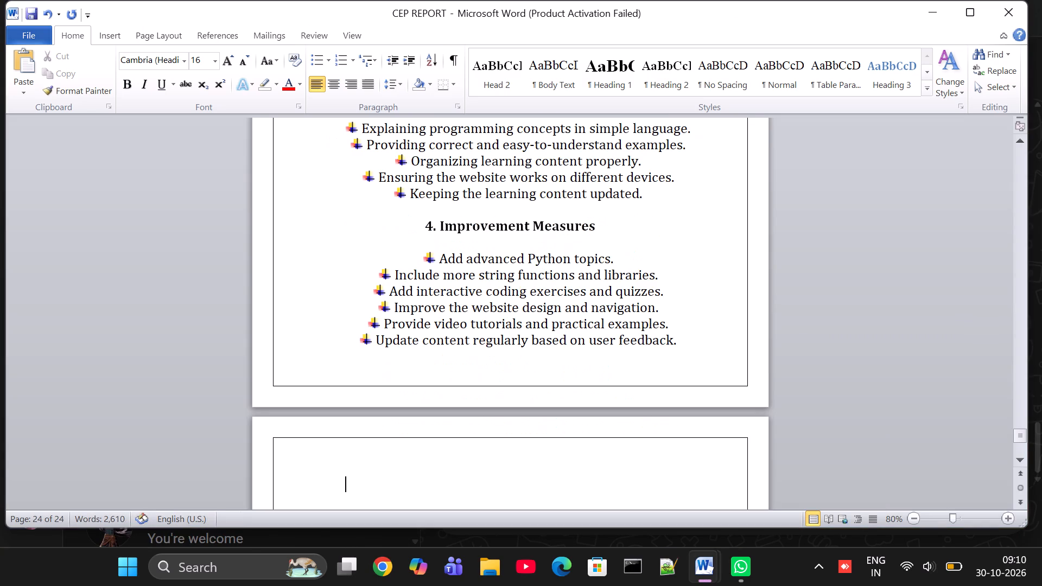
Paste the copied heading "COMMUNITY ACTIVITY/FIELD STUDY AND IMPLEMENTATION" at the top of the new page after chapter 7.
key(BackSpace)
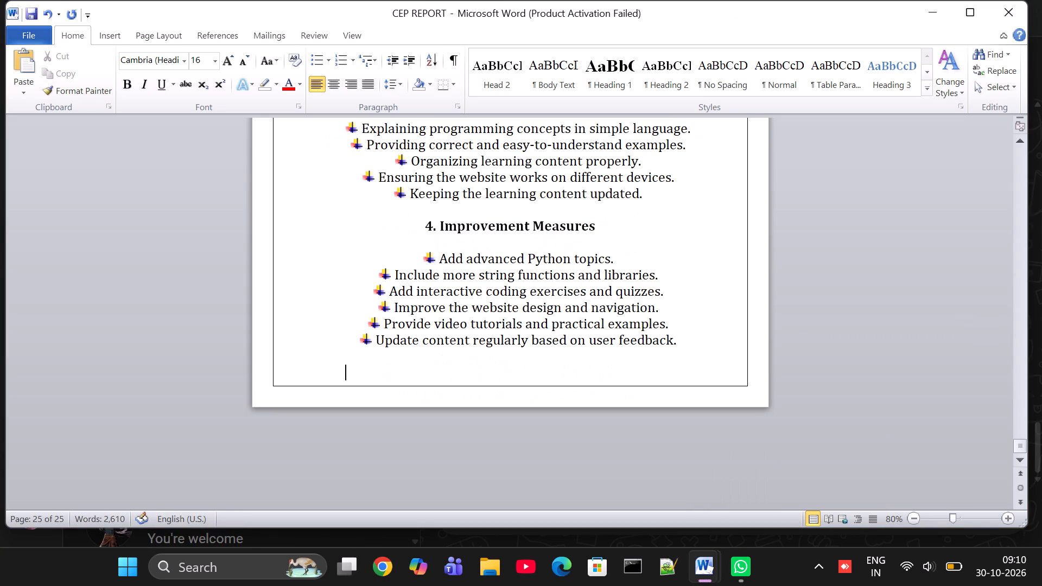
key(Return)
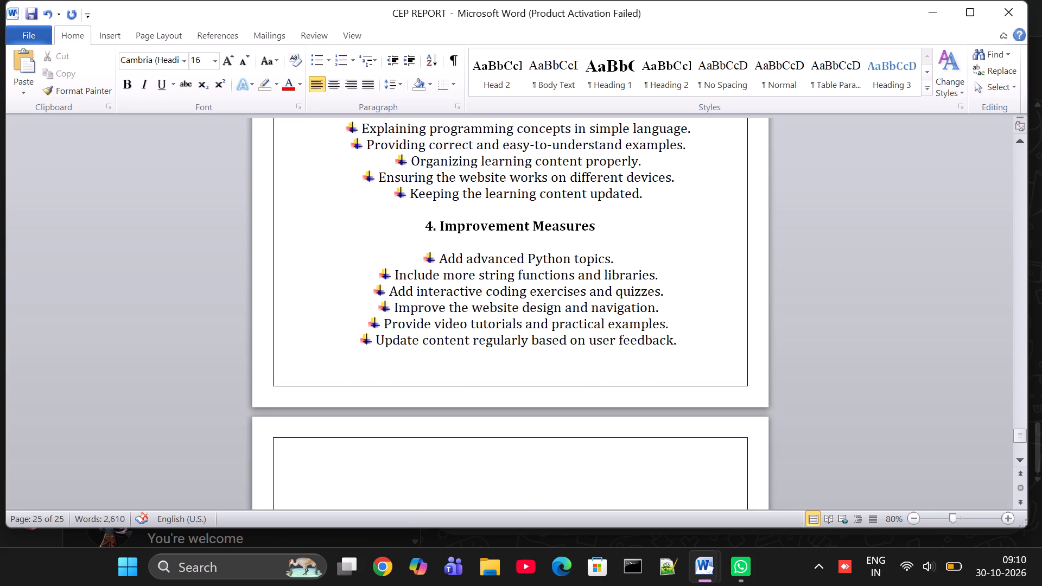
key(ctrl+v)
scroll(631, 443, down, 2)
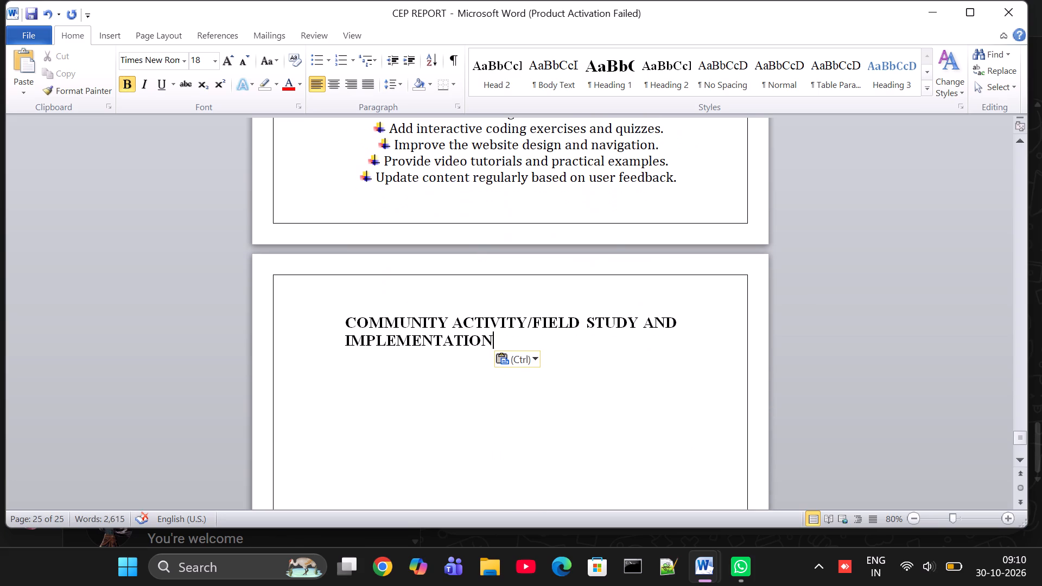
click(495, 339)
Format the pasted community activity heading in the Algerian font at size 24.
drag(343, 318, 472, 365)
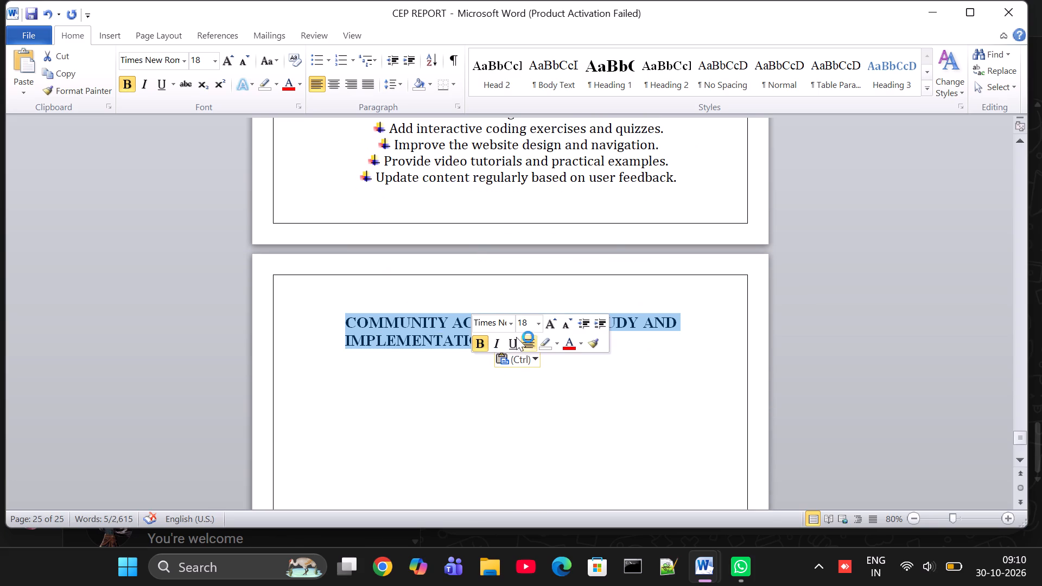
click(538, 321)
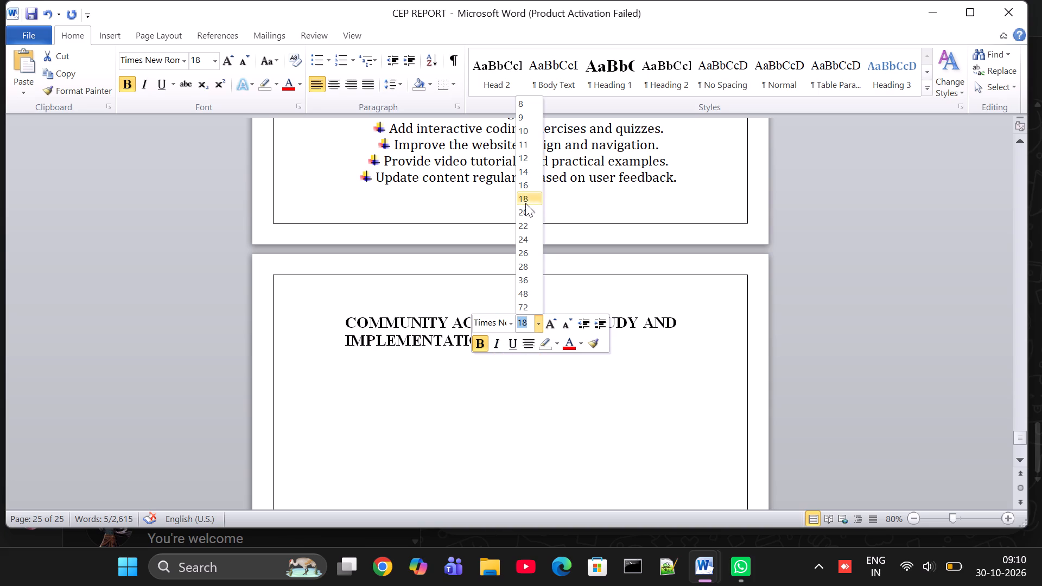
click(526, 236)
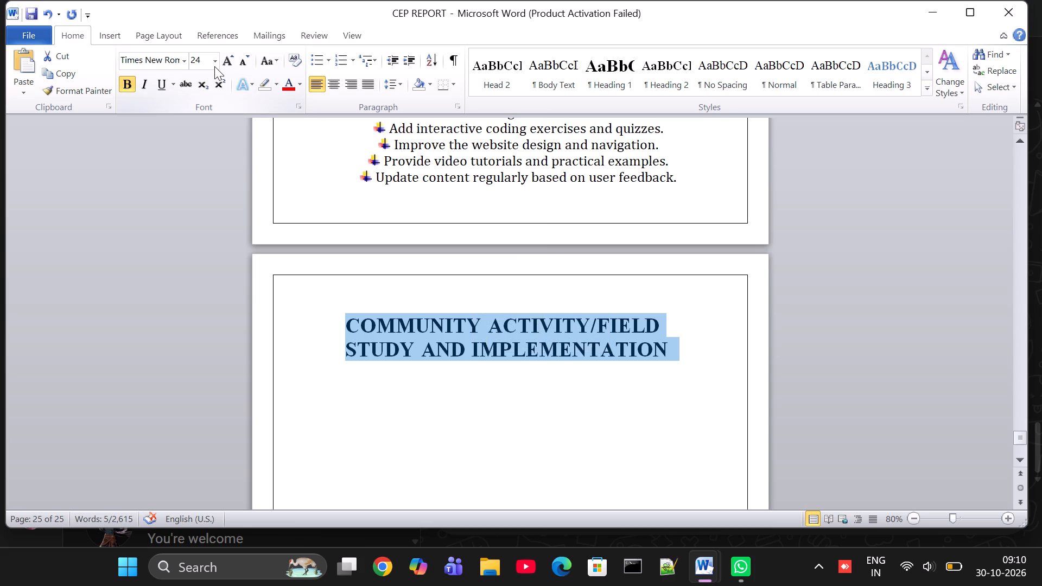
click(187, 66)
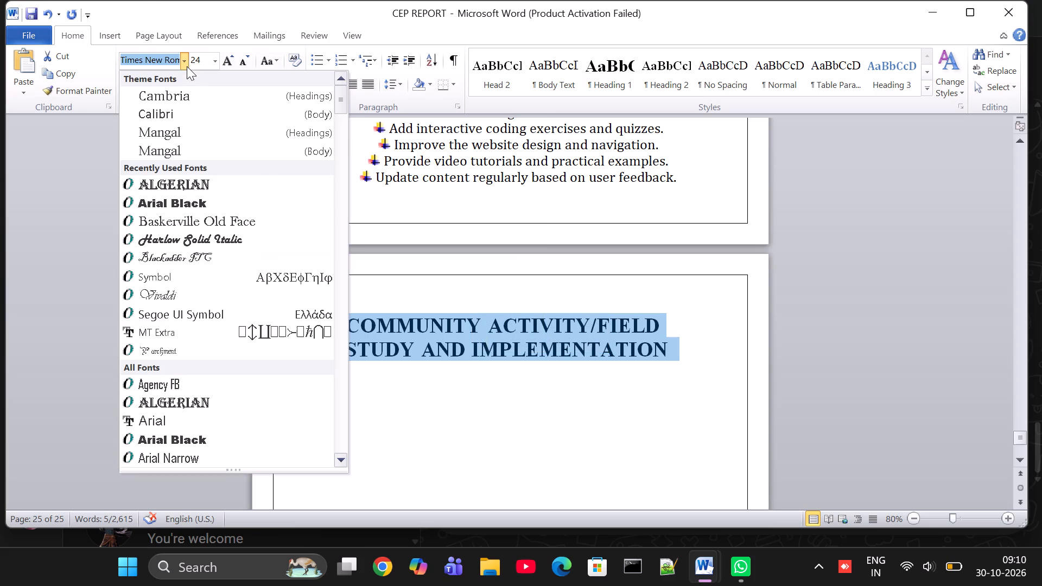
click(204, 181)
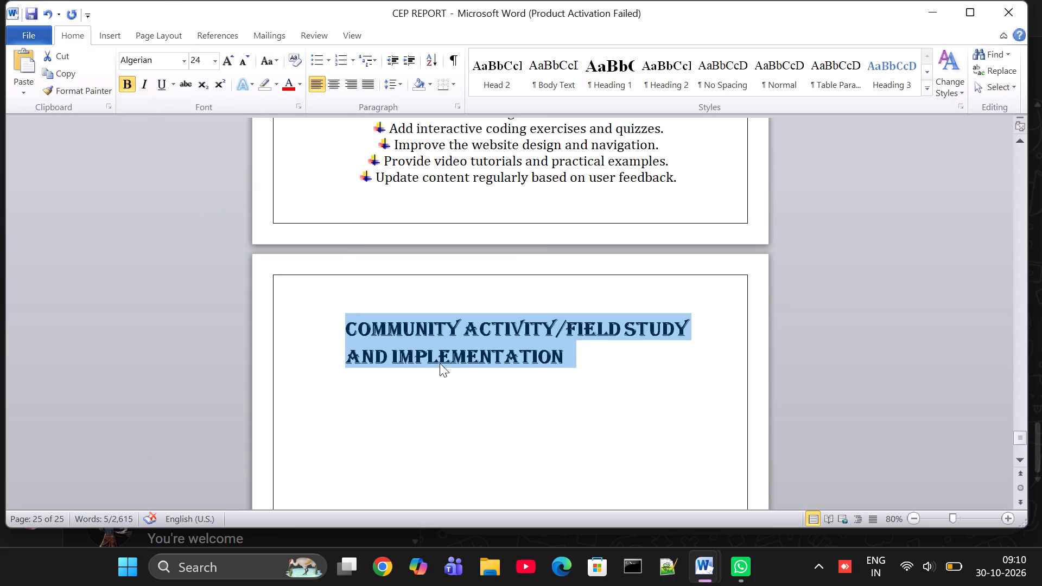
Number the community activity heading by adding "8." in front of it, and place the cursor at the heading's end.
click(342, 320)
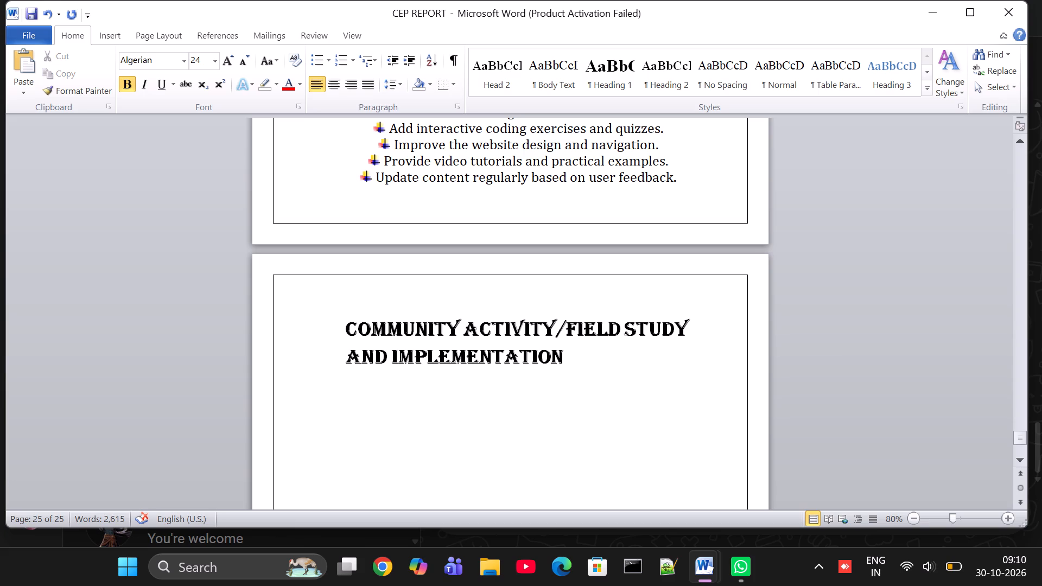
text(8.)
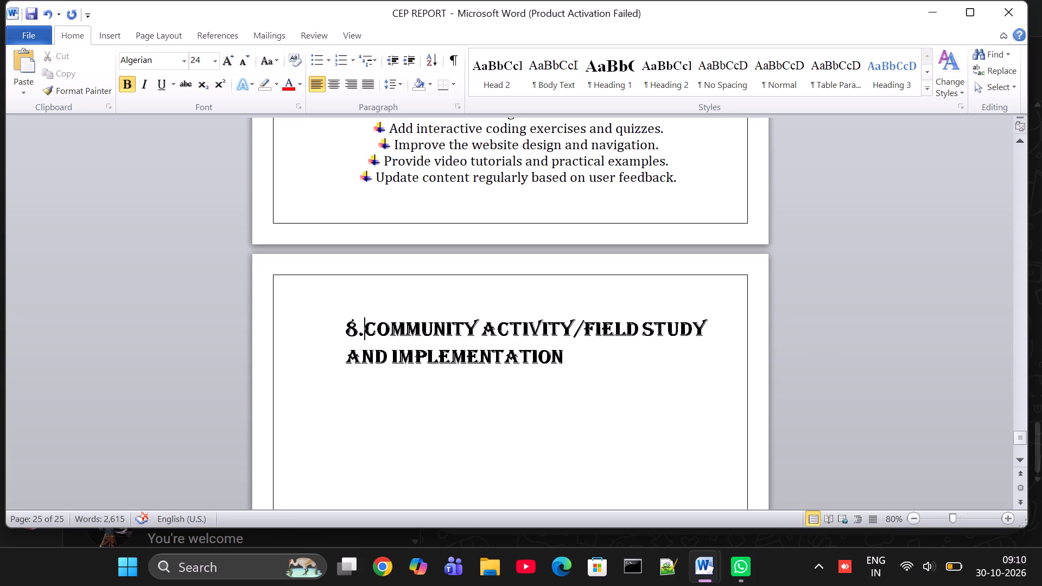
scroll(393, 368, down, 1)
click(573, 219)
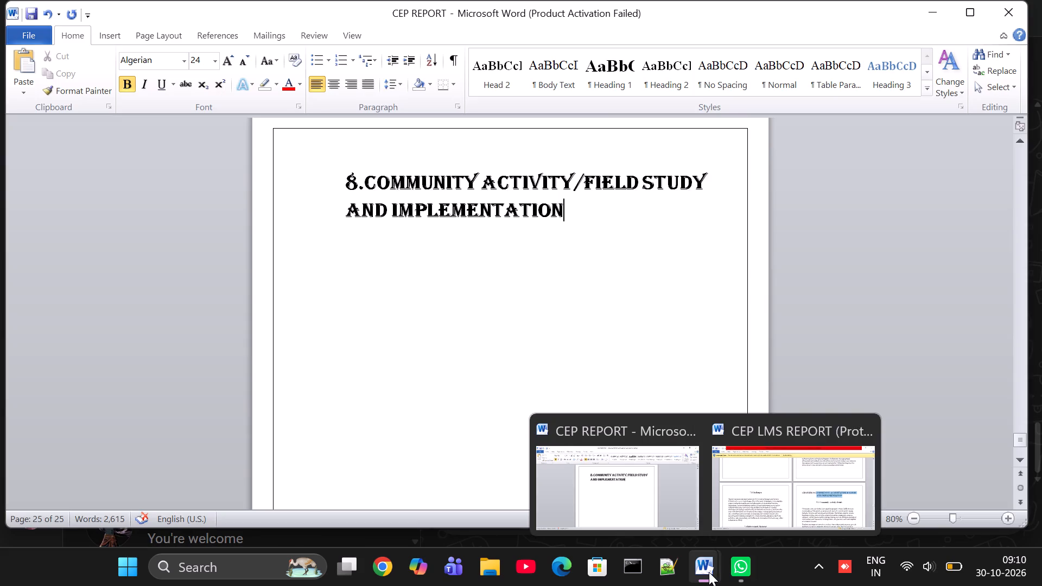
Switch to CEP LMS REPORT and examine the chapter 8 sections, from Community Activity Details through Results and on to the project gallery.
click(771, 498)
scroll(708, 419, down, 1)
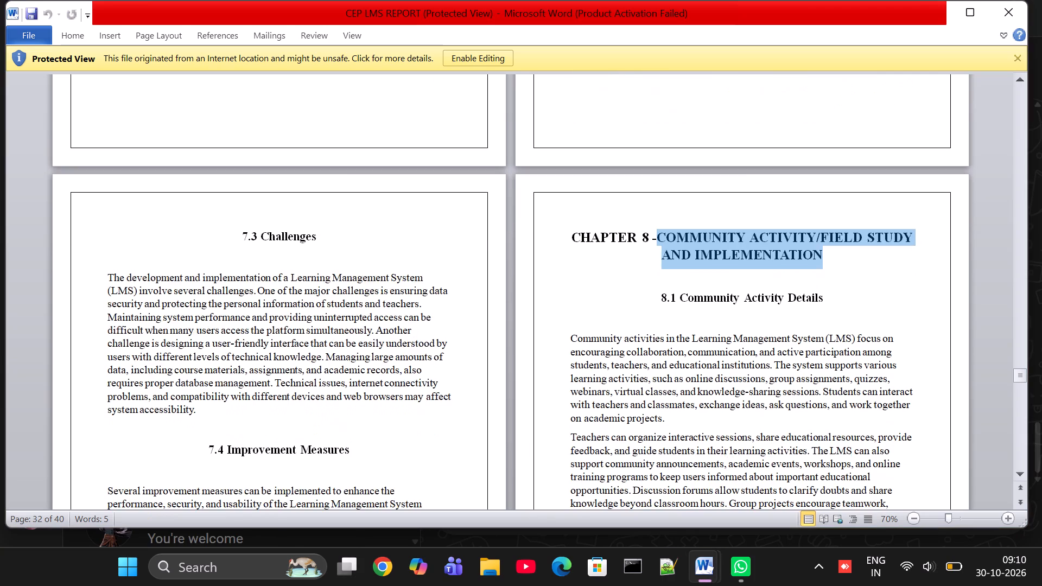
scroll(708, 419, down, 1)
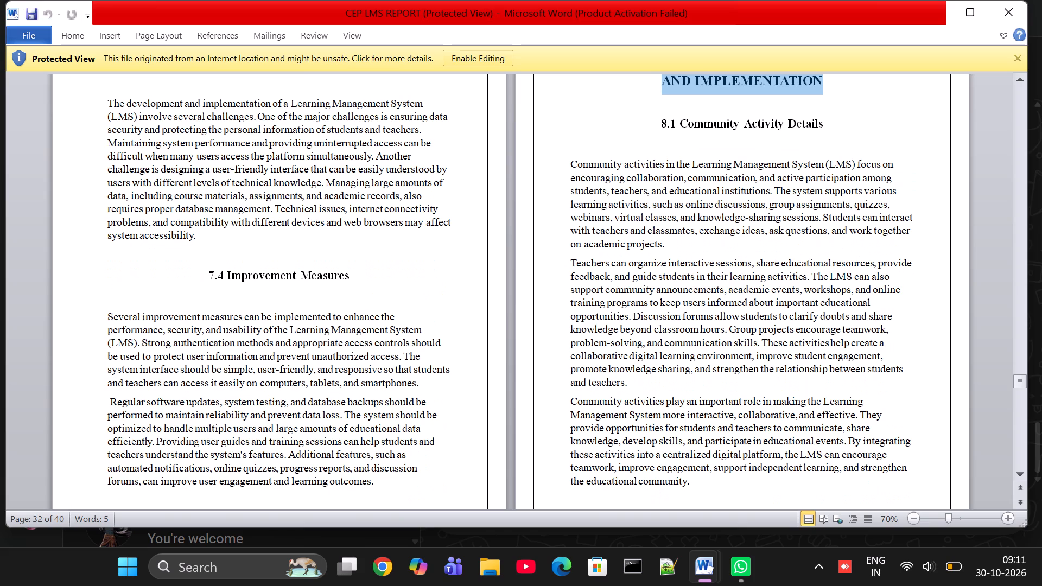
scroll(708, 419, down, 2)
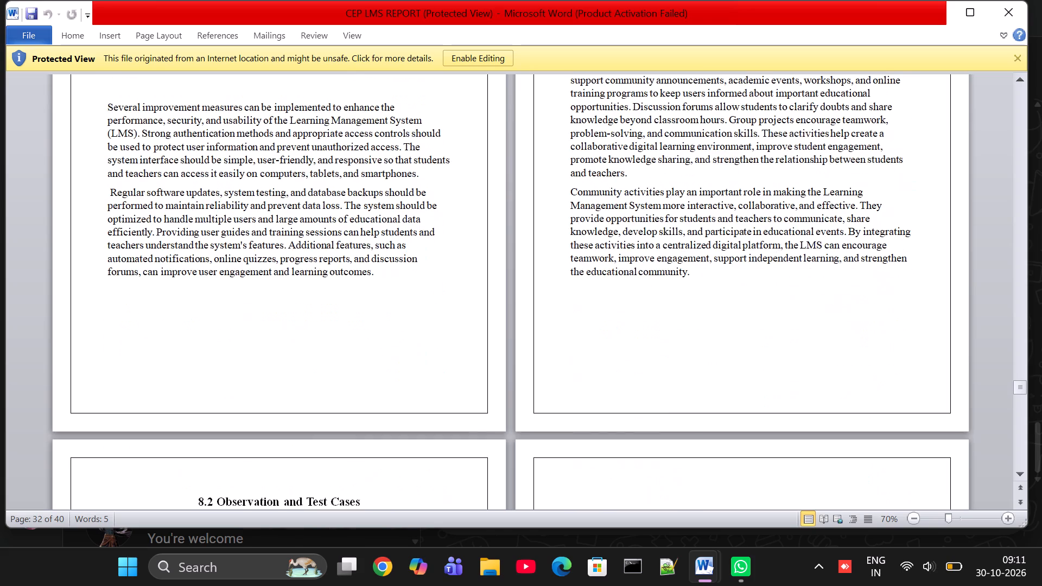
scroll(708, 419, down, 1)
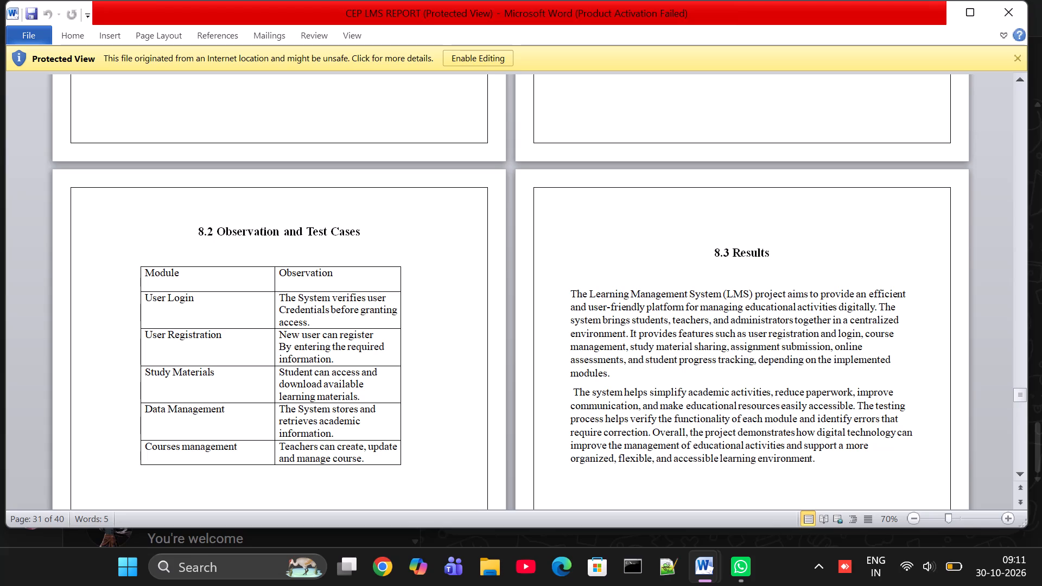
scroll(708, 419, down, 1)
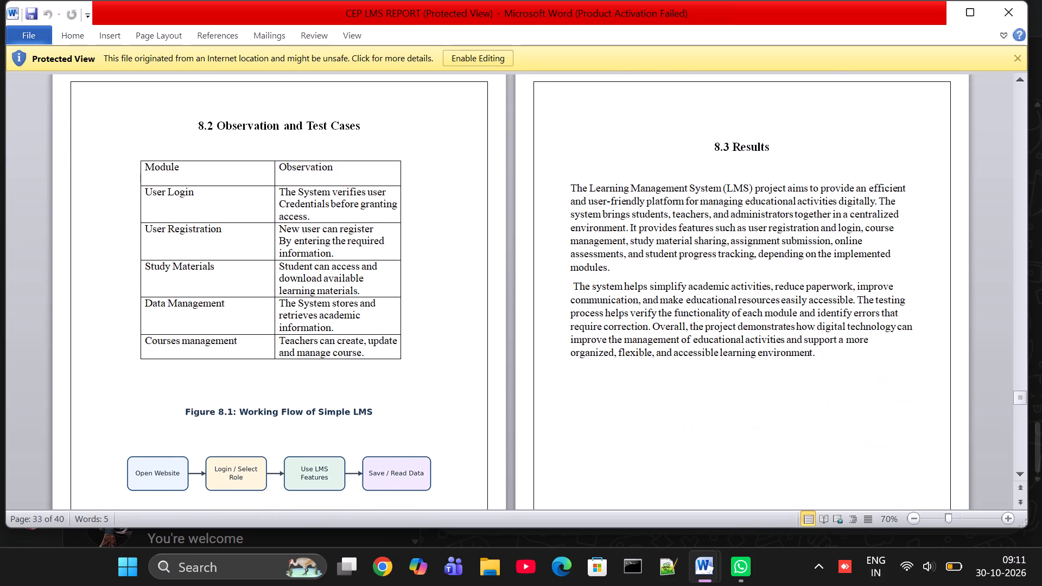
scroll(708, 419, down, 4)
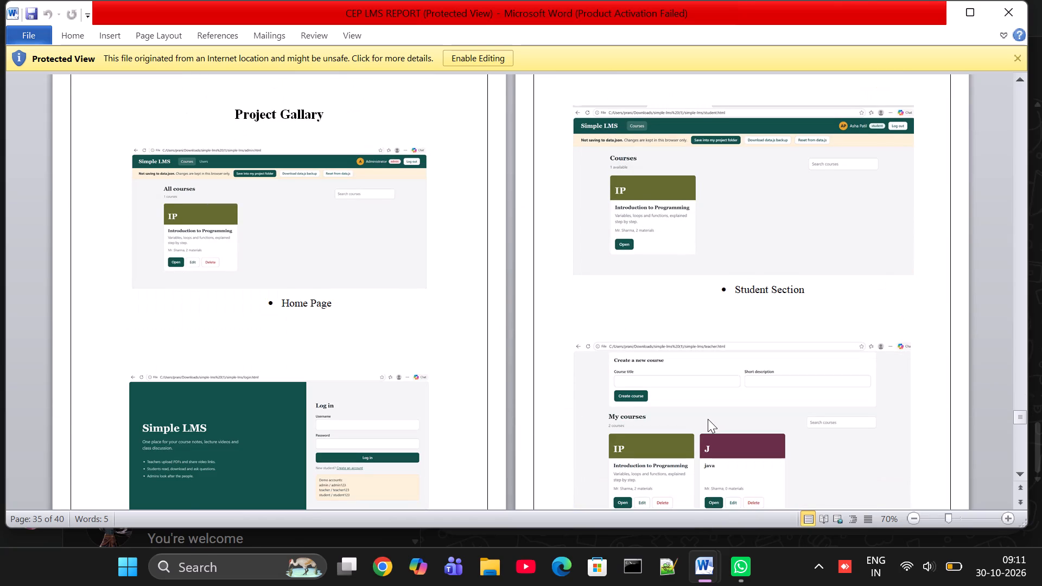
Examine the remaining pages of CEP LMS REPORT, covering the chapter 8 sections, project gallery, chapter 9, References and Appendix.
scroll(708, 419, up, 1)
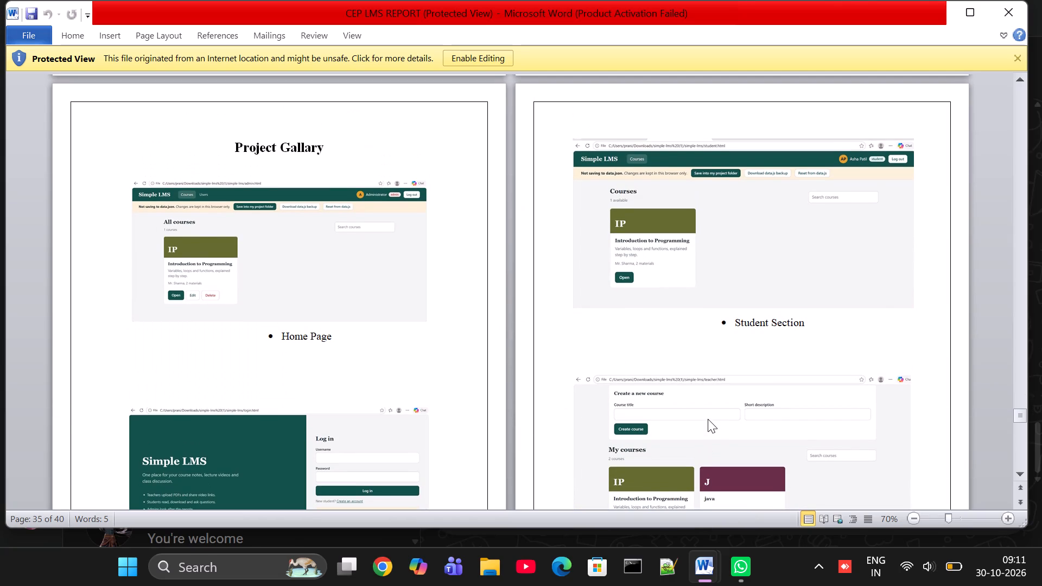
scroll(708, 419, down, 4)
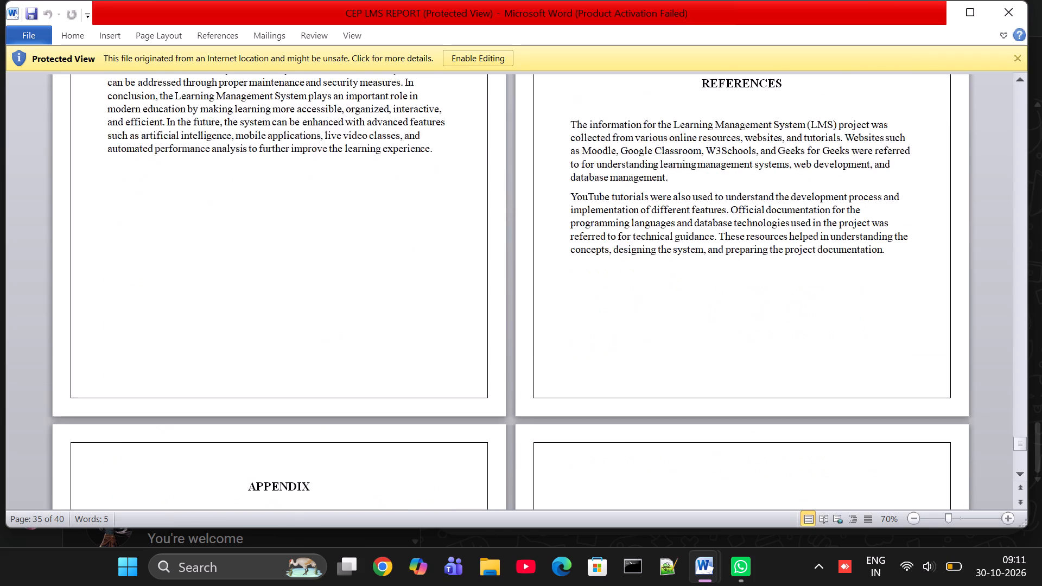
scroll(708, 419, up, 4)
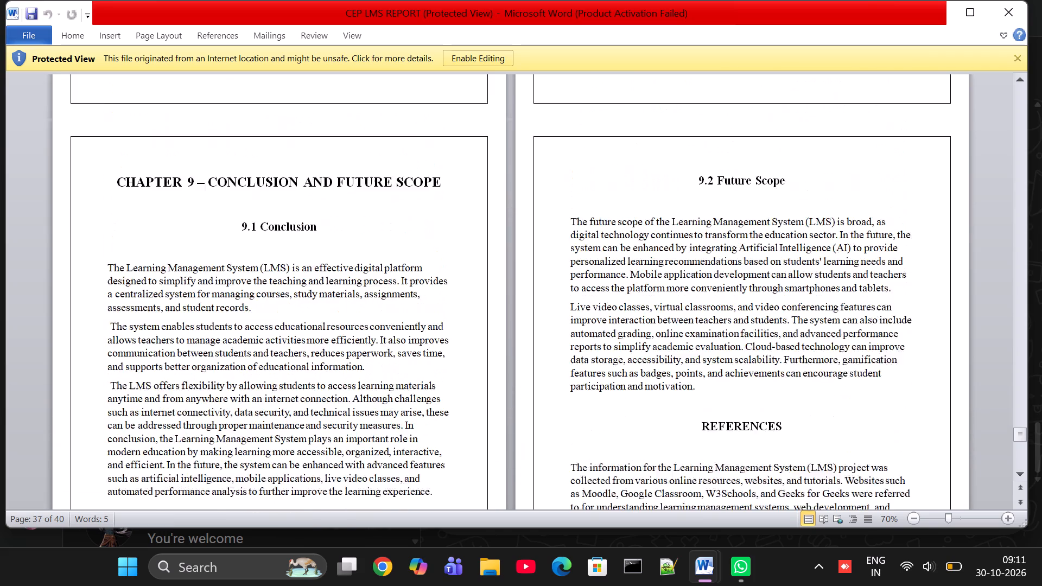
scroll(708, 419, up, 3)
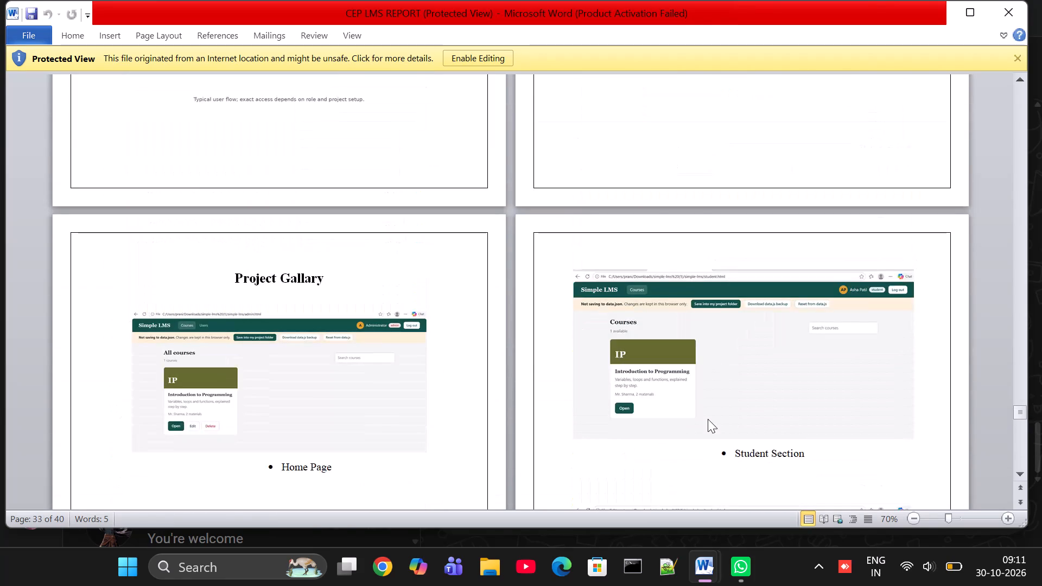
scroll(708, 419, up, 3)
scroll(708, 419, down, 6)
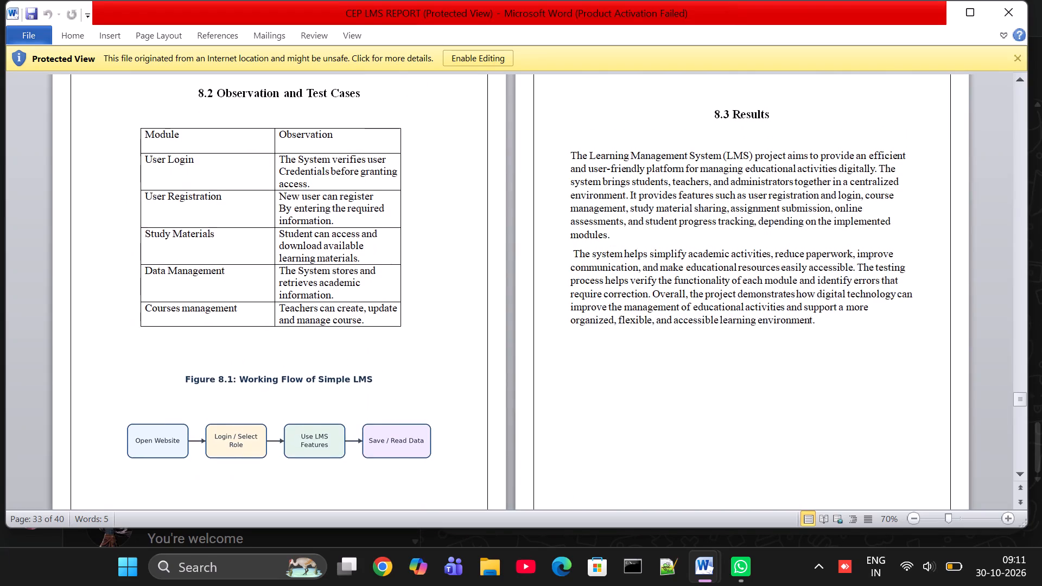
scroll(708, 419, down, 20)
scroll(708, 419, down, 1)
scroll(708, 419, up, 1)
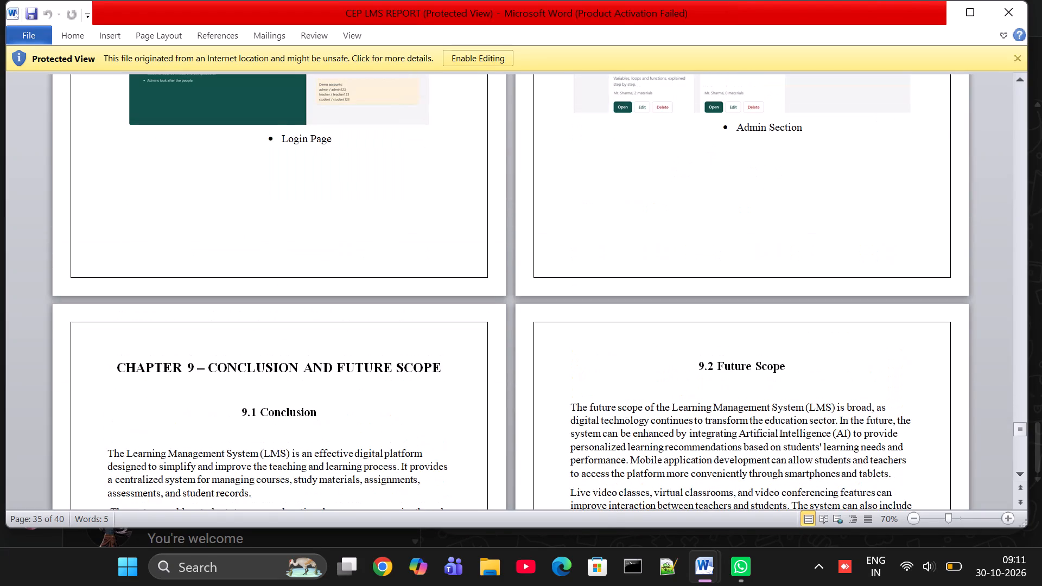
scroll(708, 419, down, 4)
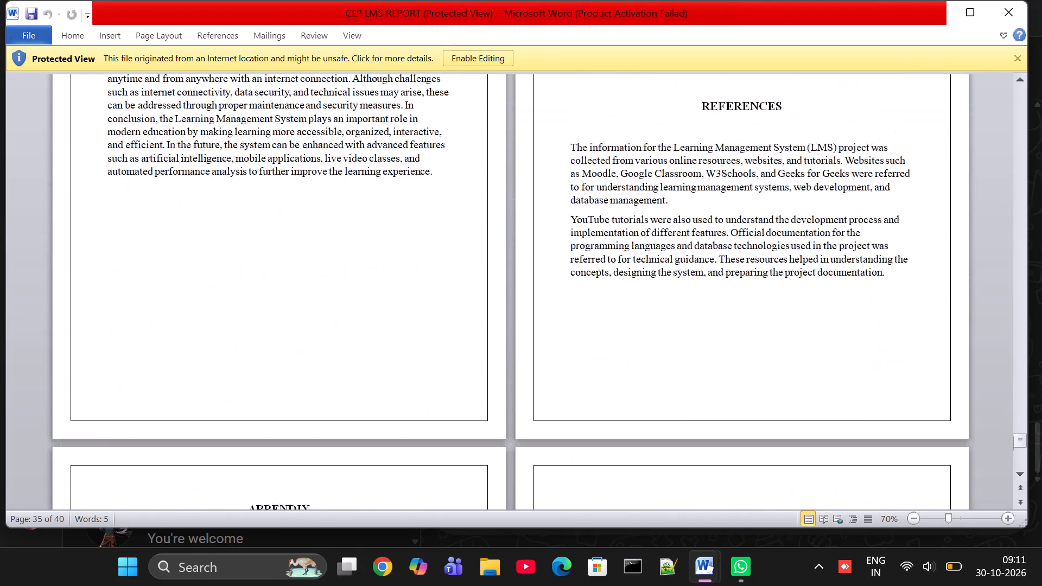
scroll(708, 419, down, 1)
scroll(708, 419, up, 2)
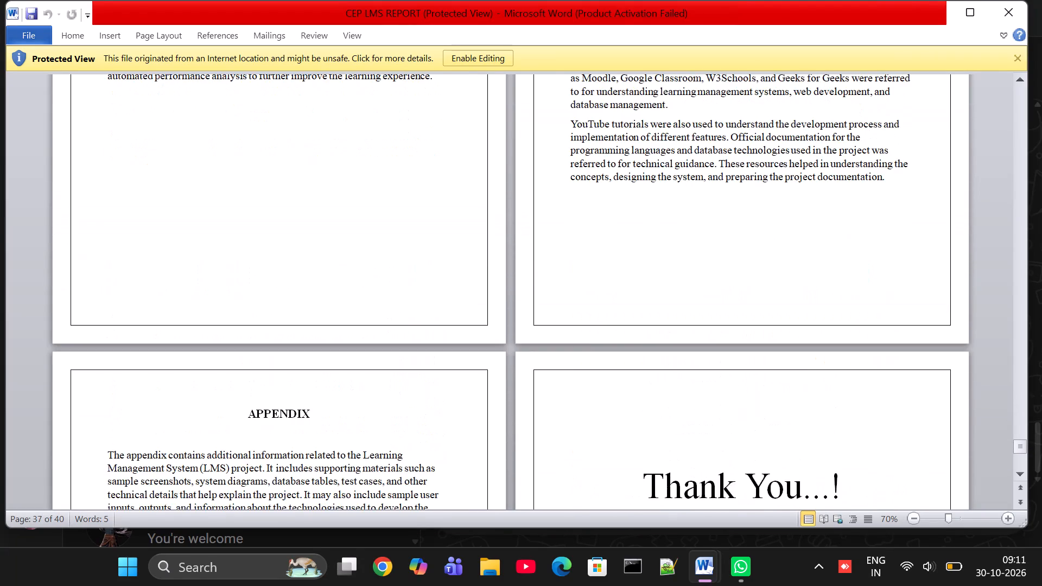
scroll(708, 419, up, 2)
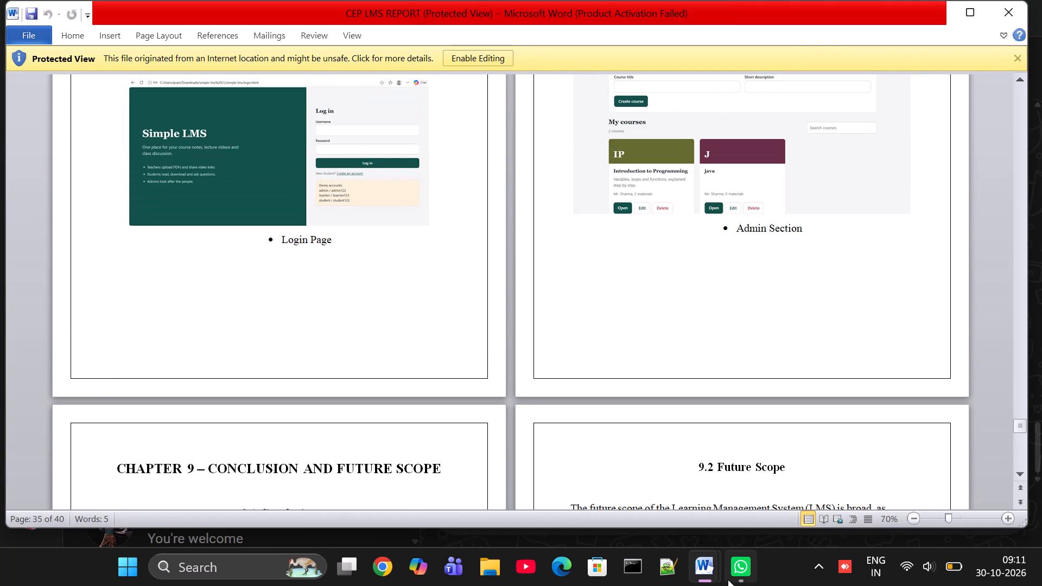
scroll(672, 291, up, 3)
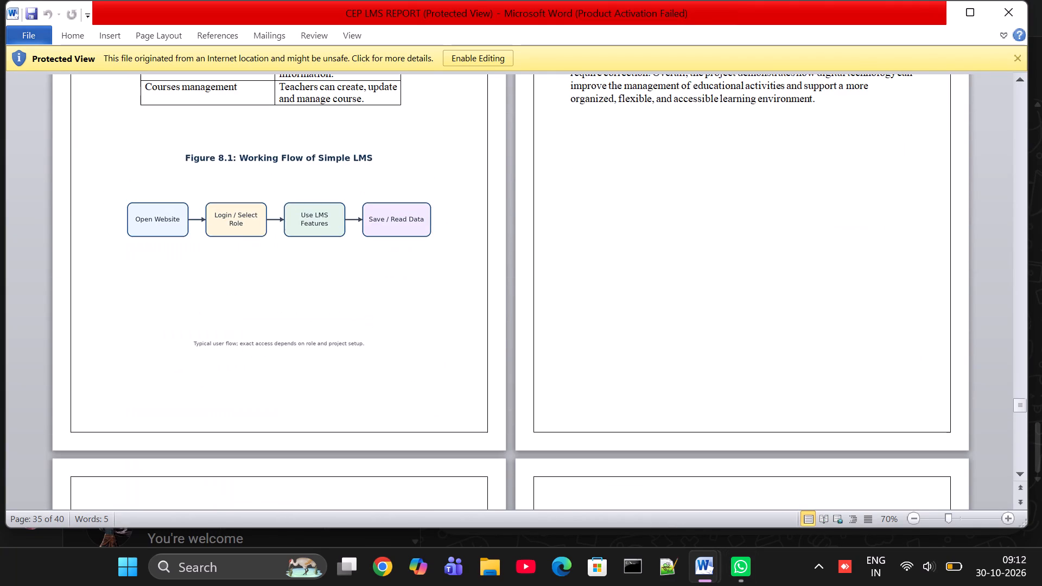
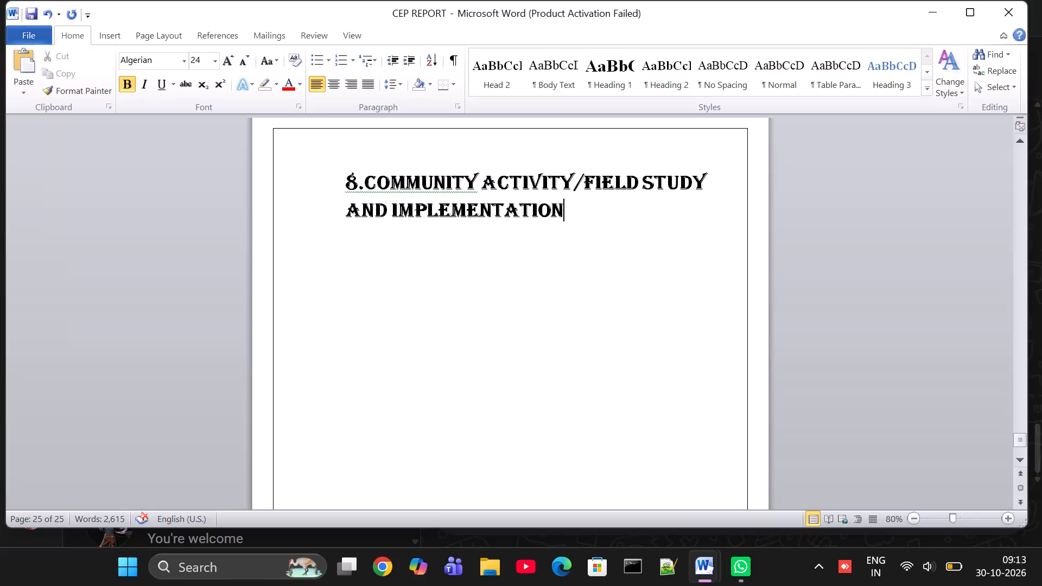
In CEP REPORT, add two line breaks after the chapter 8 heading, leaving the cursor below a blank line.
click(513, 296)
click(568, 234)
click(520, 269)
triple_click(520, 269)
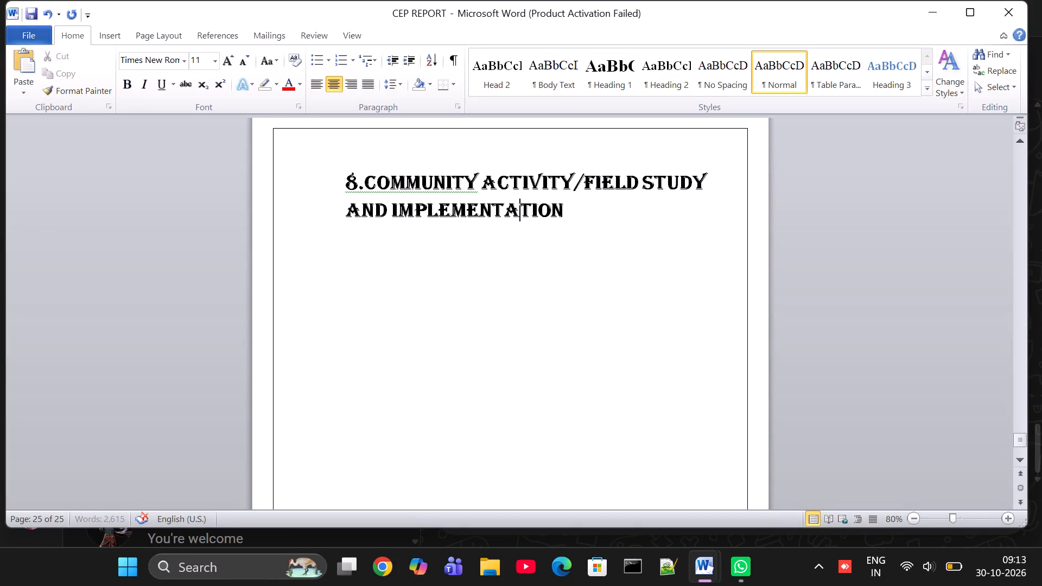
click(586, 211)
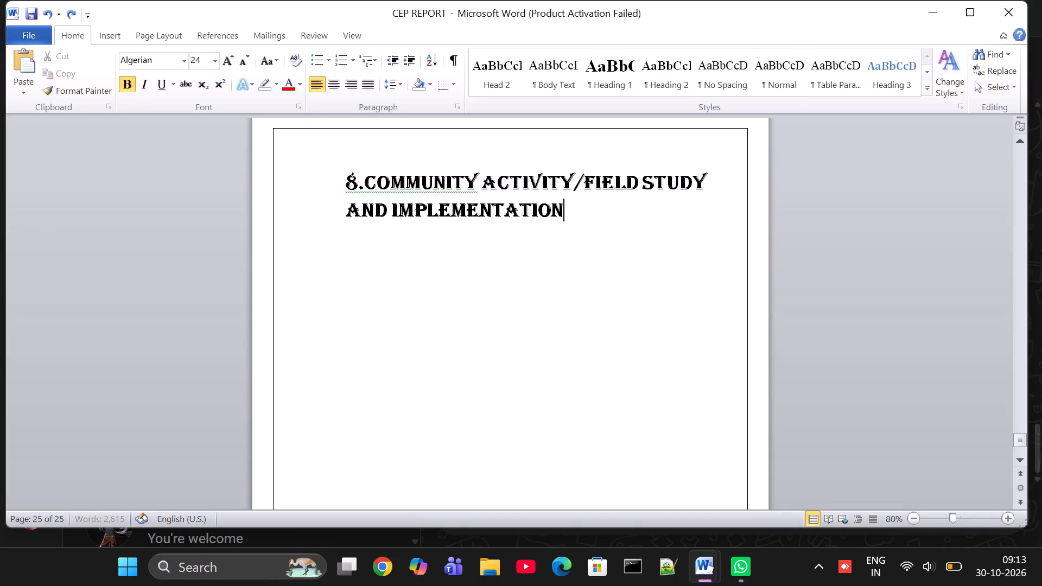
key(Return)
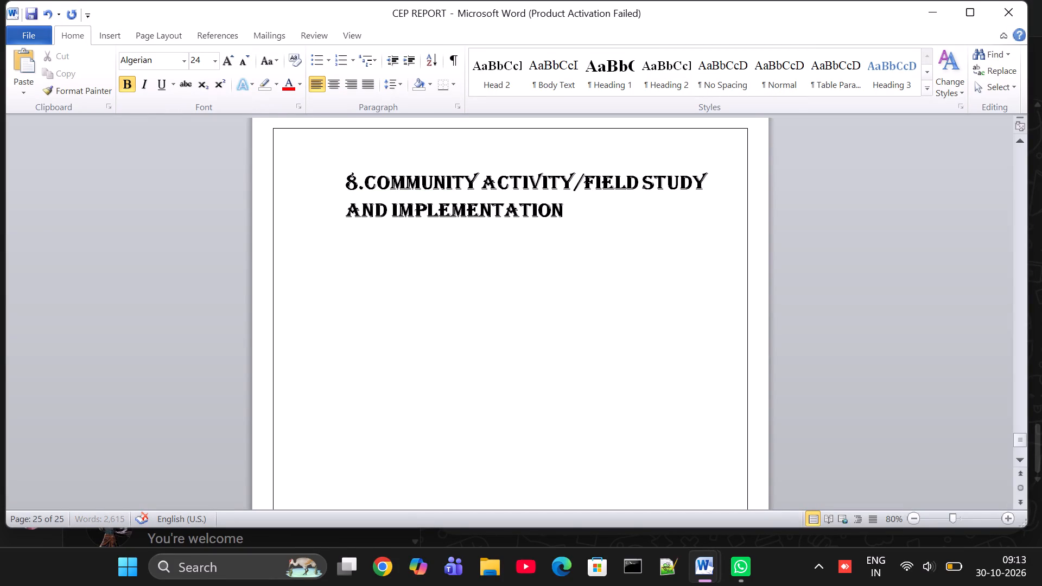
key(Return)
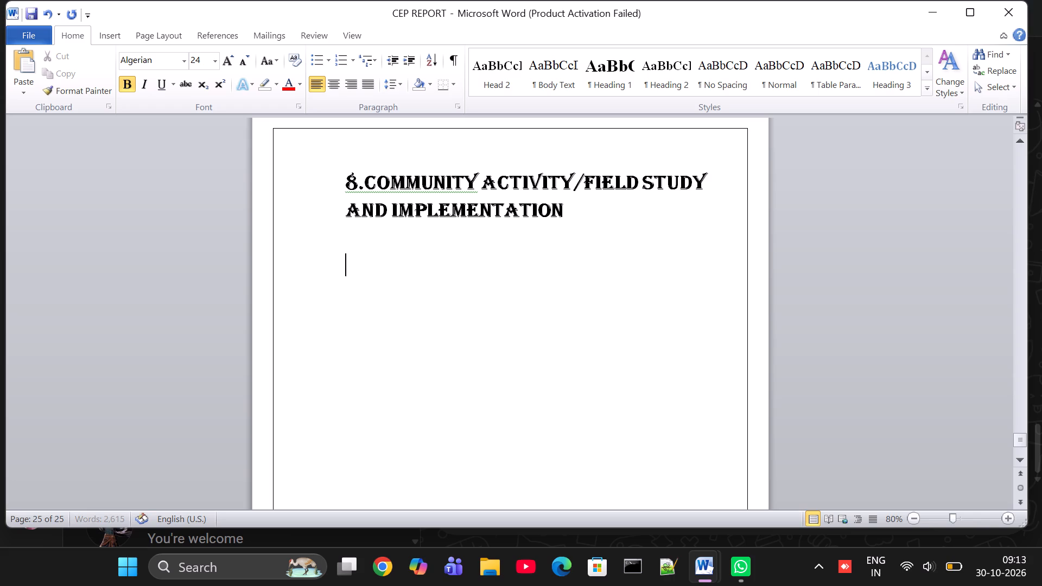
Paste the copied chapter 8 text, from Community Activity Details through Results, below the "8.COMMUNITY ACTIVITY/FIELD STUDY AND IMPLEMENTATION" heading.
click(344, 270)
key(ctrl+v)
Format all the pasted chapter 8 body text below the chapter heading in Cambria (Headings) at size 16.
scroll(397, 253, up, 1)
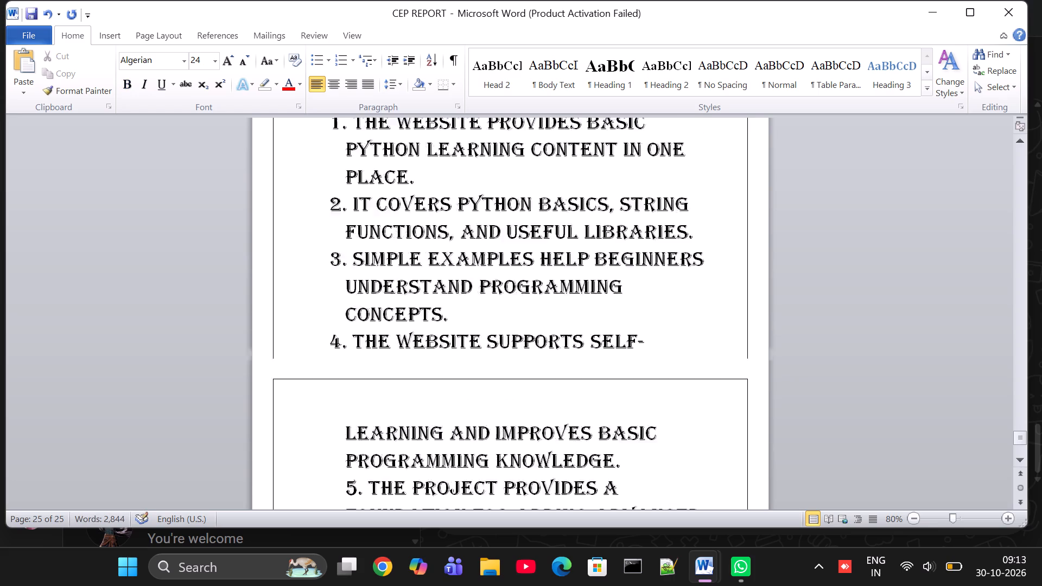
scroll(397, 253, up, 5)
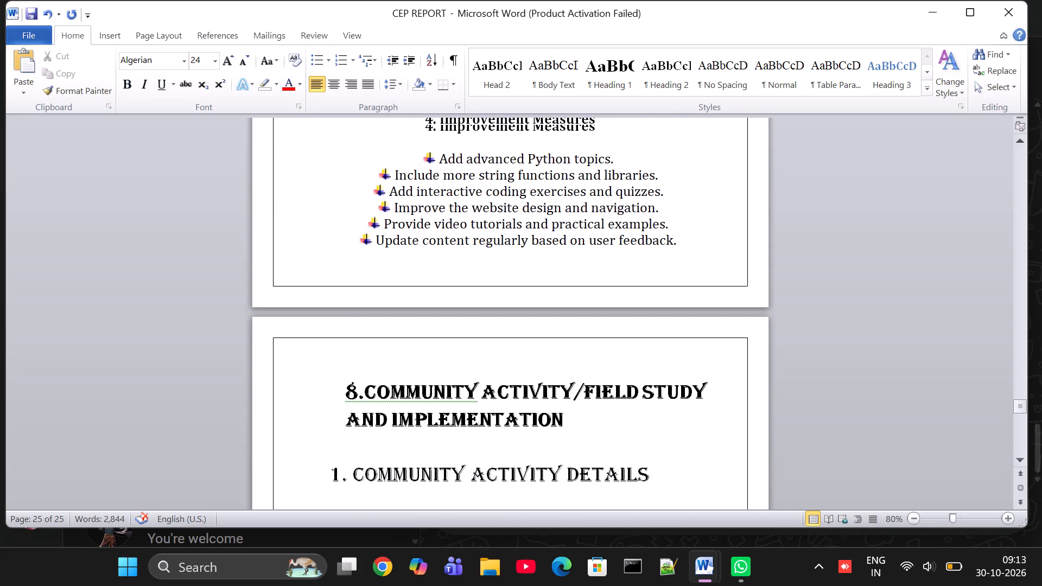
scroll(397, 253, down, 1)
drag(323, 392, 512, 559)
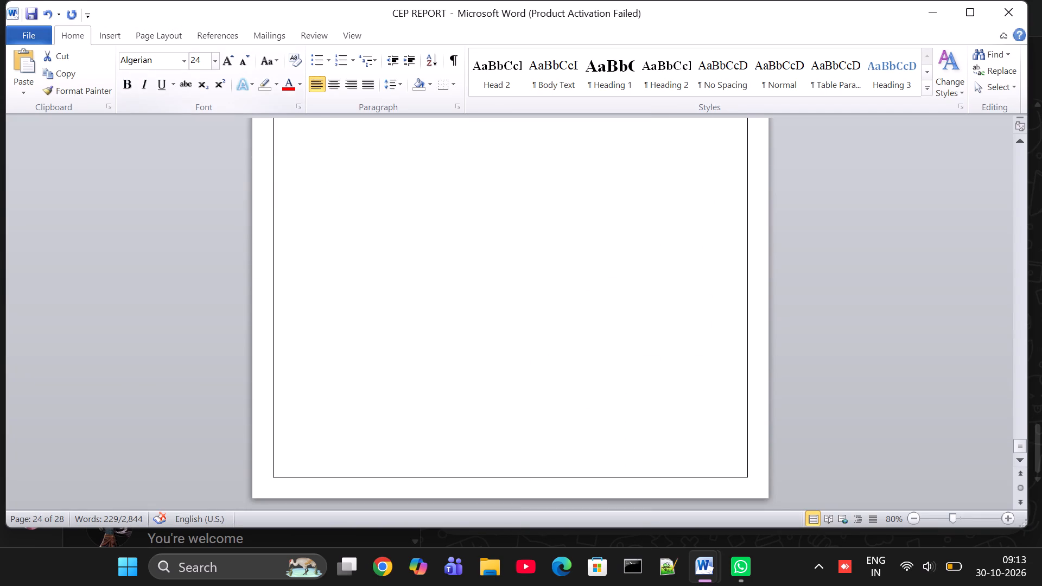
click(217, 67)
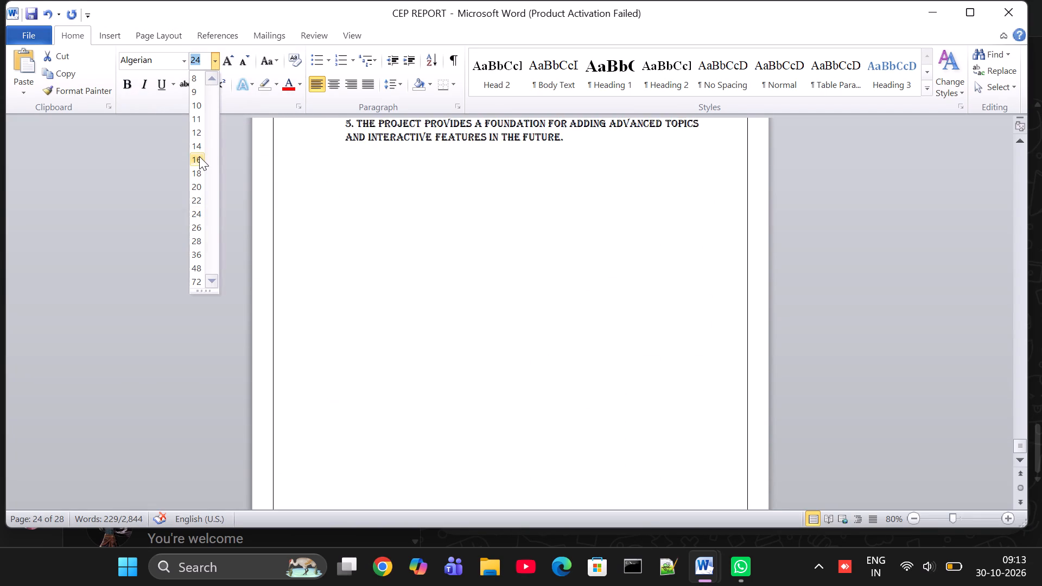
click(199, 157)
click(187, 69)
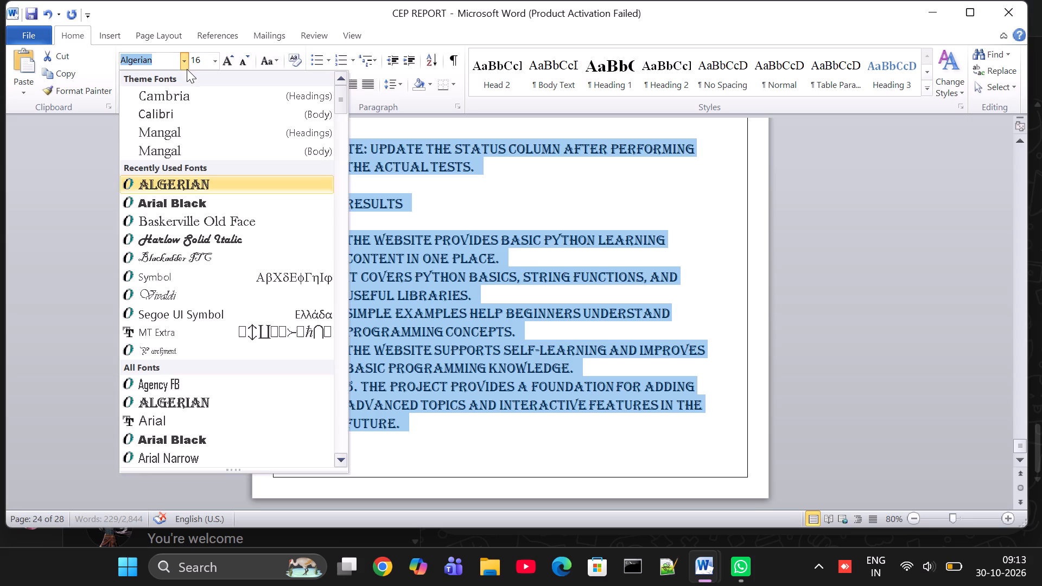
click(202, 98)
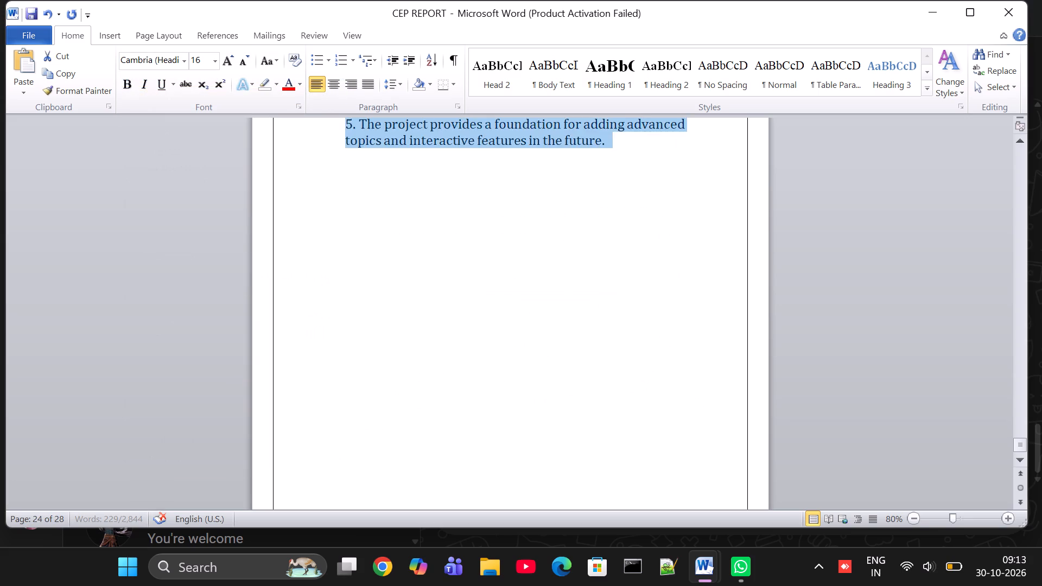
Center the "1. Community Activity Details" subheading and make it bold at size 20.
scroll(417, 192, up, 10)
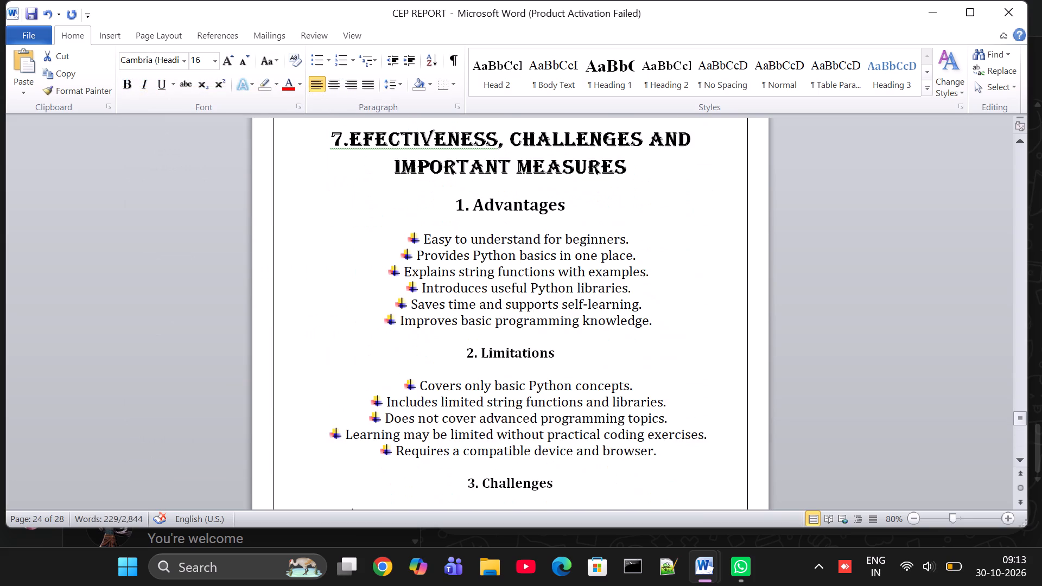
scroll(417, 192, down, 3)
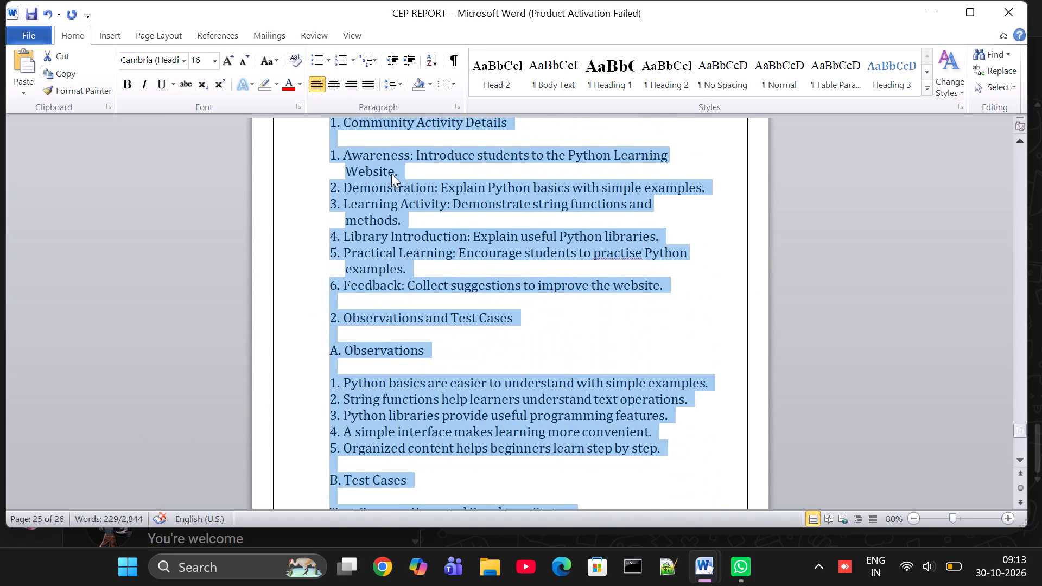
scroll(393, 173, up, 1)
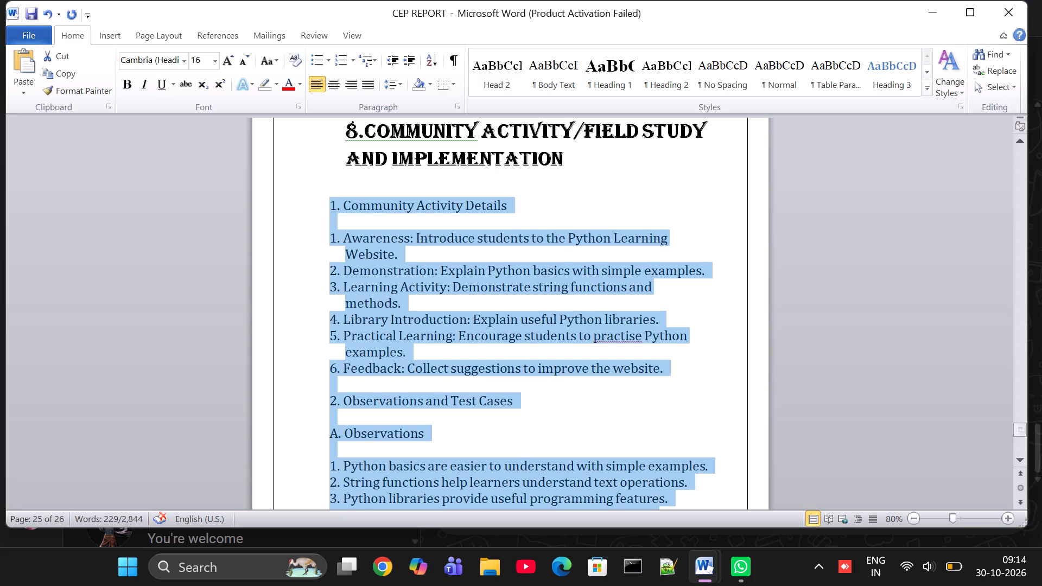
click(326, 210)
drag(326, 210, 492, 203)
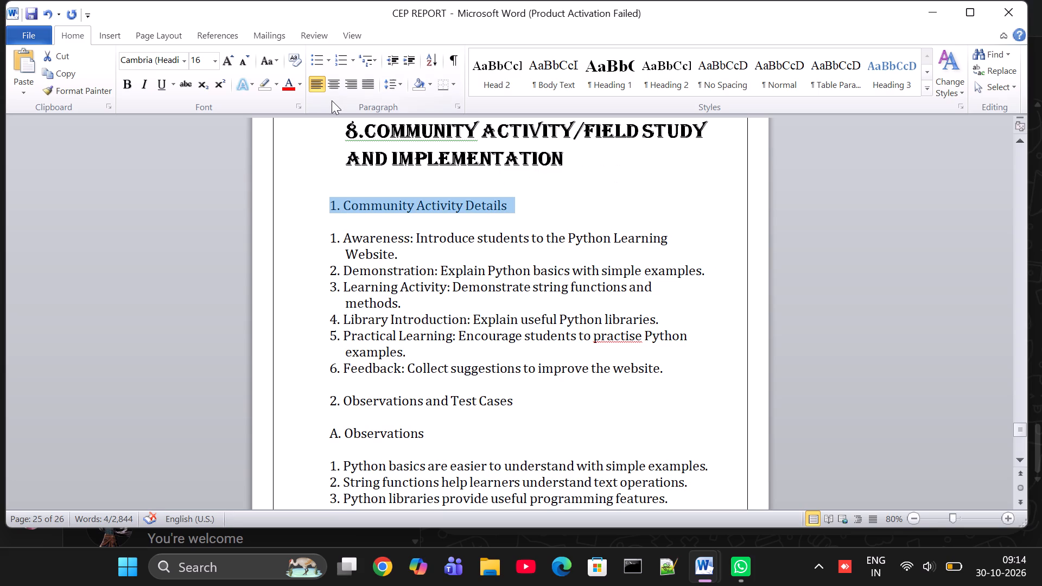
click(332, 92)
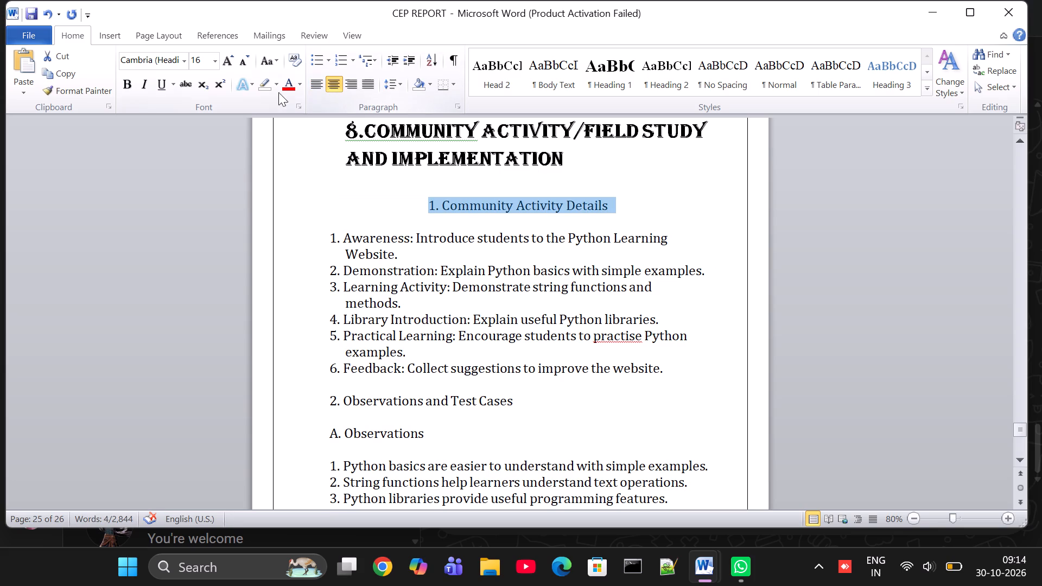
drag(218, 68, 206, 192)
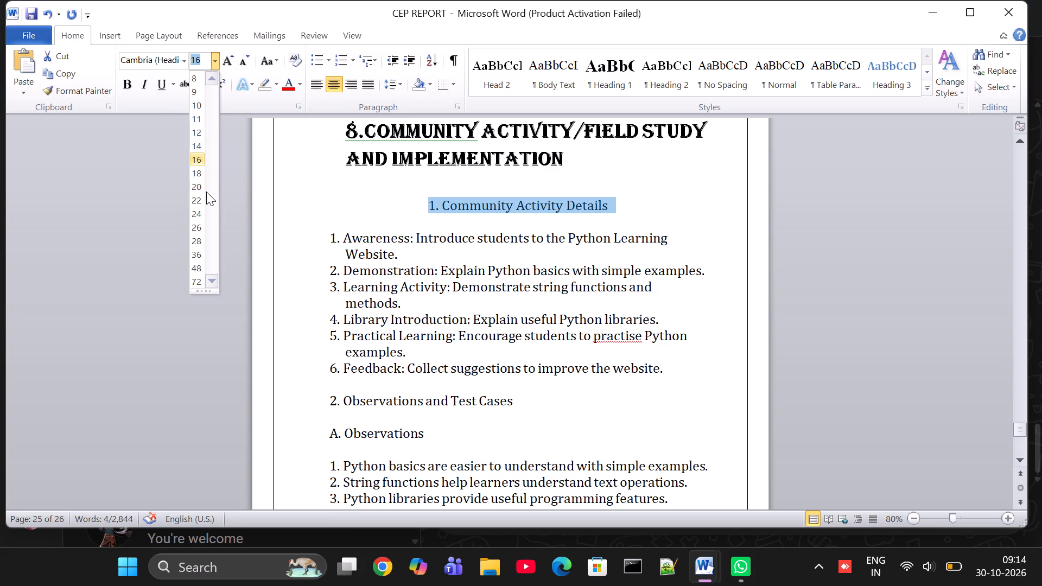
drag(206, 192, 205, 189)
click(202, 188)
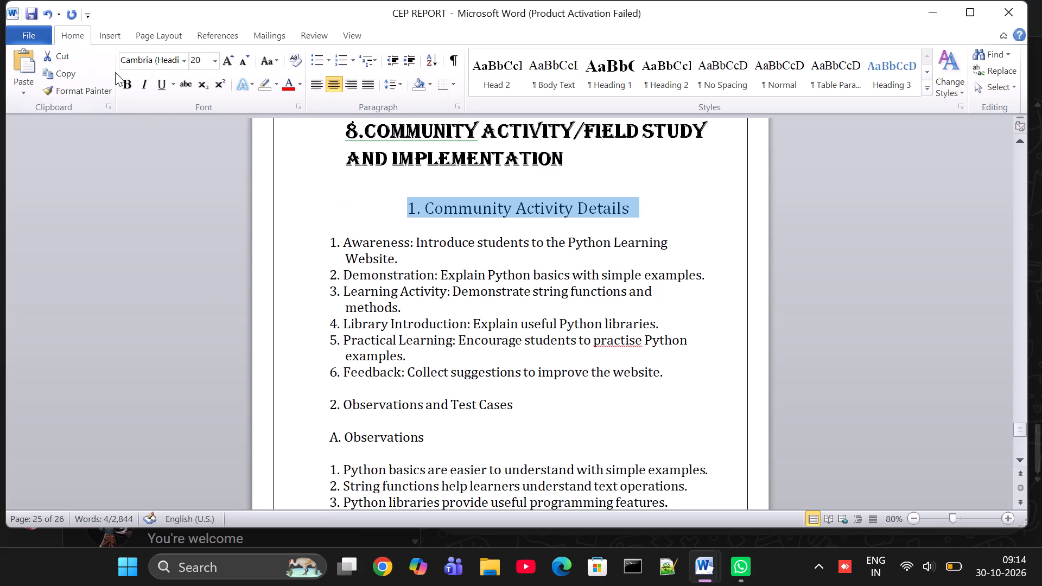
click(125, 84)
Center the "2. Observations and Test Cases" subheading and make it bold at size 20.
scroll(352, 187, down, 2)
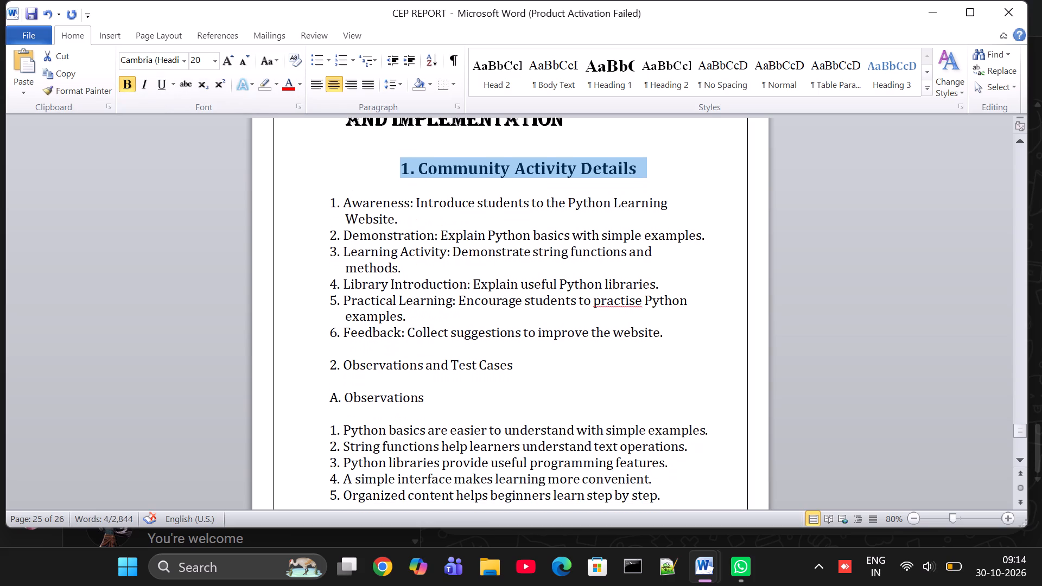
scroll(352, 187, down, 1)
drag(327, 363, 439, 374)
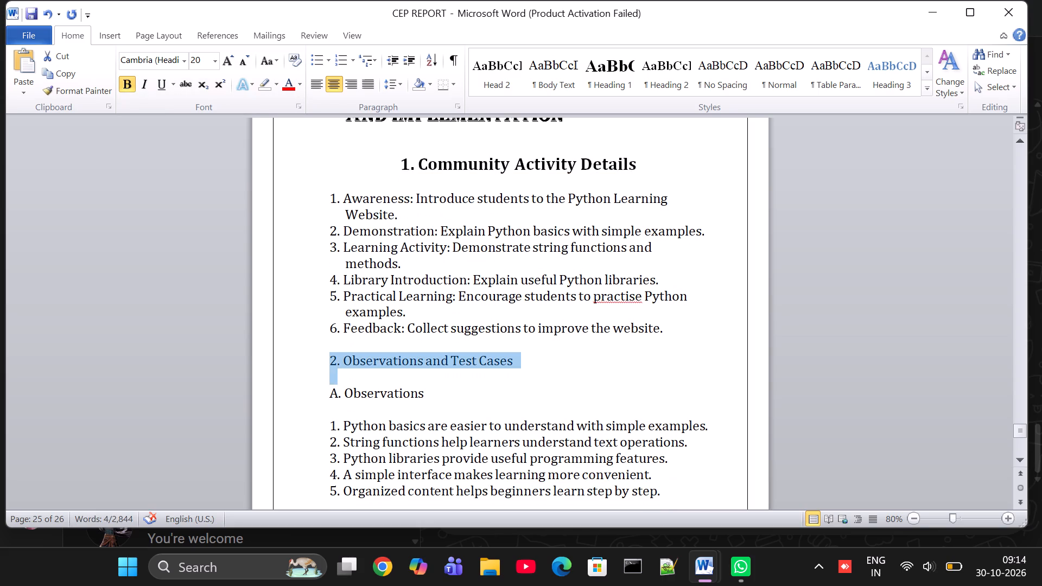
drag(439, 374, 497, 367)
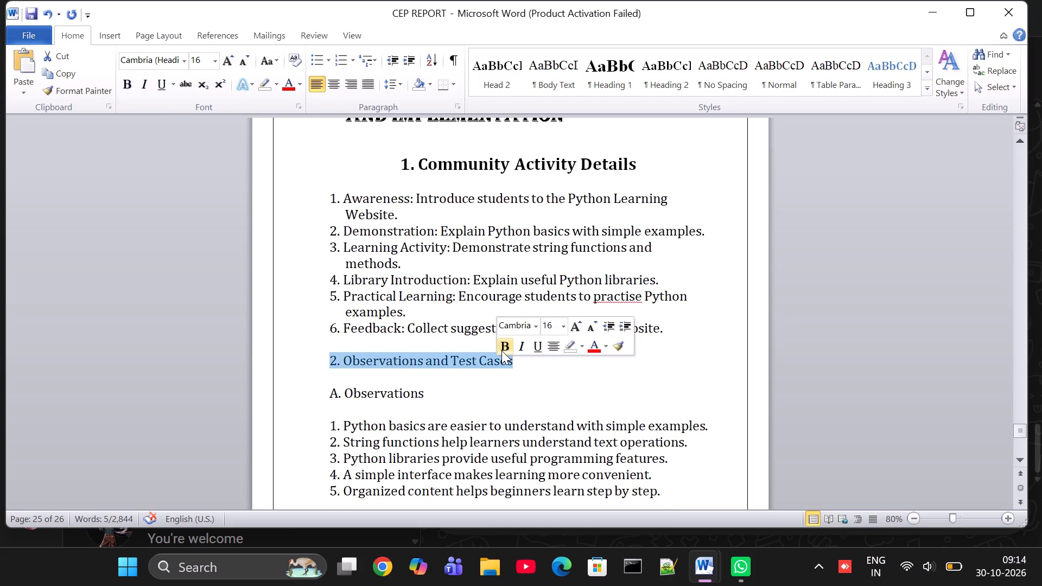
drag(501, 351, 553, 346)
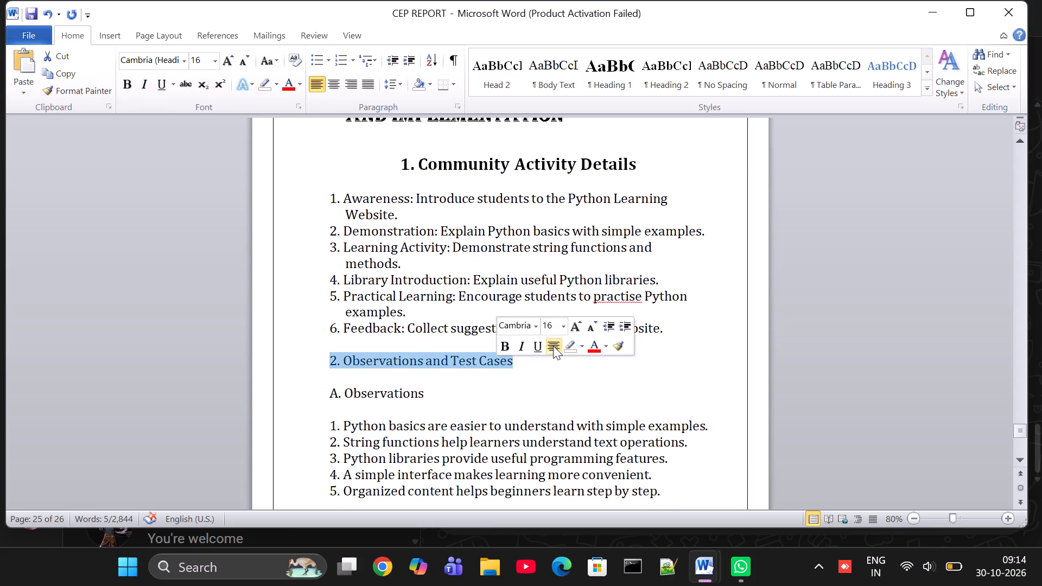
click(553, 346)
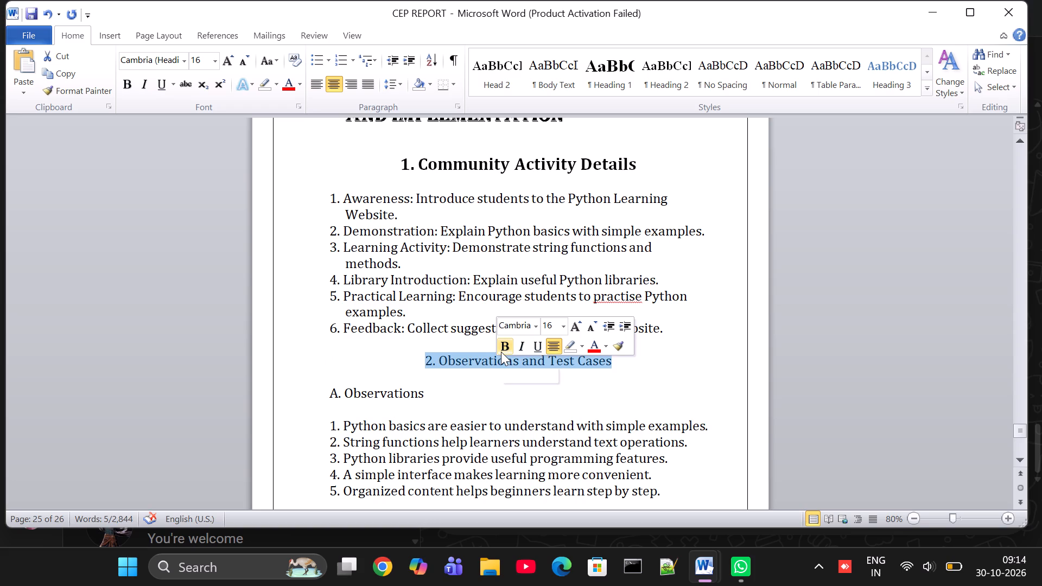
click(509, 347)
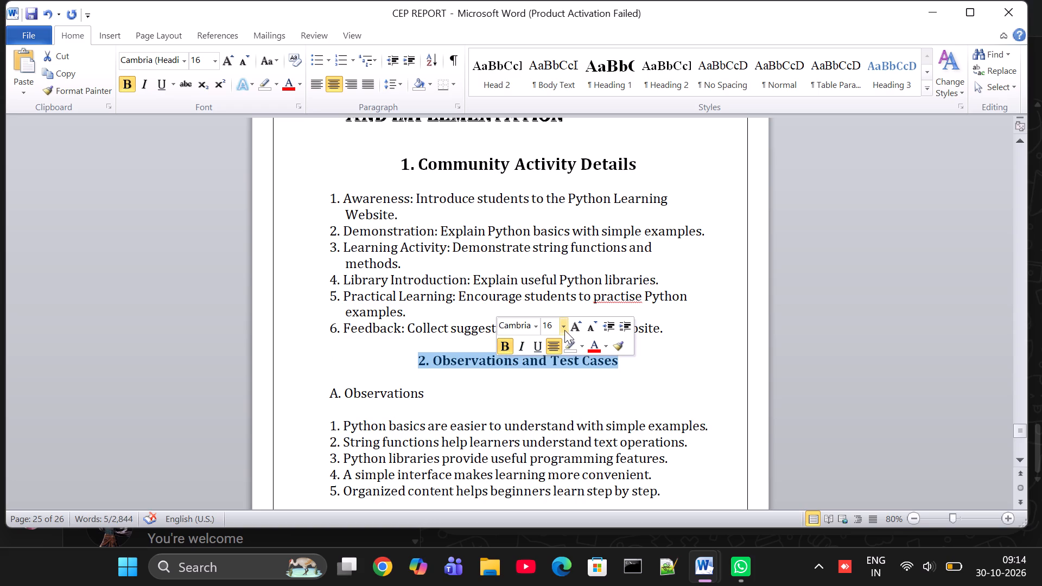
click(563, 329)
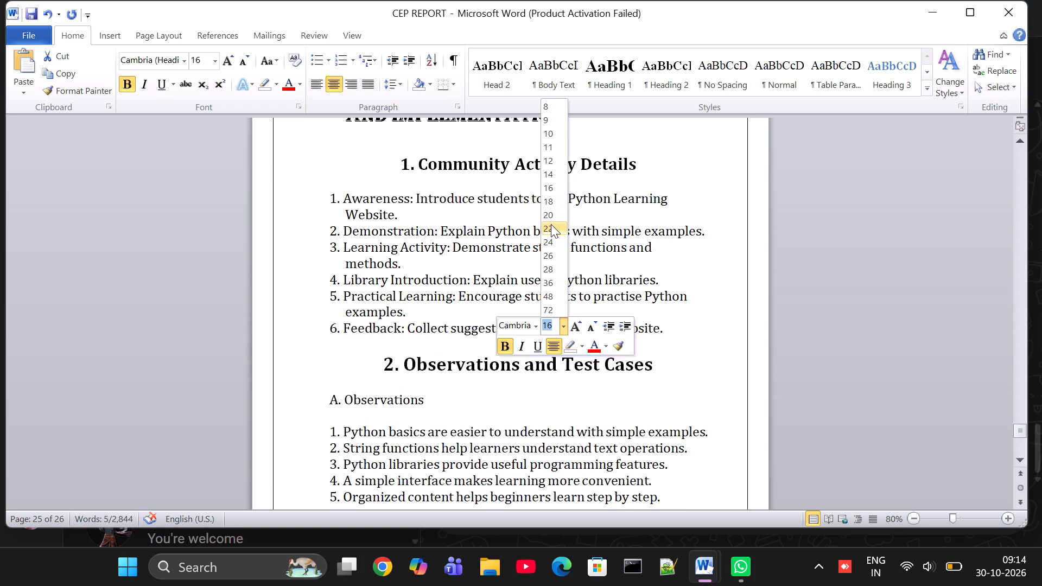
click(551, 215)
Make the "A. Observations" subheading bold.
scroll(551, 215, down, 1)
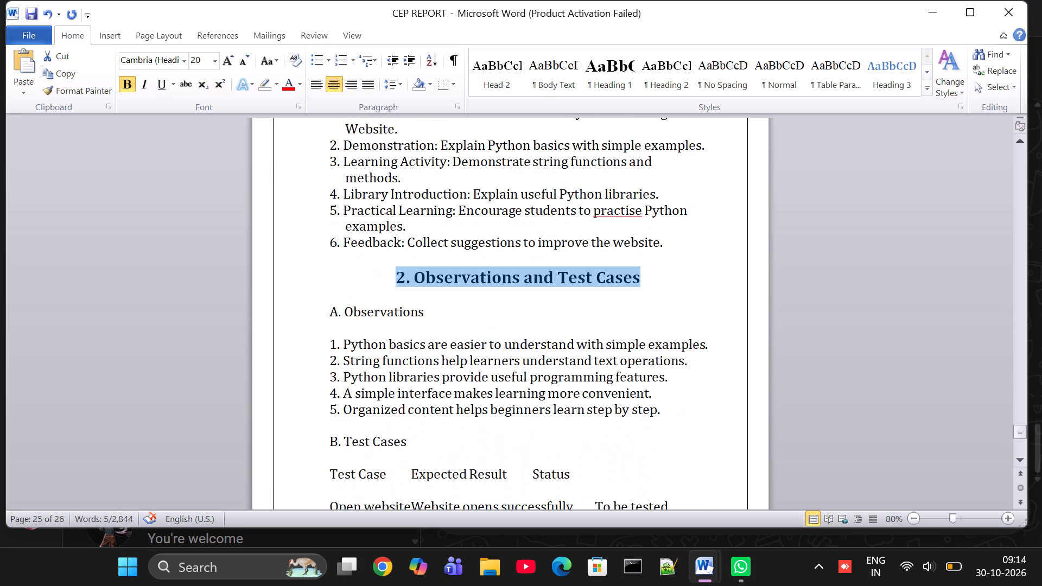
drag(426, 310, 322, 311)
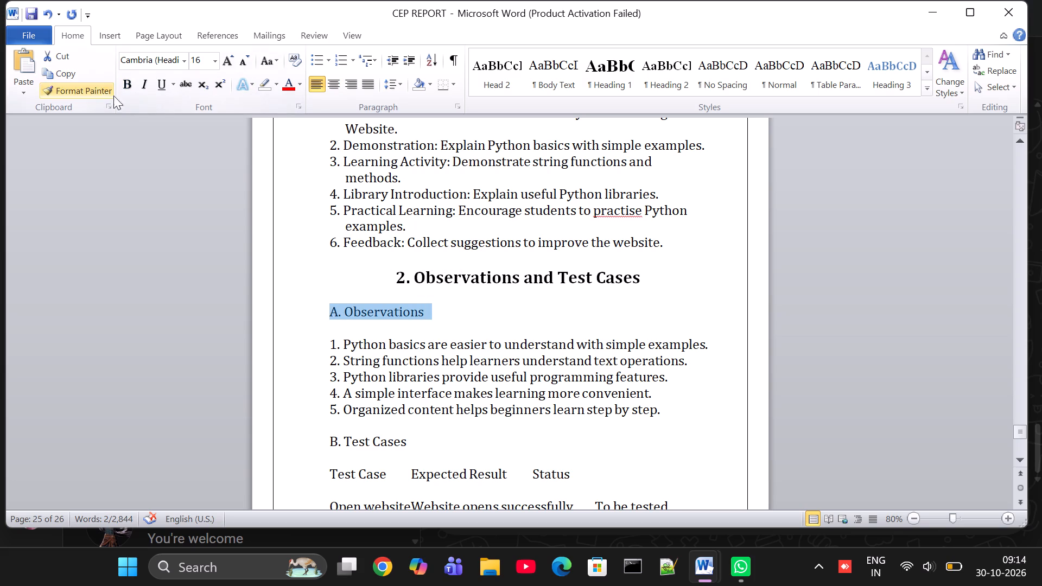
click(126, 85)
Delete the note about updating the status column that stands above "3. Results".
scroll(304, 197, down, 2)
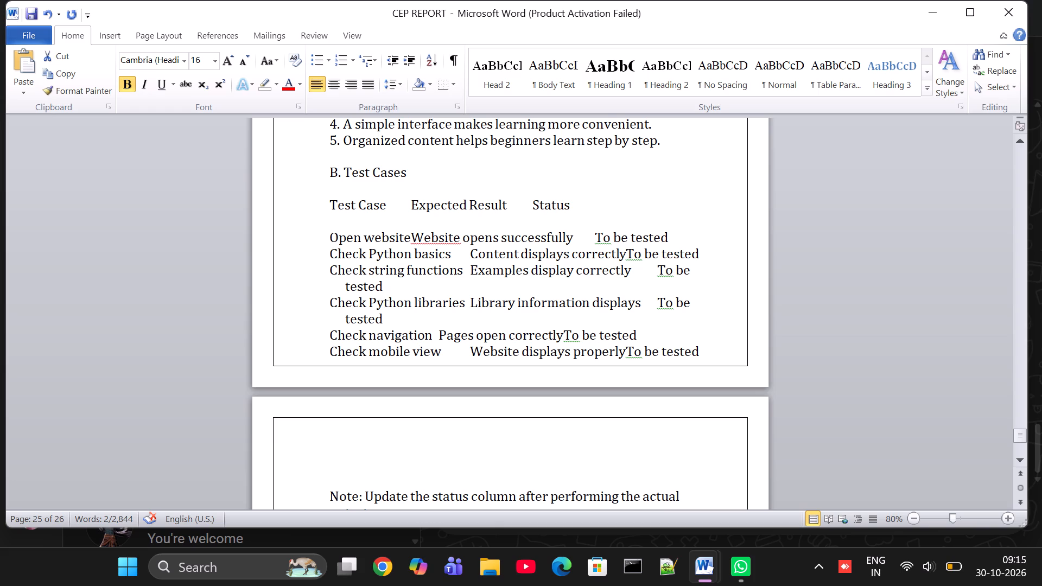
scroll(332, 227, down, 1)
drag(326, 315, 345, 316)
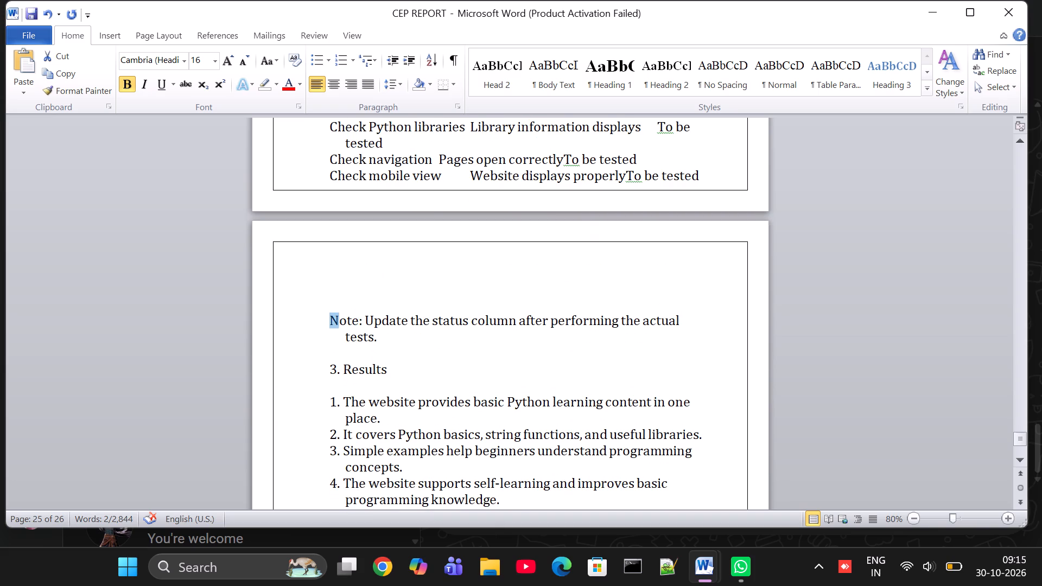
drag(345, 316, 414, 335)
key(BackSpace)
Add ten blank lines below "B. Test Cases" to push the test case rows onto the next page.
scroll(399, 277, up, 1)
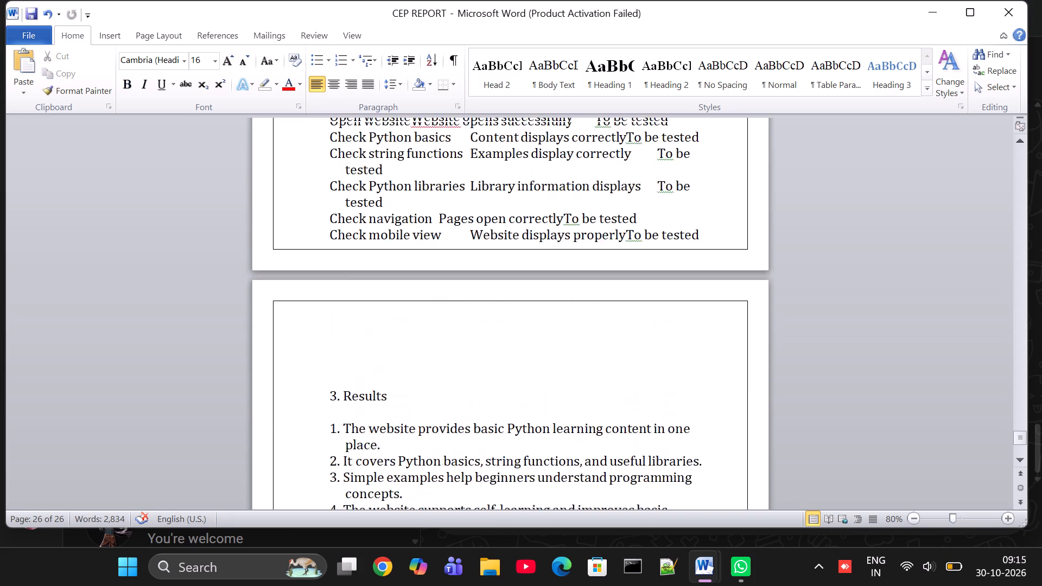
scroll(399, 277, up, 2)
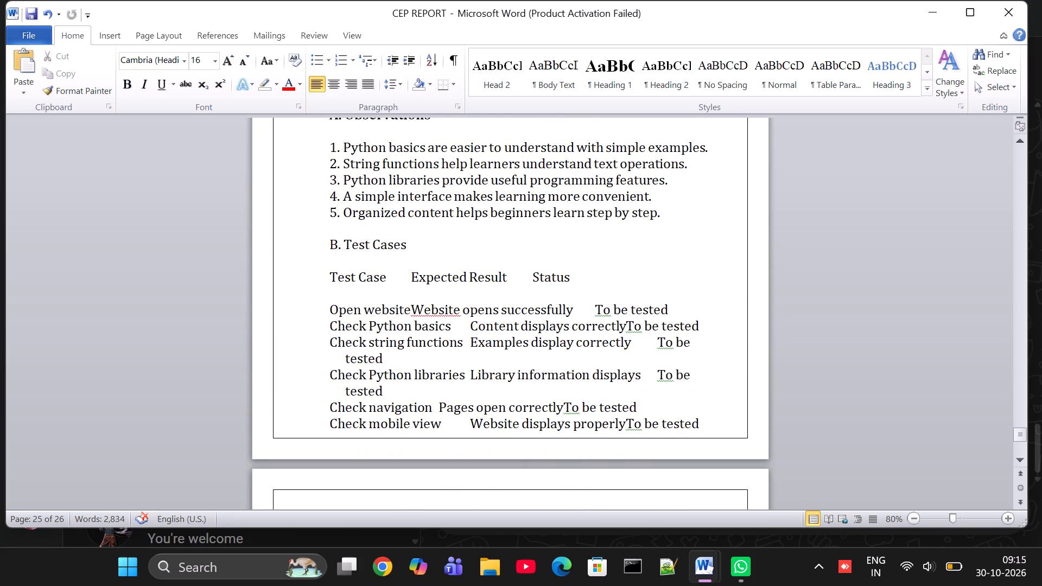
click(422, 242)
key(Return)
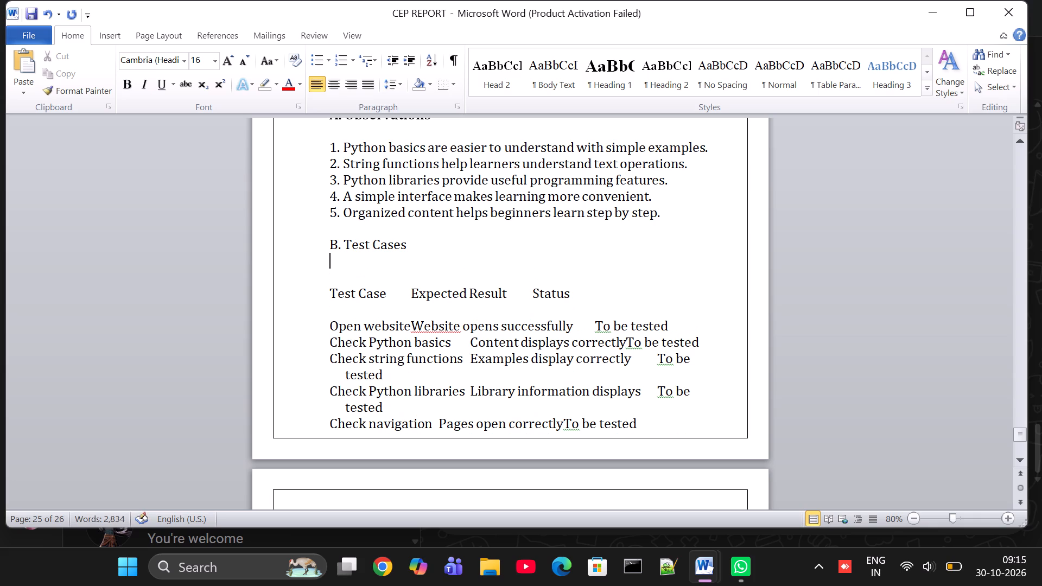
key(Return)
key(Return)
key(Return)
key(Return)
key(Return)
key(Return)
key(Return)
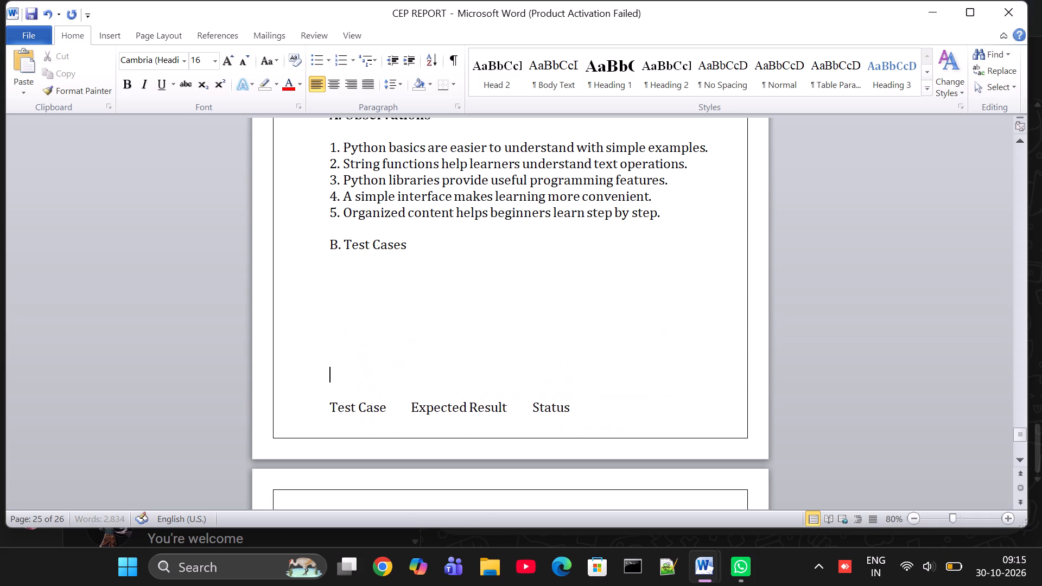
key(Return)
key(Return)
Insert a table with 3 columns and 7 rows on the last blank line below "B. Test Cases".
scroll(422, 242, down, 3)
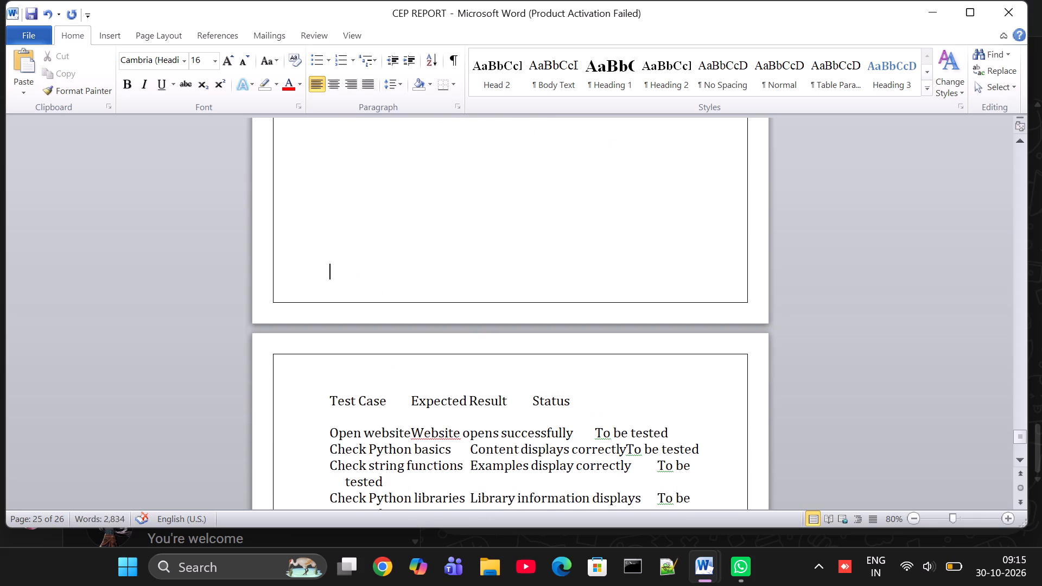
scroll(422, 242, up, 1)
scroll(385, 242, down, 1)
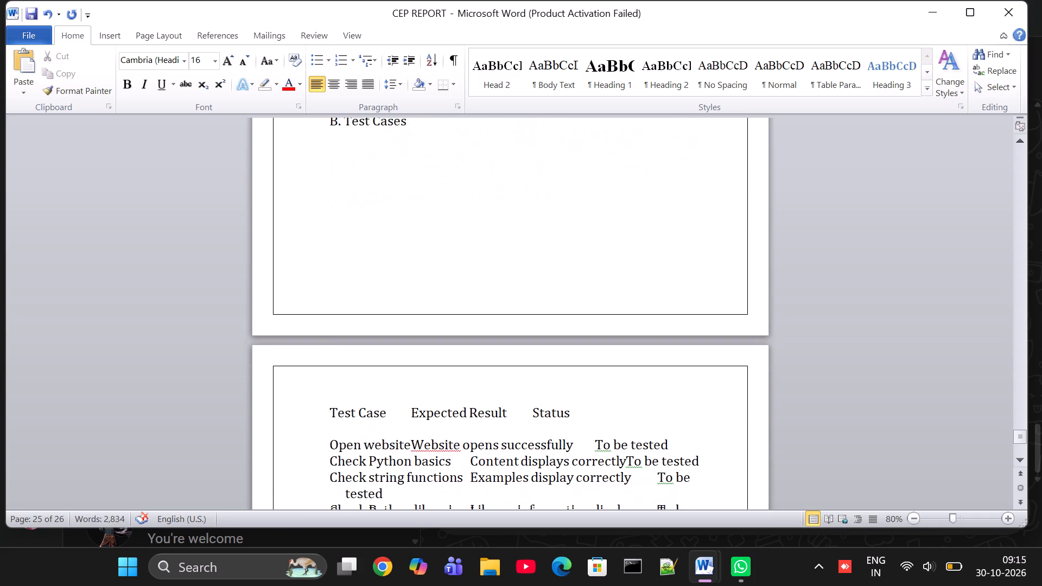
scroll(385, 242, down, 1)
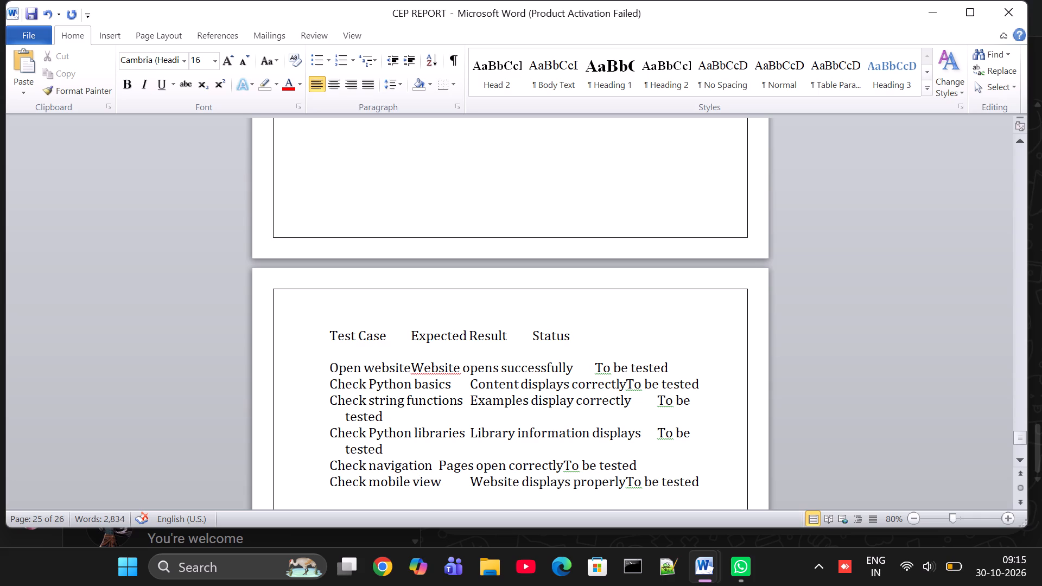
scroll(334, 438, down, 1)
scroll(398, 344, up, 1)
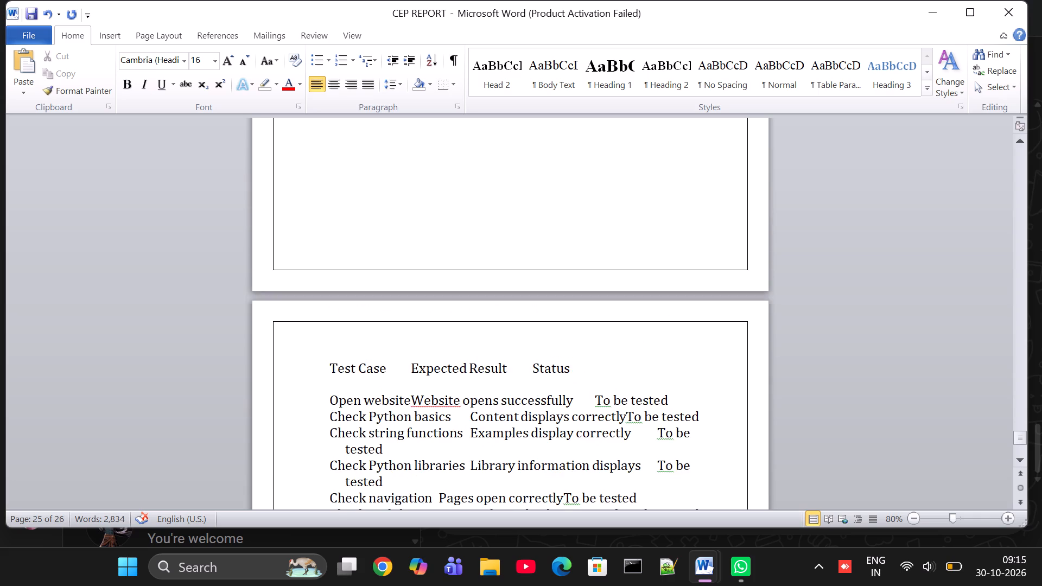
scroll(398, 344, up, 1)
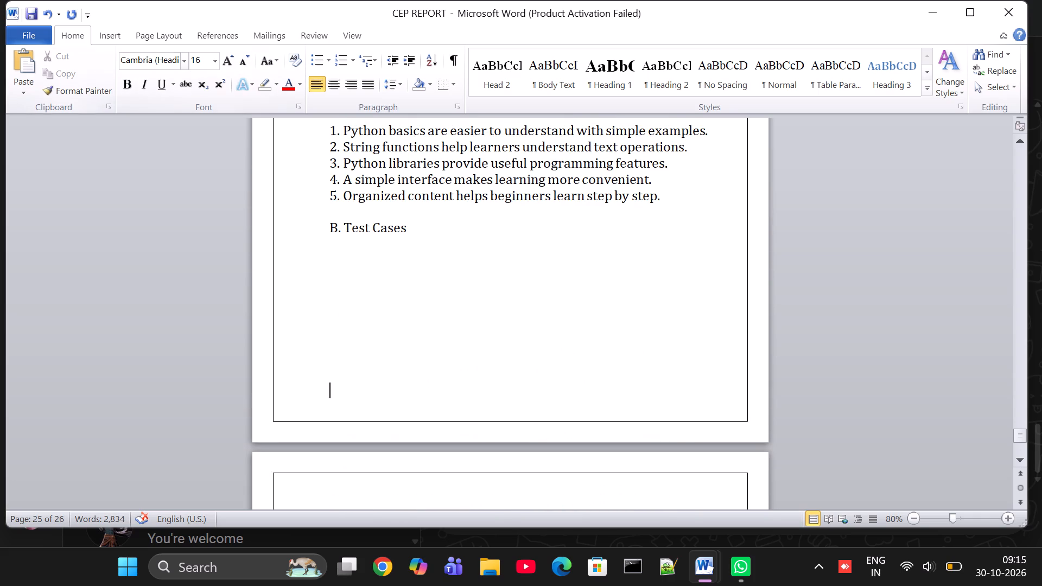
click(111, 40)
click(117, 62)
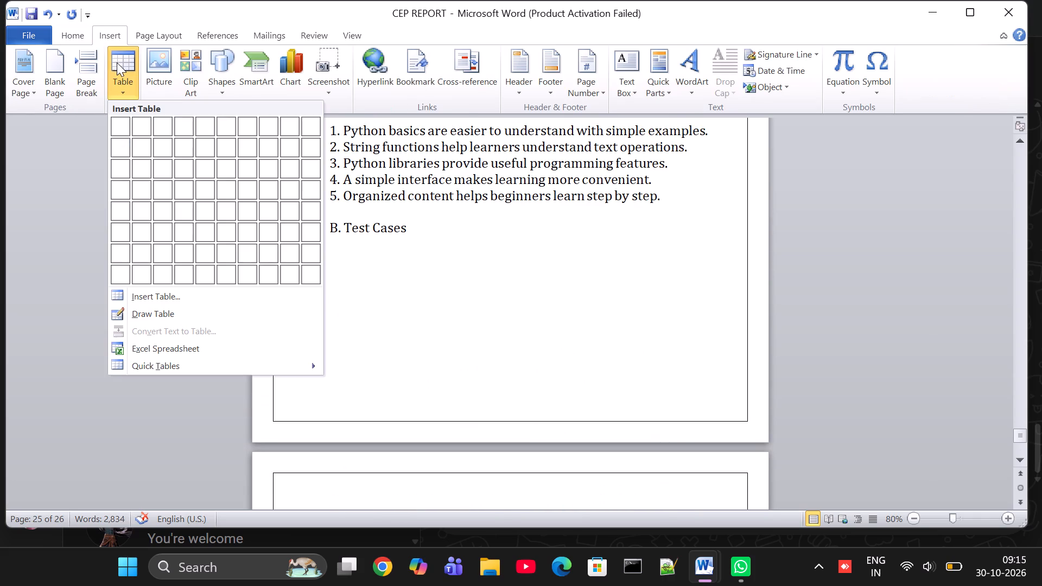
click(194, 296)
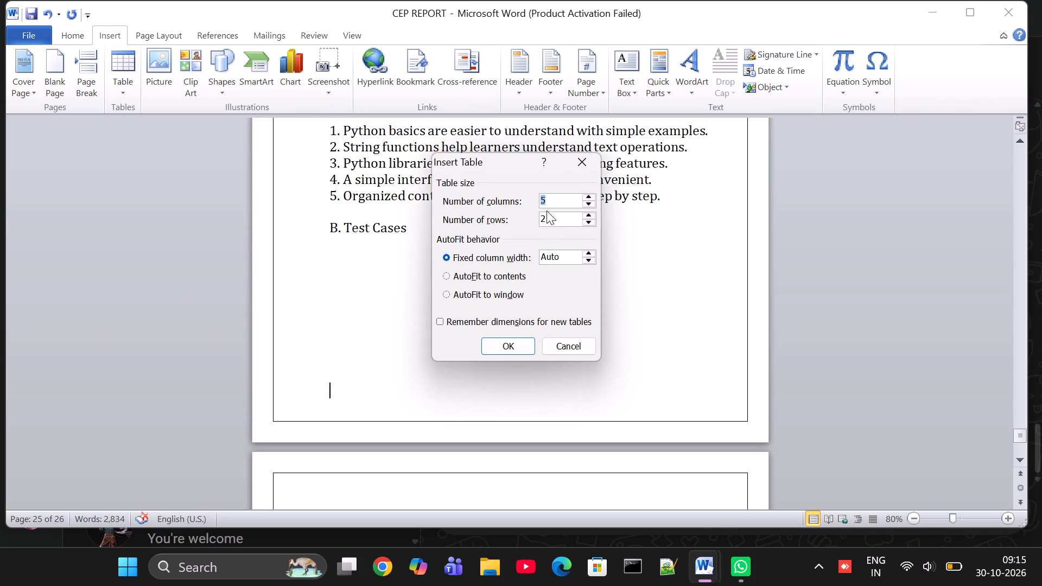
click(547, 215)
key(BackSpace)
key(7)
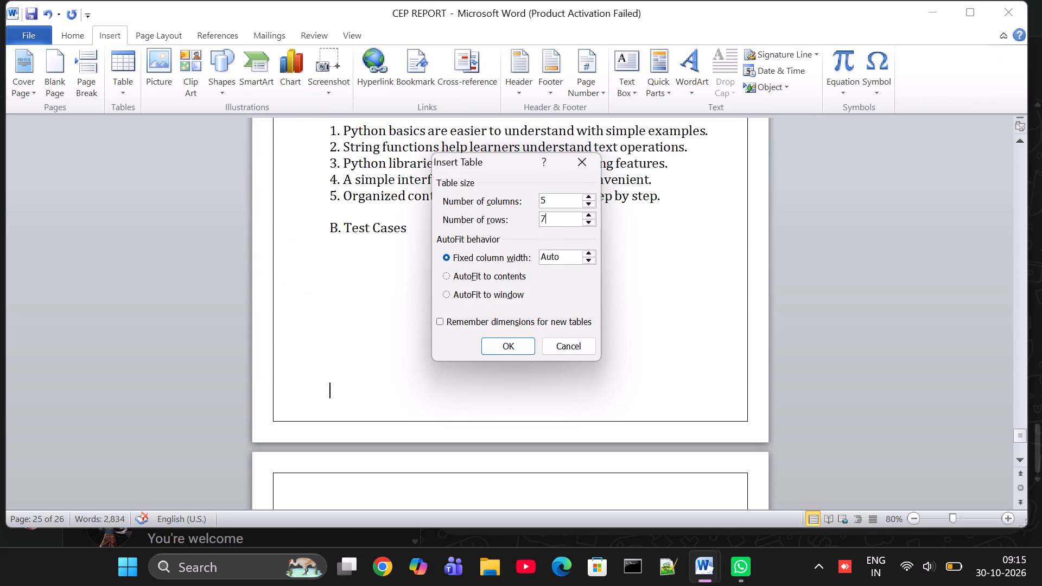
click(552, 203)
key(BackSpace)
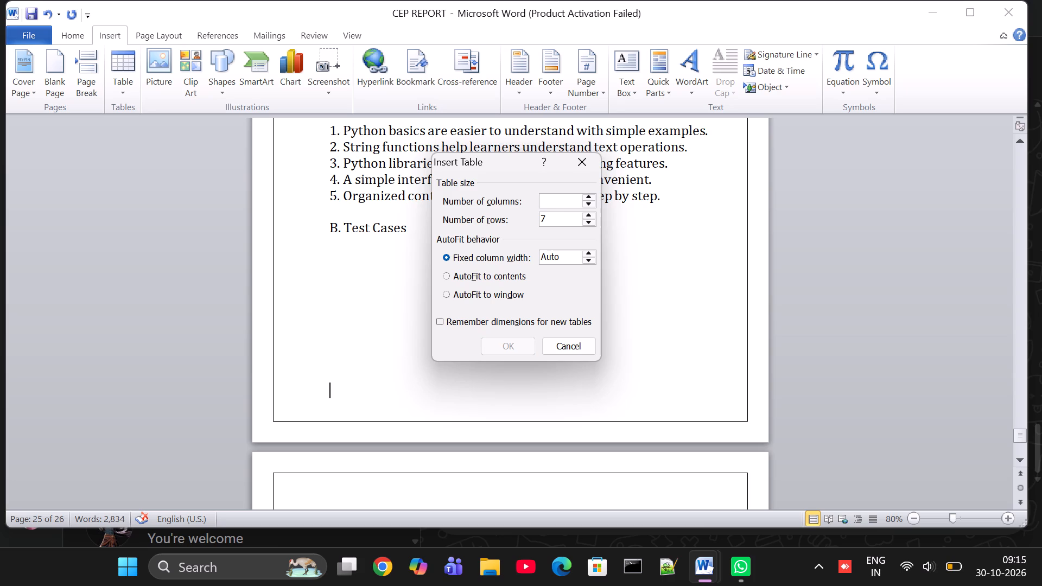
key(3)
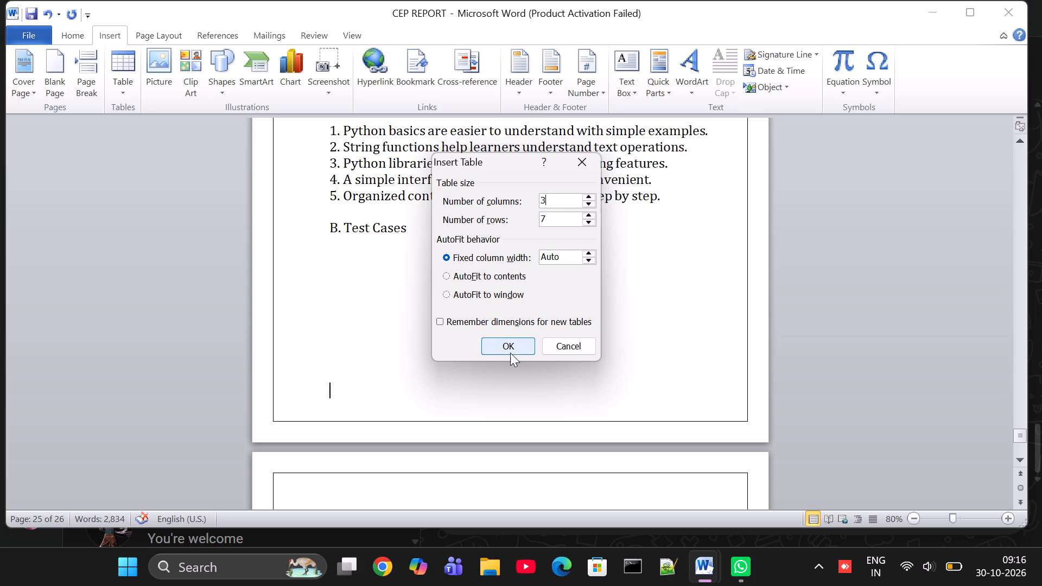
click(510, 353)
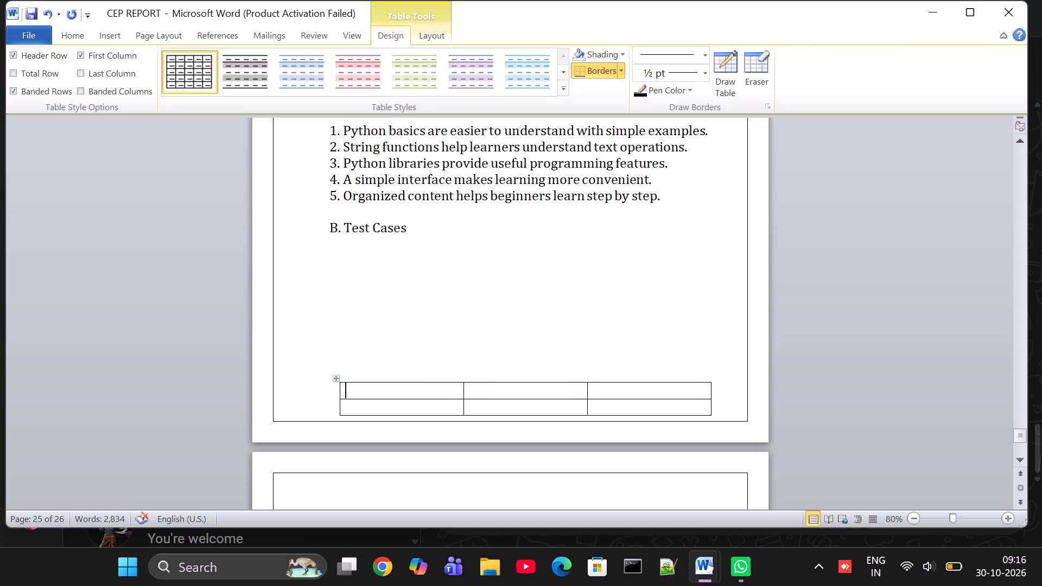
Delete the surplus blank lines between "B. Test Cases" and the empty table so the table sits directly under the subheading.
scroll(469, 364, down, 1)
click(379, 218)
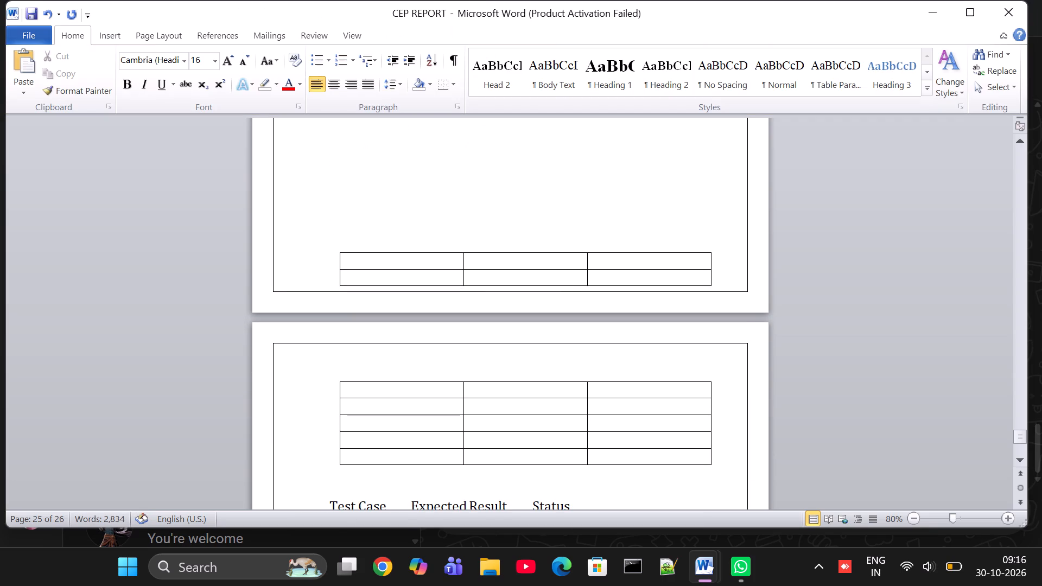
key(BackSpace)
key(BackSpace)
key(BackSpace)
key(BackSpace)
key(BackSpace)
key(BackSpace)
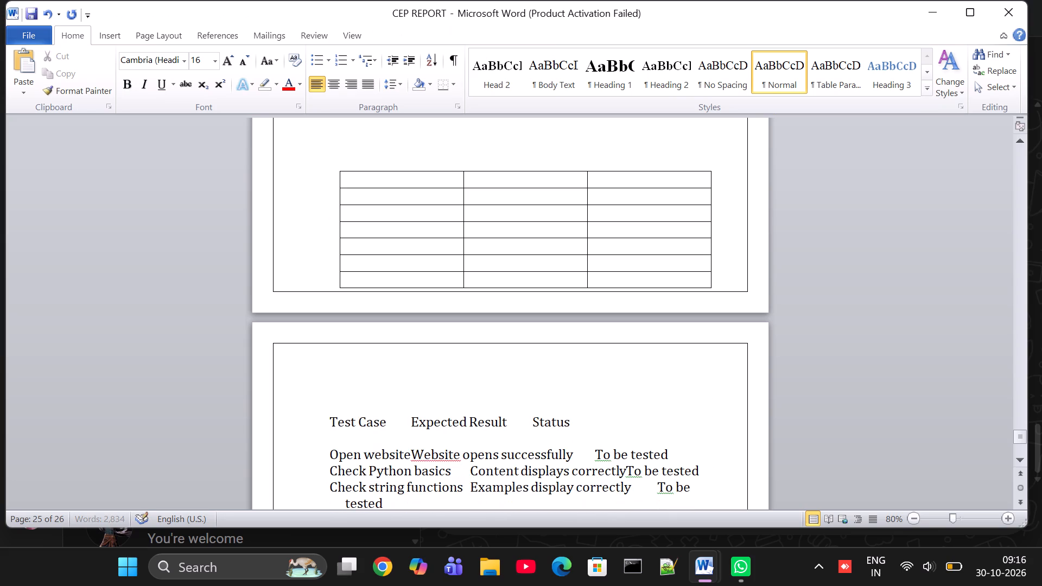
scroll(379, 218, up, 2)
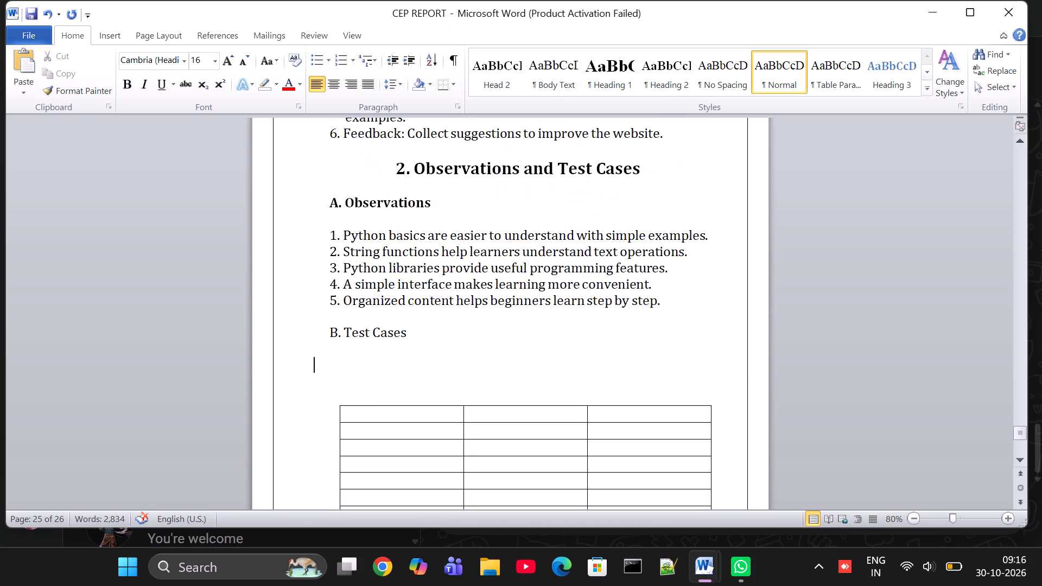
click(333, 380)
key(BackSpace)
key(BackSpace)
key(BackSpace)
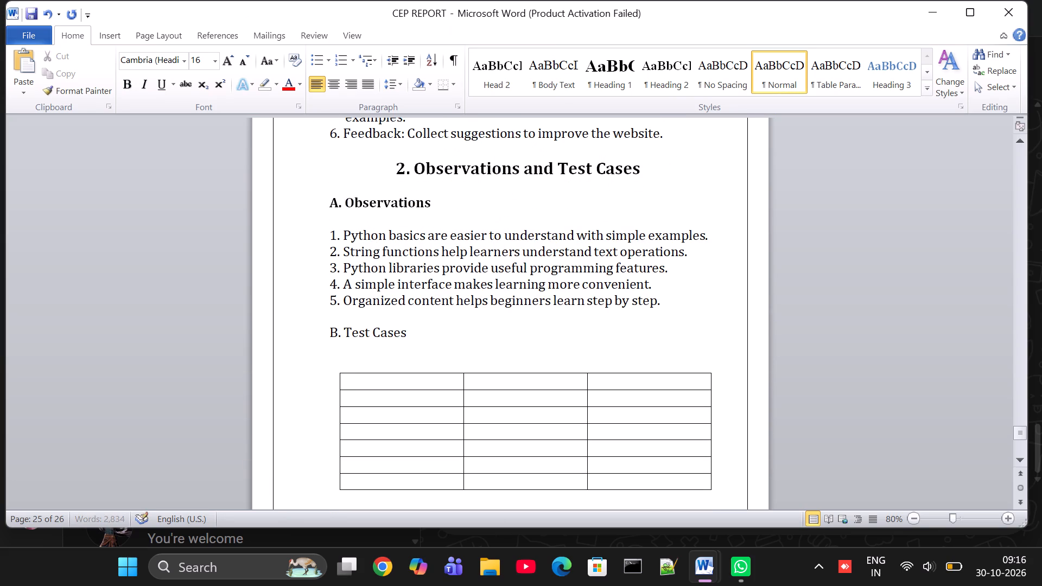
key(BackSpace)
Move the text "Test Case" from the line below the table into the first cell of the header row.
scroll(333, 380, down, 1)
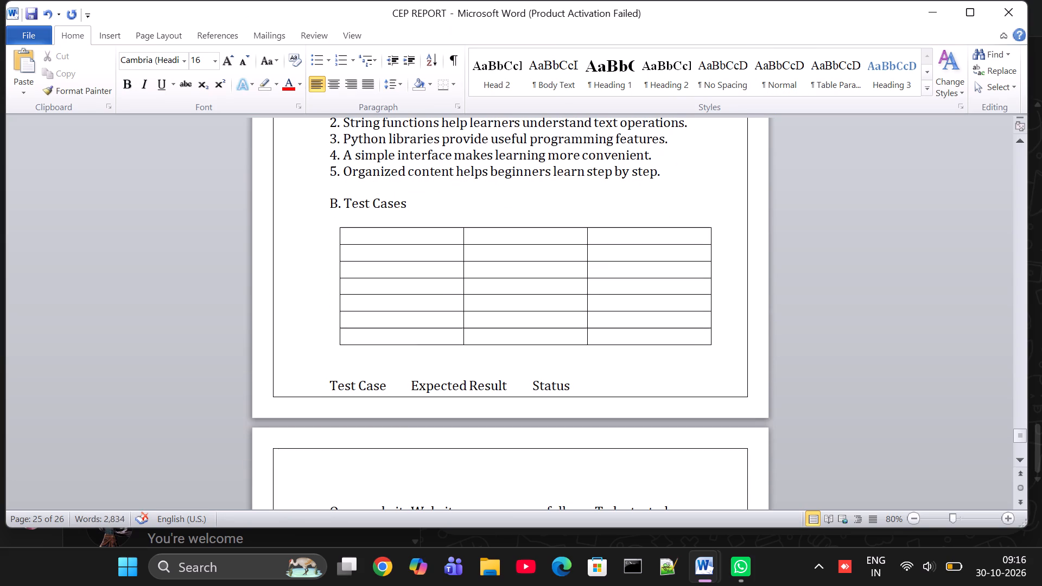
drag(387, 390, 333, 386)
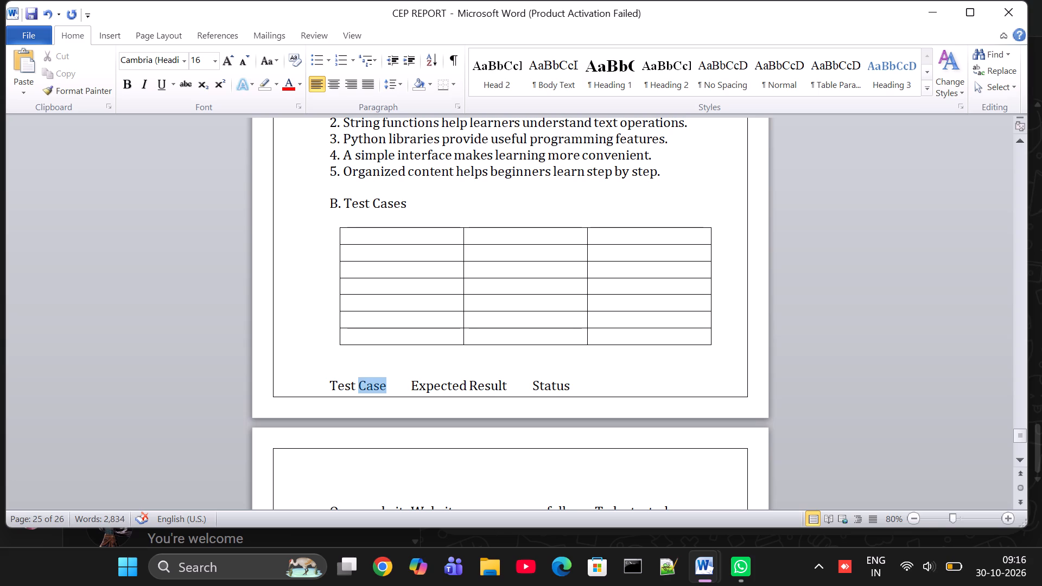
drag(333, 386, 325, 386)
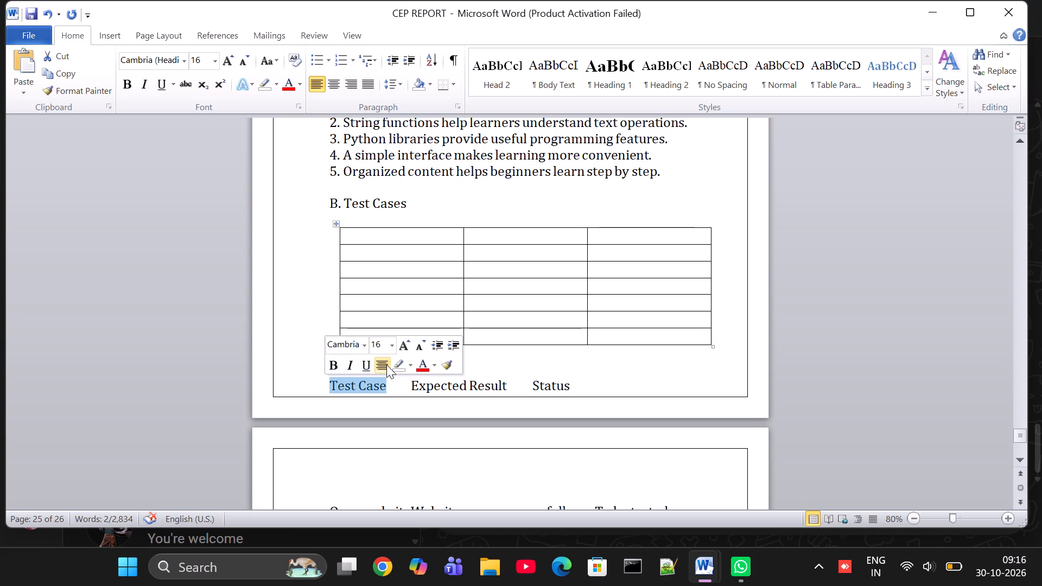
right_click(371, 394)
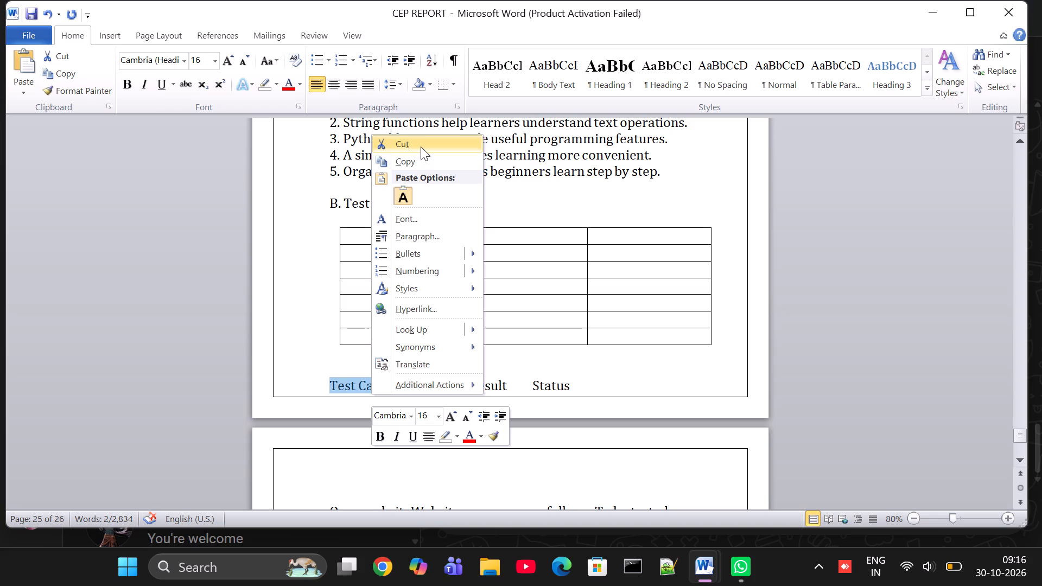
click(421, 146)
click(383, 241)
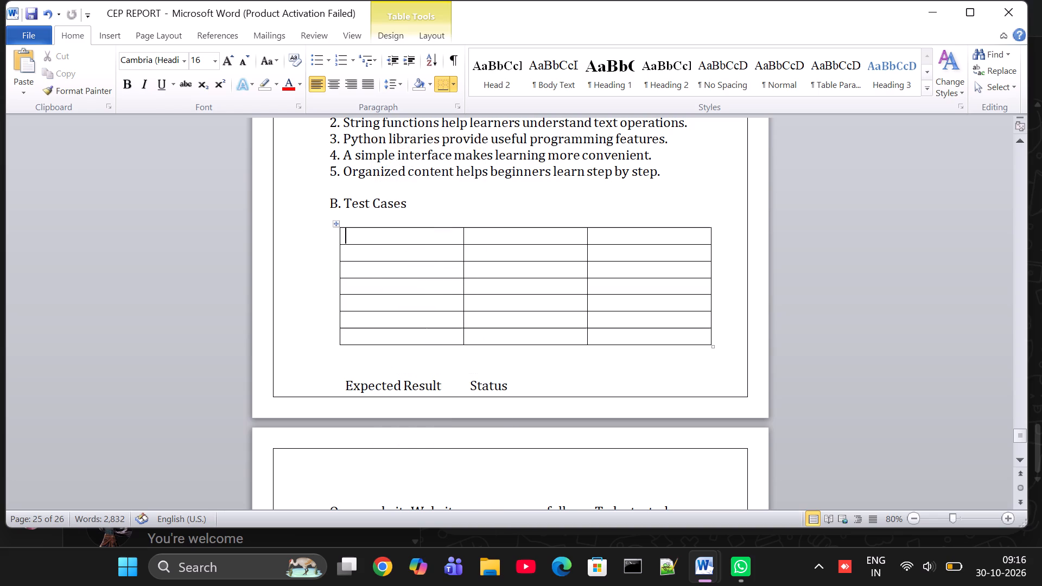
key(ctrl+v)
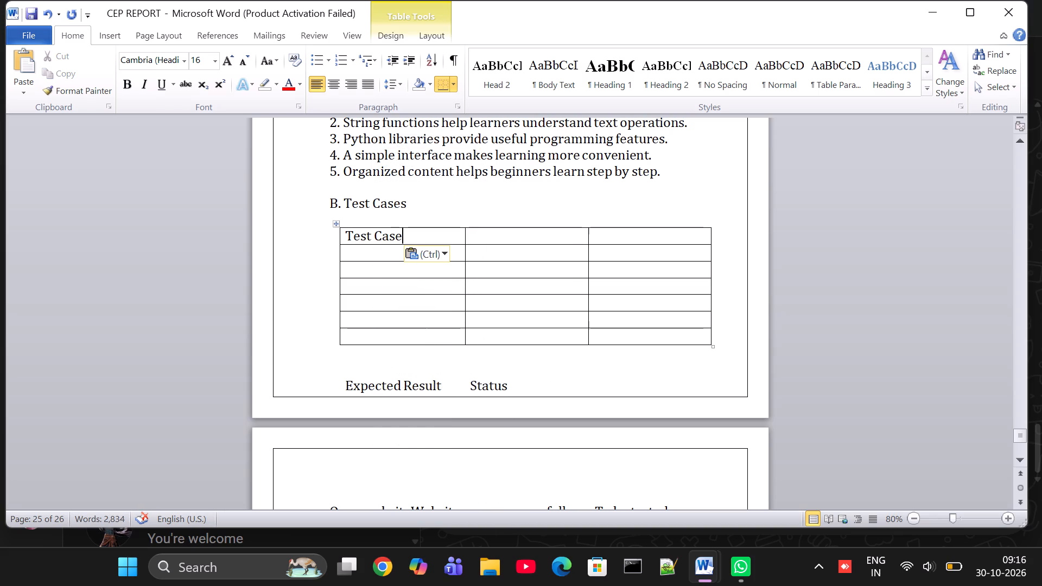
Copy "Expected Result" from the line below the table into the second cell of the header row.
drag(348, 394, 454, 394)
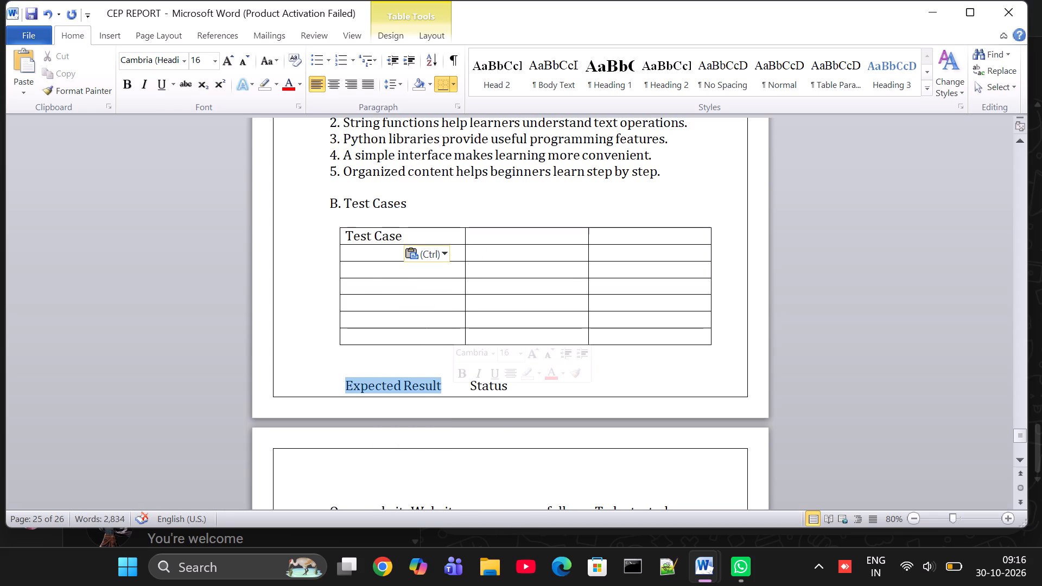
right_click(425, 385)
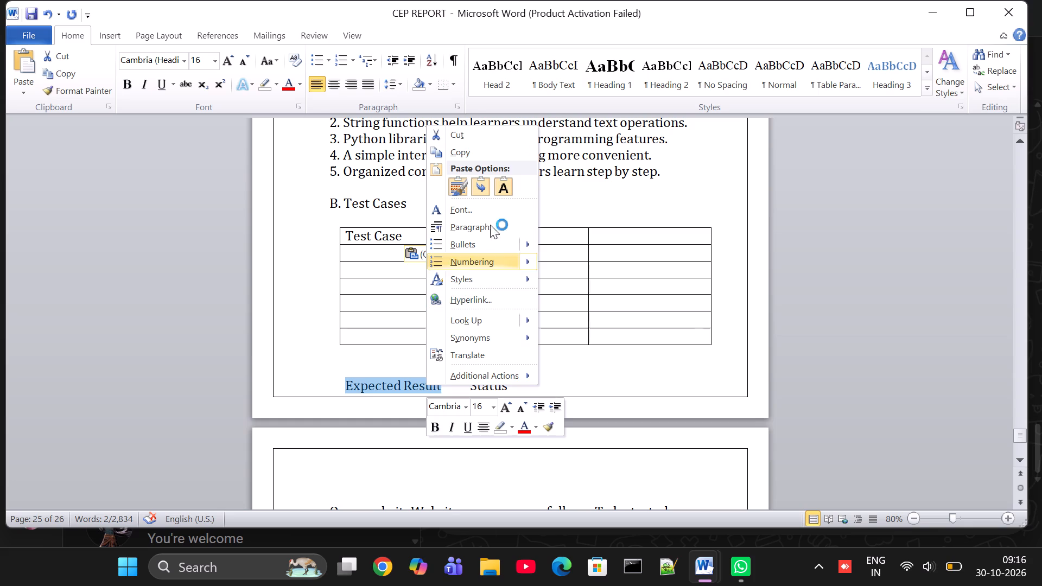
click(493, 147)
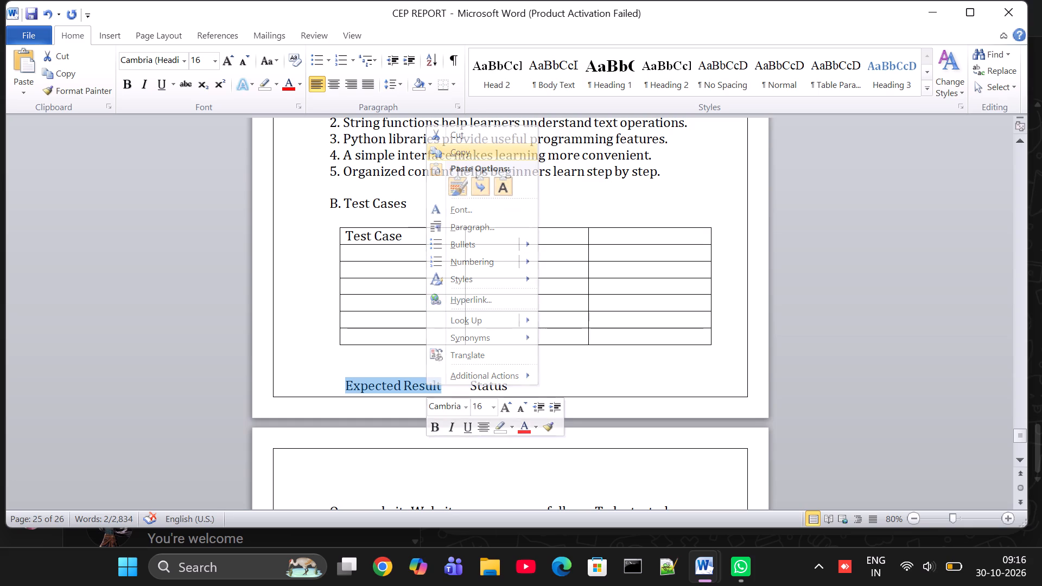
click(531, 234)
key(ctrl+v)
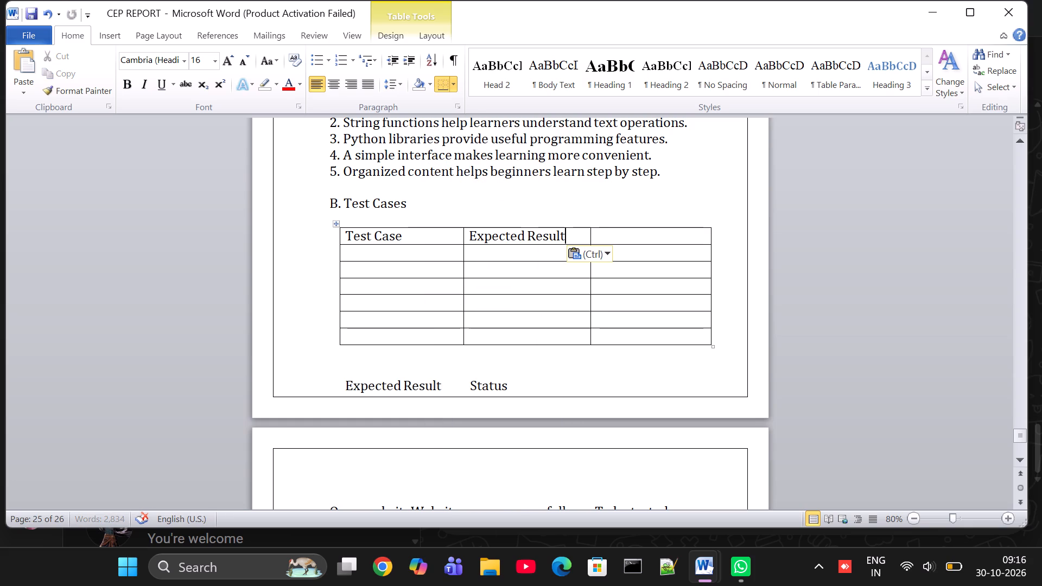
Copy "Status" into the third cell of the header row and remove the extra line break in that cell.
drag(479, 388, 511, 391)
click(511, 391)
drag(511, 391, 474, 392)
right_click(474, 392)
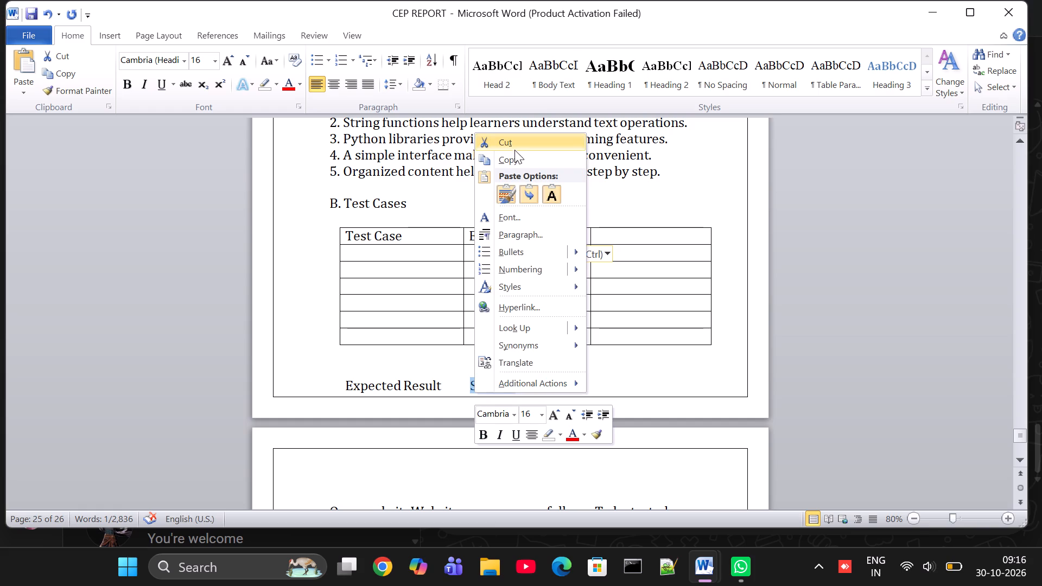
click(519, 162)
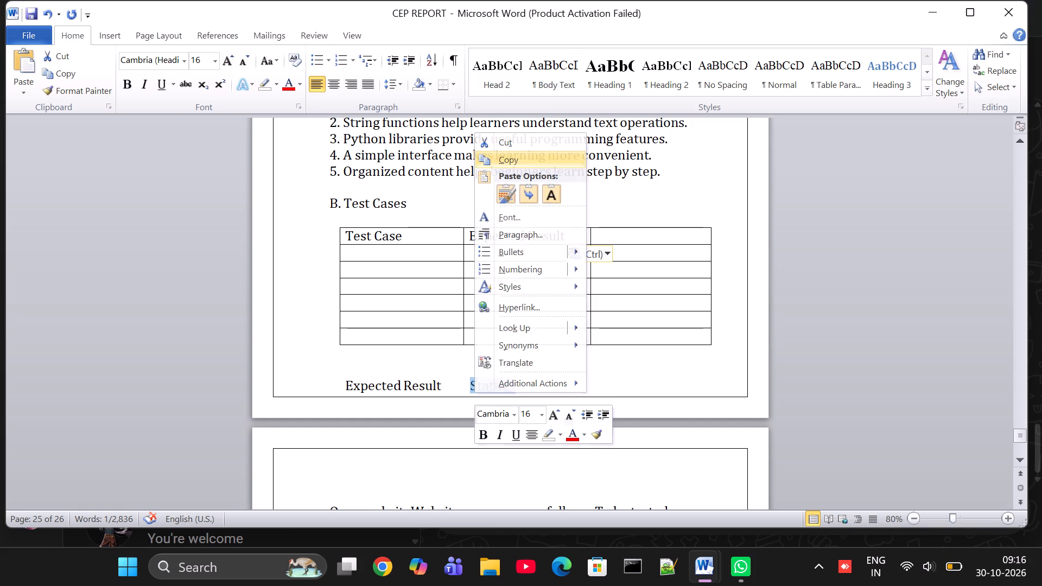
click(638, 240)
key(ctrl+v)
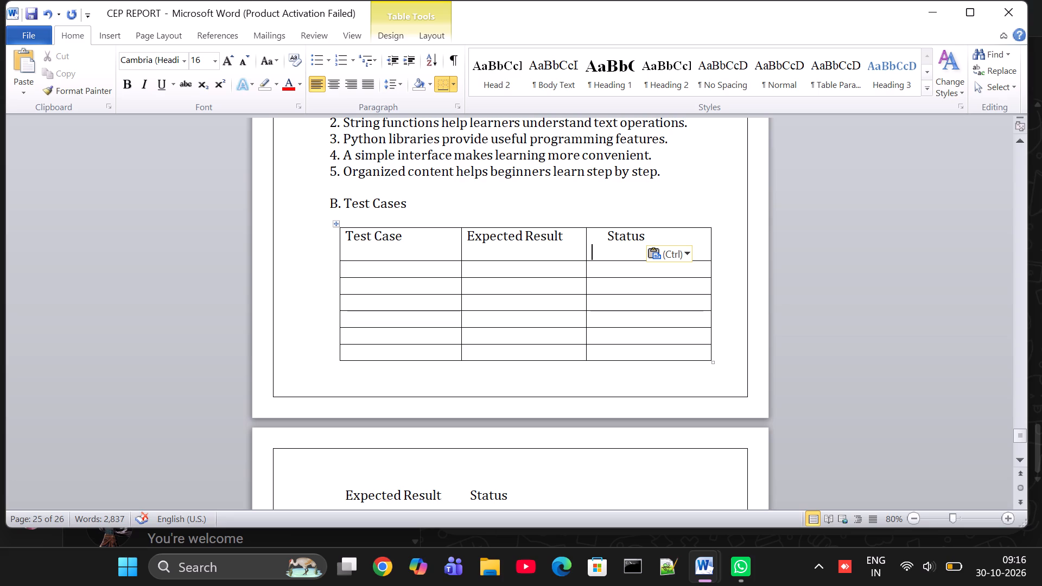
key(BackSpace)
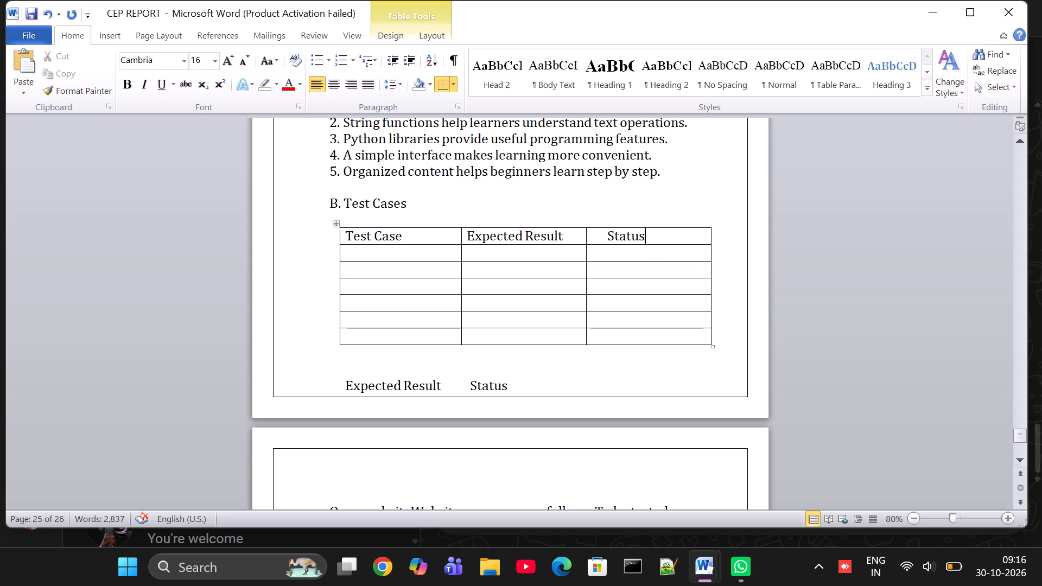
Copy "Open website" from the text lines below the table into the Test Case cell of the first row under the header.
click(409, 252)
scroll(431, 368, down, 1)
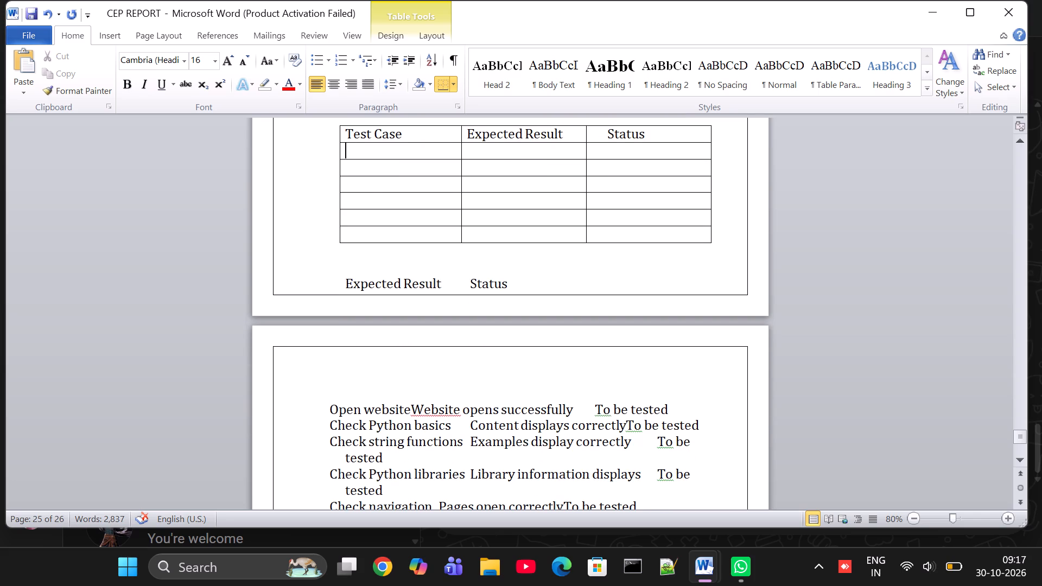
drag(460, 412, 344, 413)
click(406, 407)
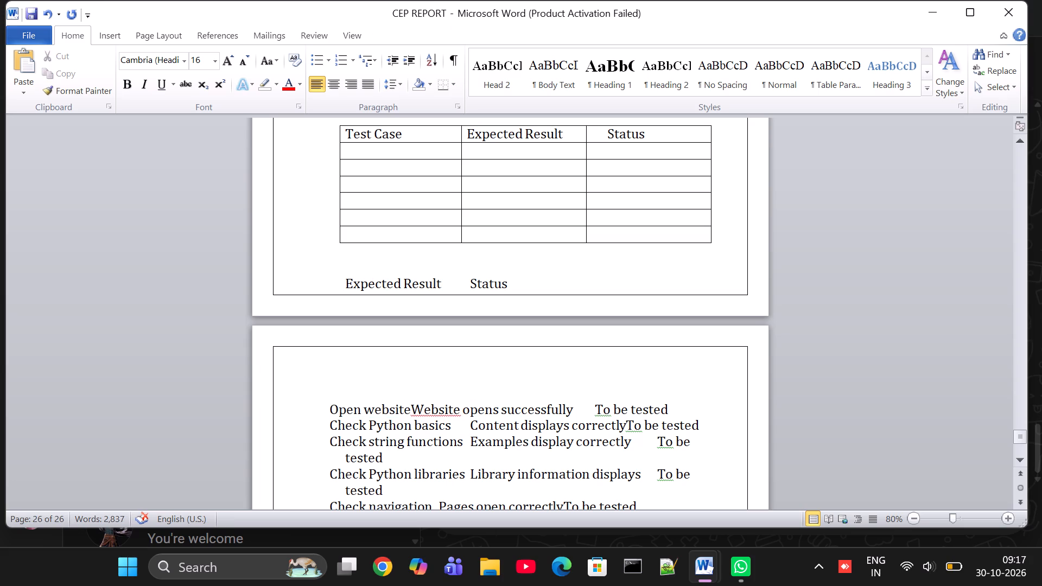
drag(410, 408, 334, 407)
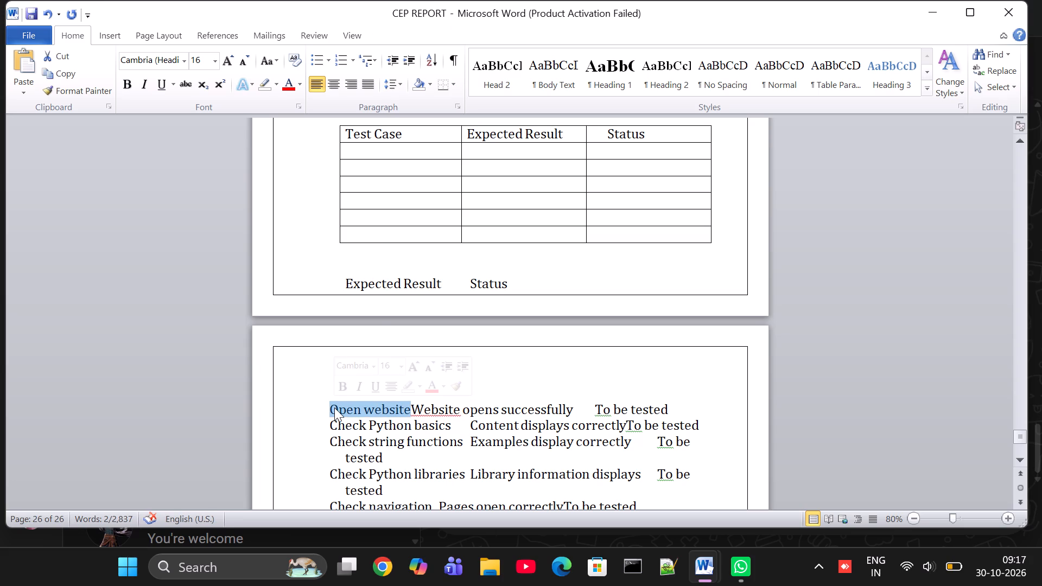
right_click(334, 407)
click(372, 182)
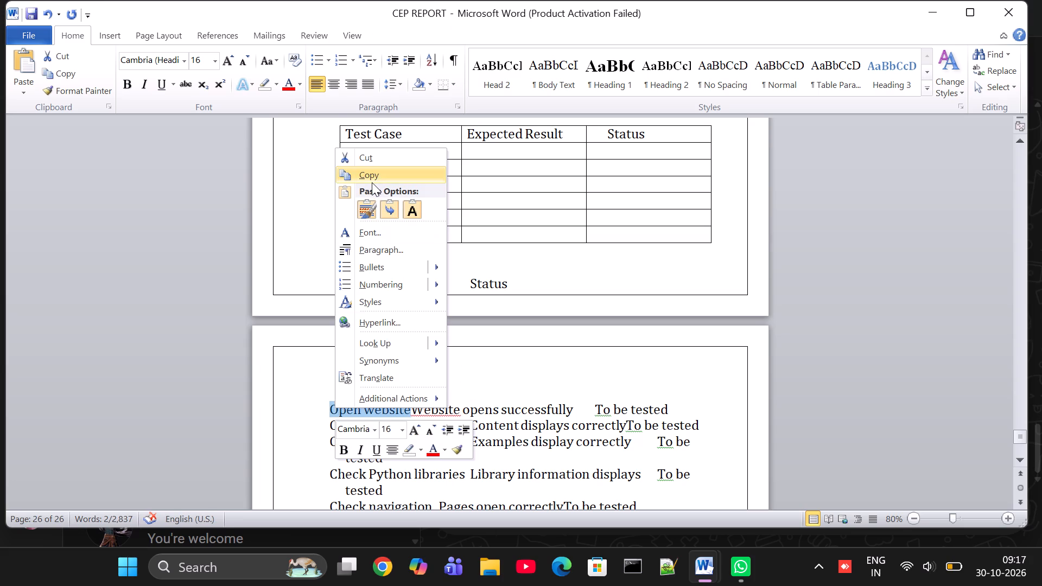
click(387, 150)
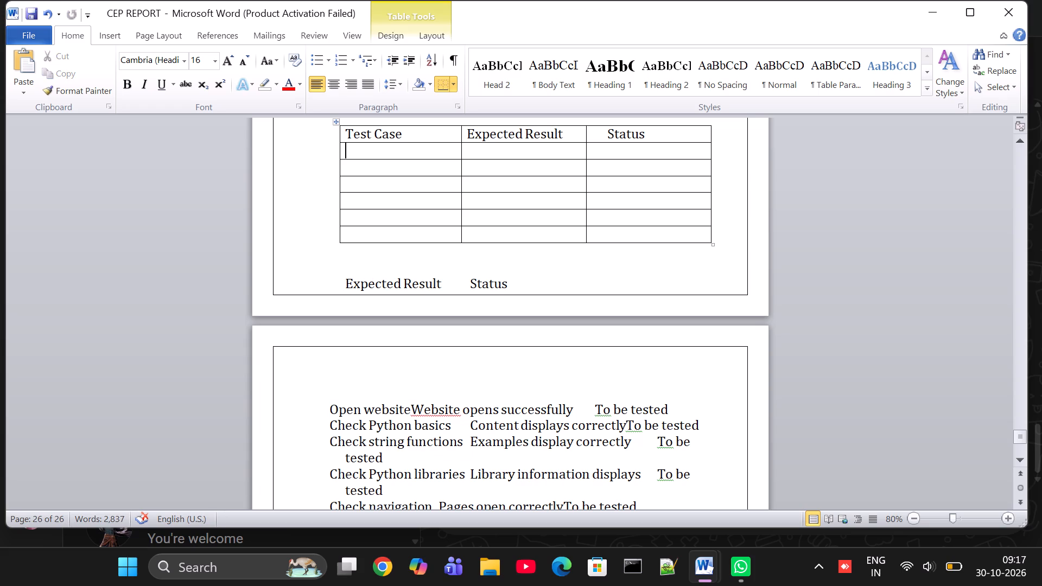
key(ctrl+v)
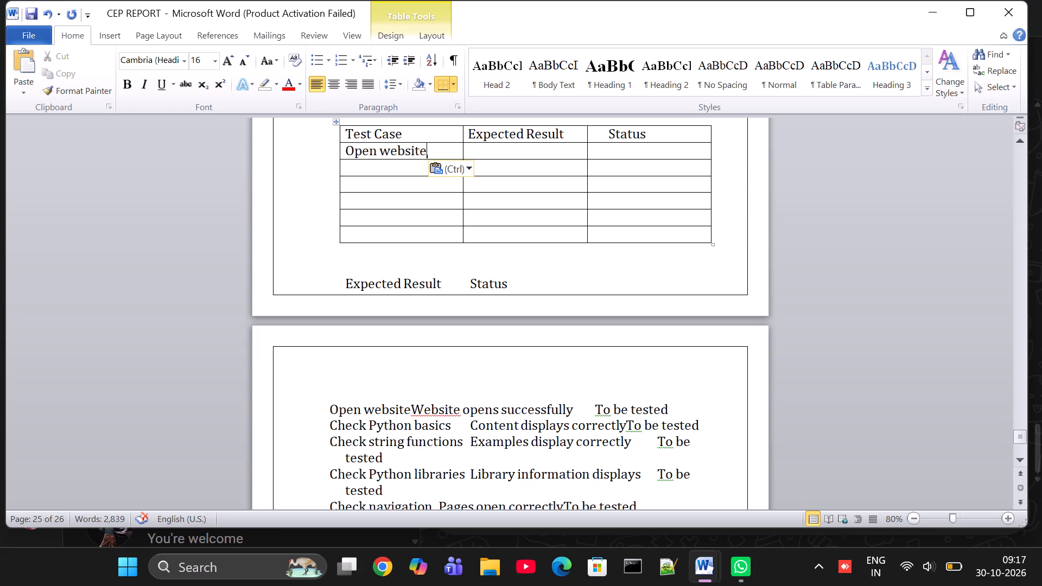
Copy "Website opens successfully" into the Expected Result cell of the "Open website" row and remove the gap before the text.
drag(408, 410, 460, 413)
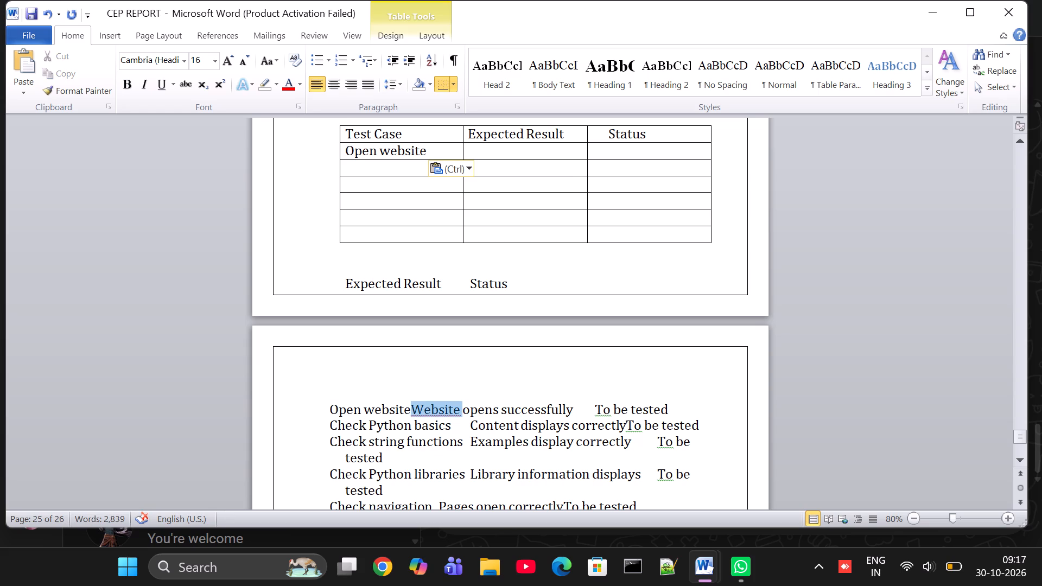
drag(460, 413, 539, 411)
right_click(539, 411)
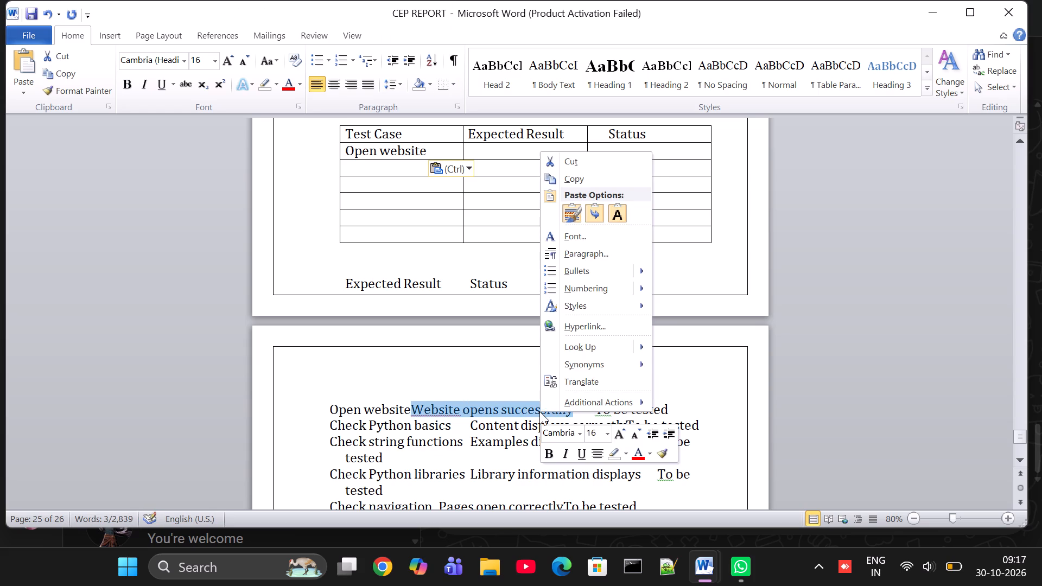
click(586, 179)
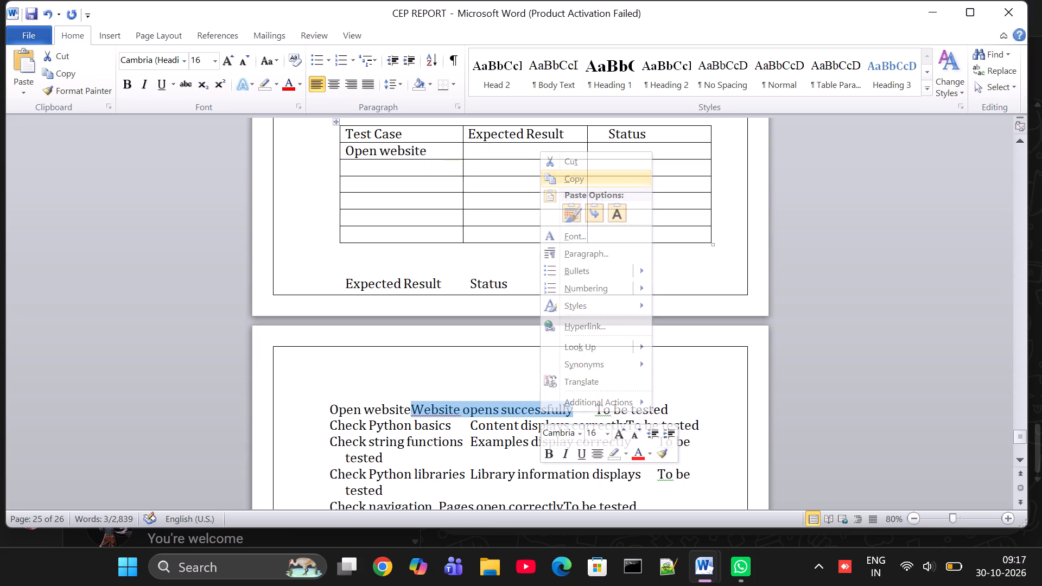
click(519, 148)
key(ctrl+v)
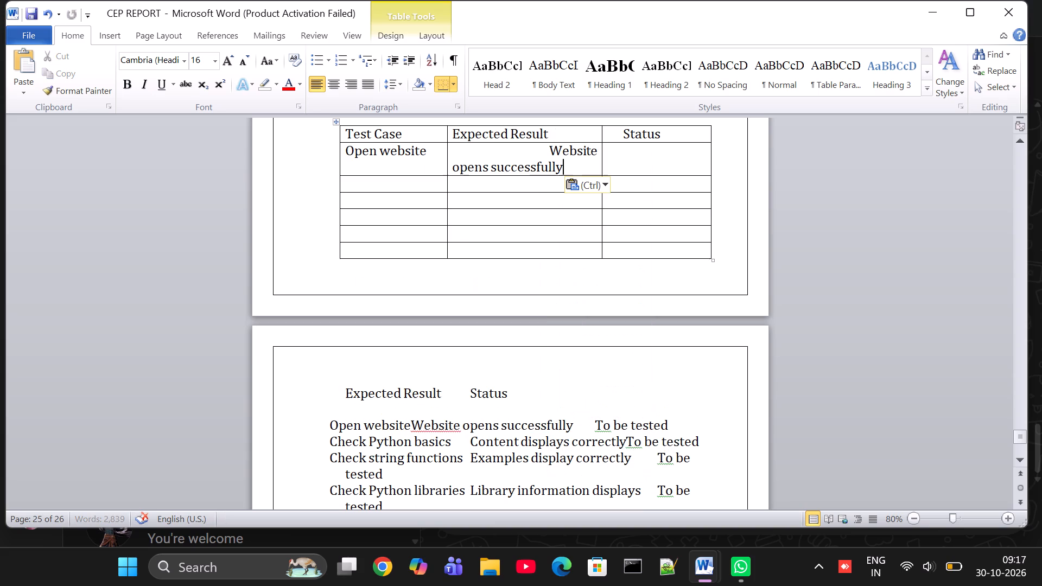
click(547, 149)
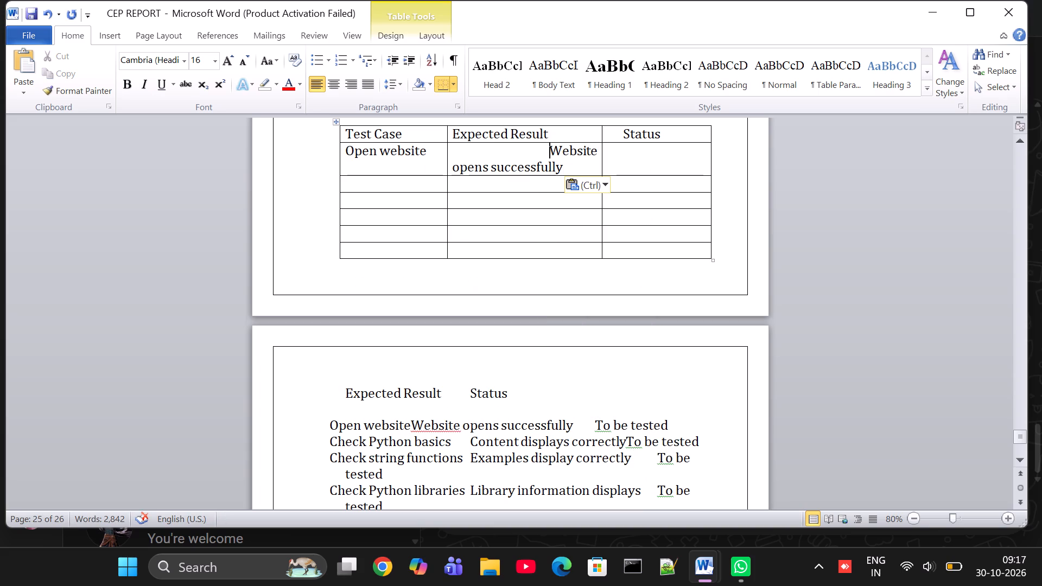
key(BackSpace)
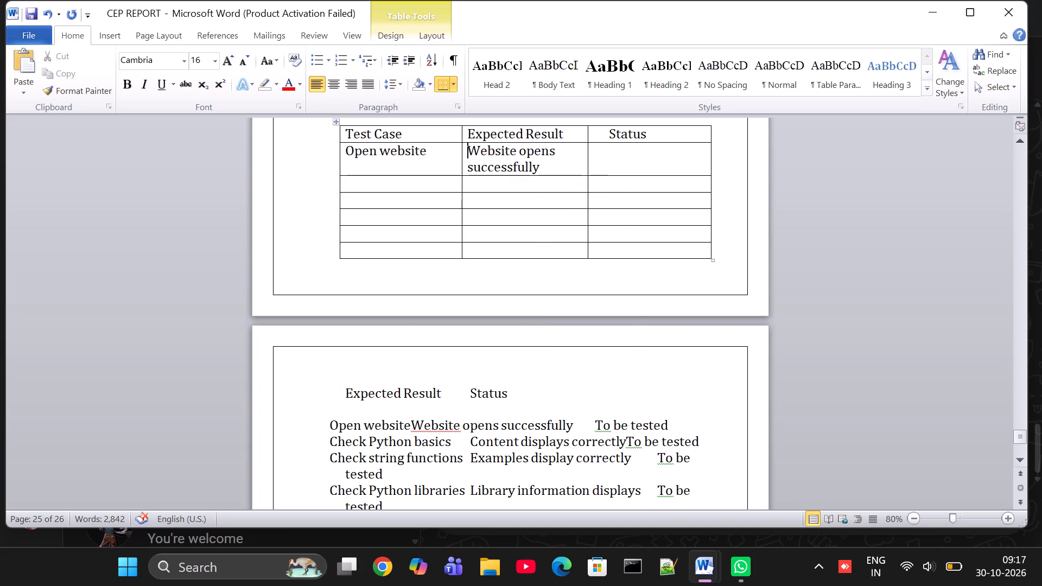
Copy "To be tested" from the "Open website" line below the table into that row's Status cell.
drag(593, 431, 661, 431)
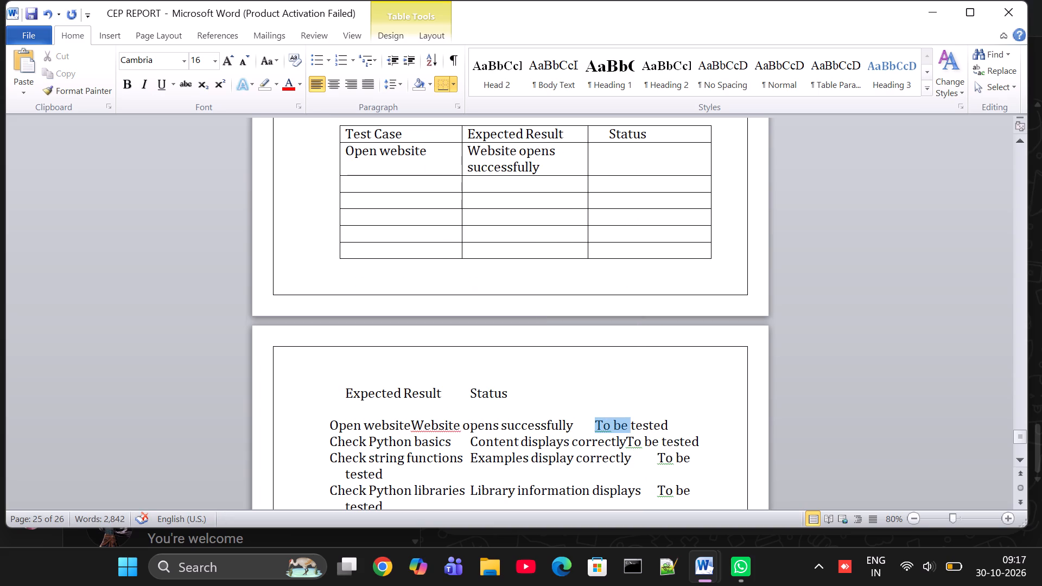
drag(661, 431, 666, 431)
right_click(666, 431)
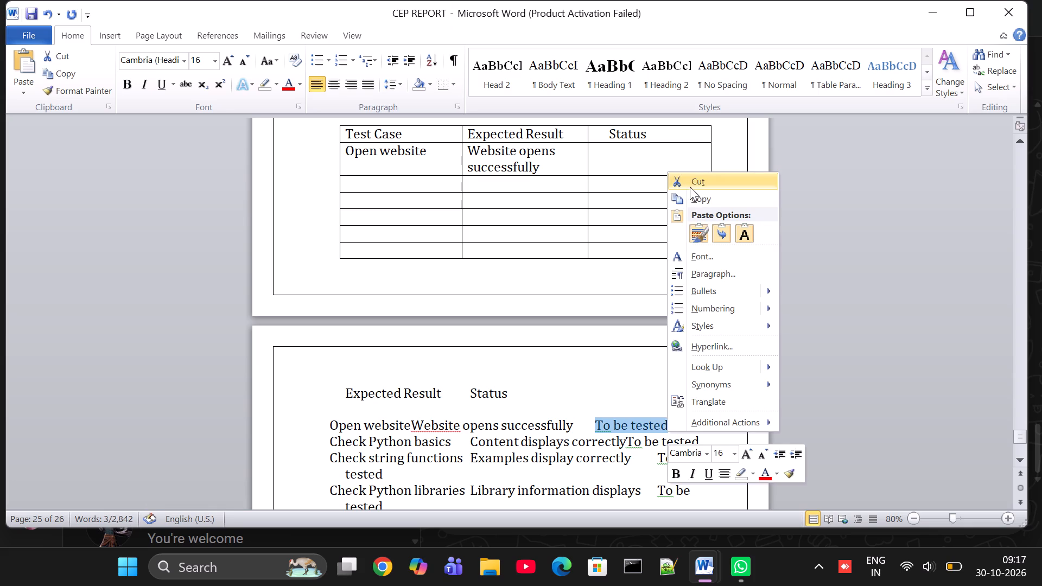
click(693, 194)
click(633, 162)
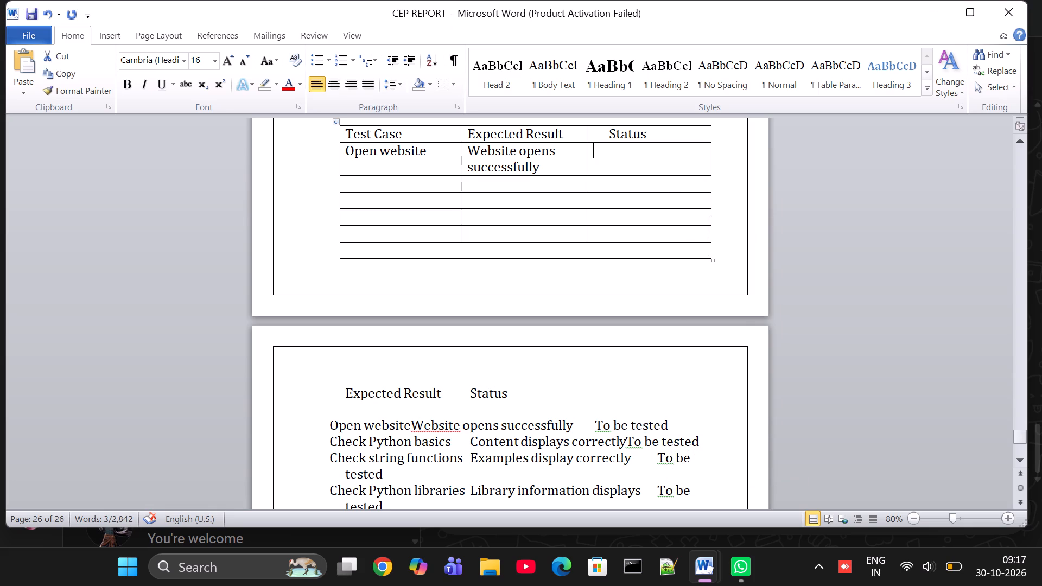
key(ctrl+v)
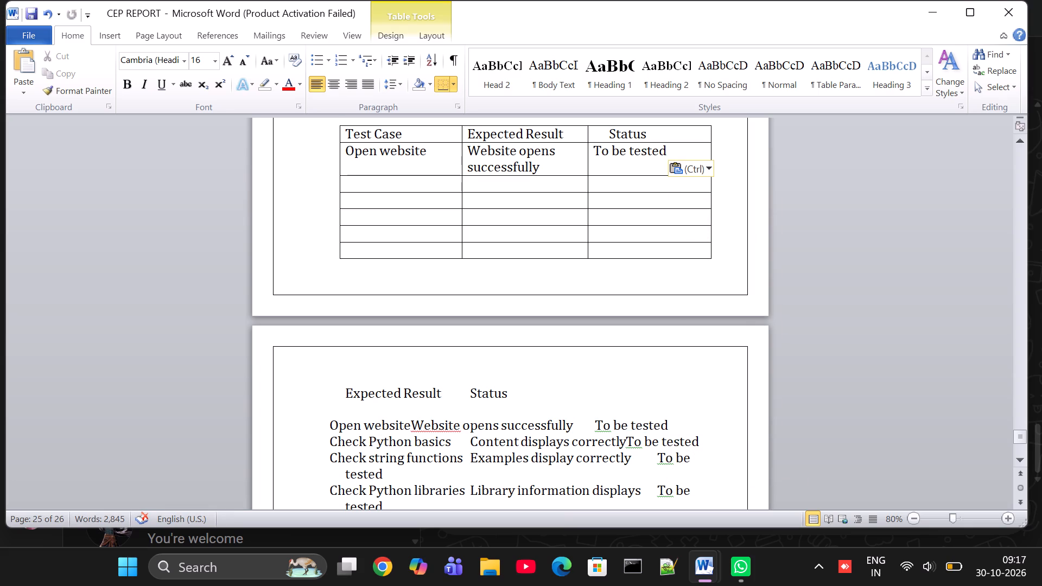
Copy "Check Python basics" from the lines below the table into the Test Case cell under "Open website".
drag(450, 444, 366, 451)
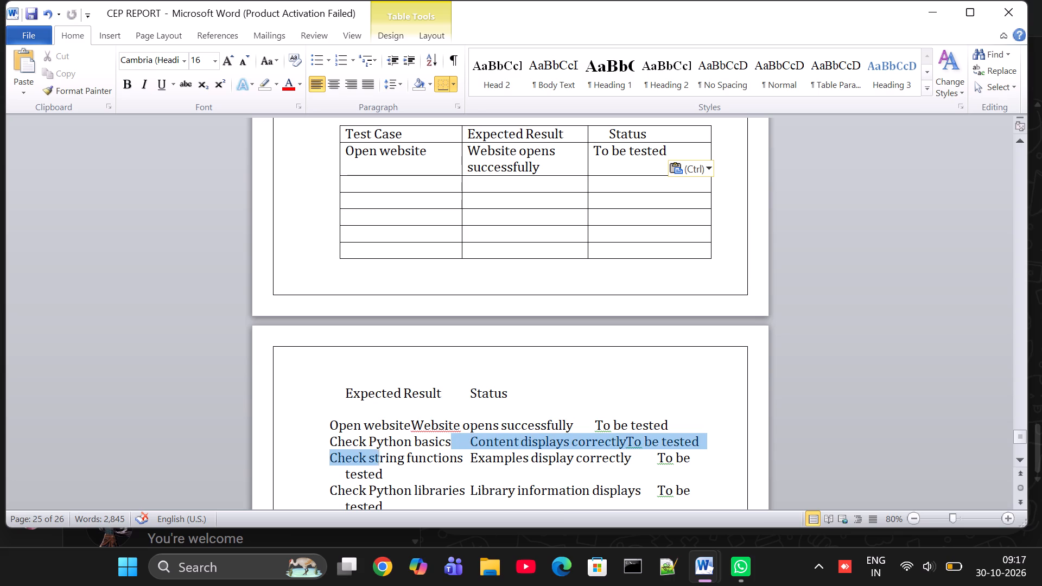
drag(366, 451, 330, 447)
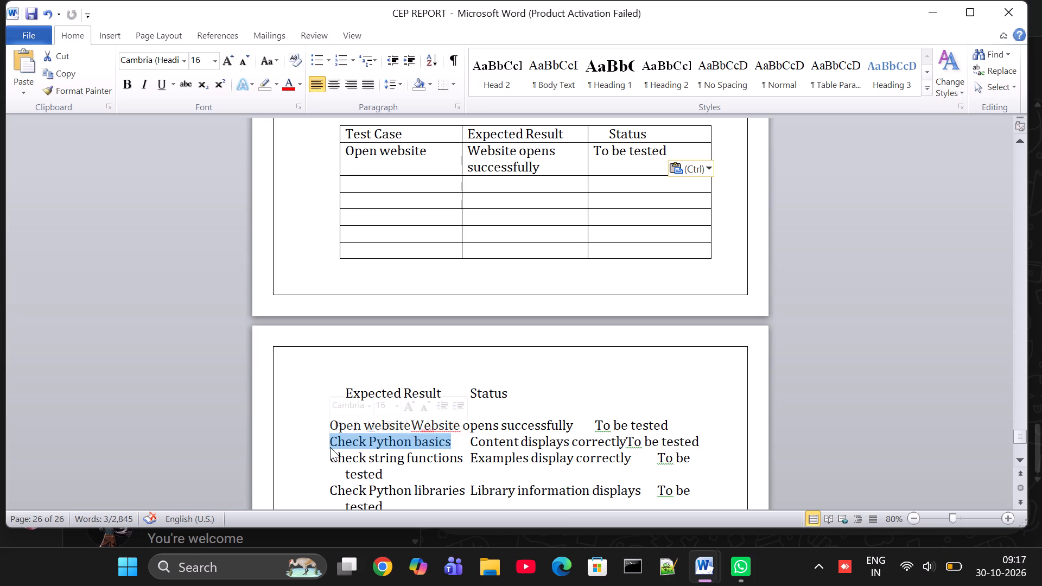
right_click(335, 446)
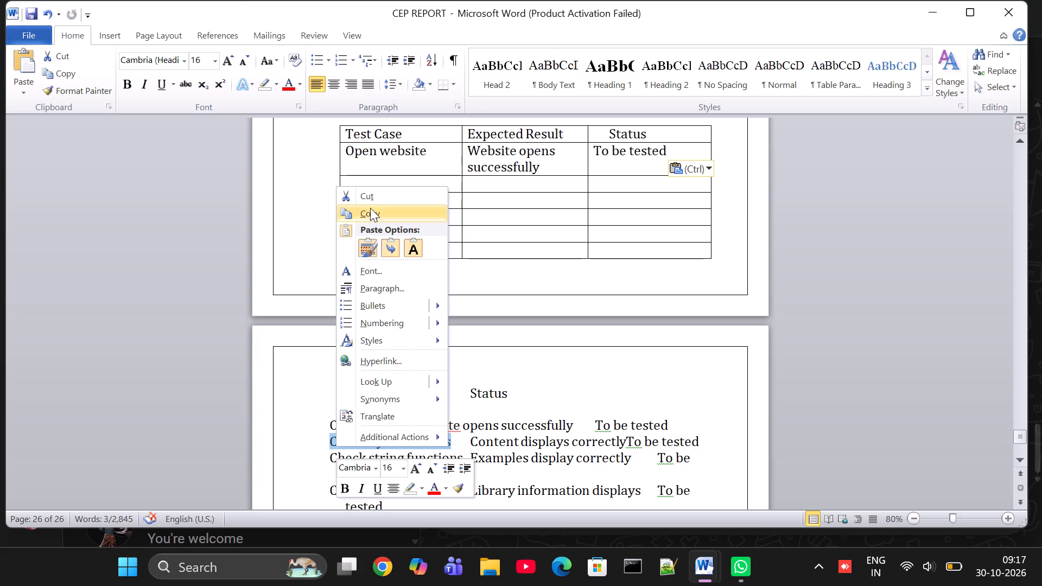
click(372, 212)
click(387, 186)
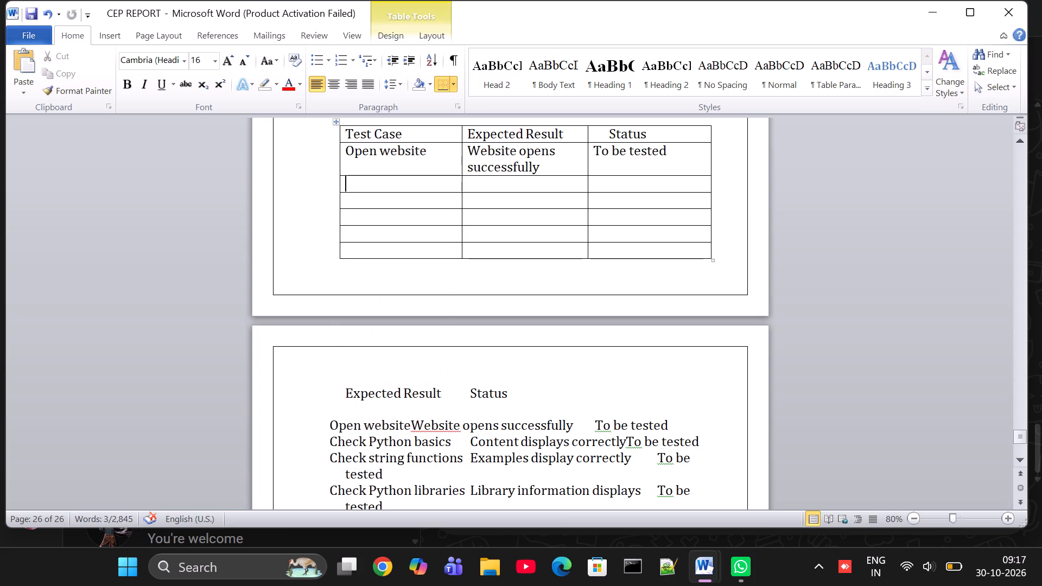
key(ctrl+v)
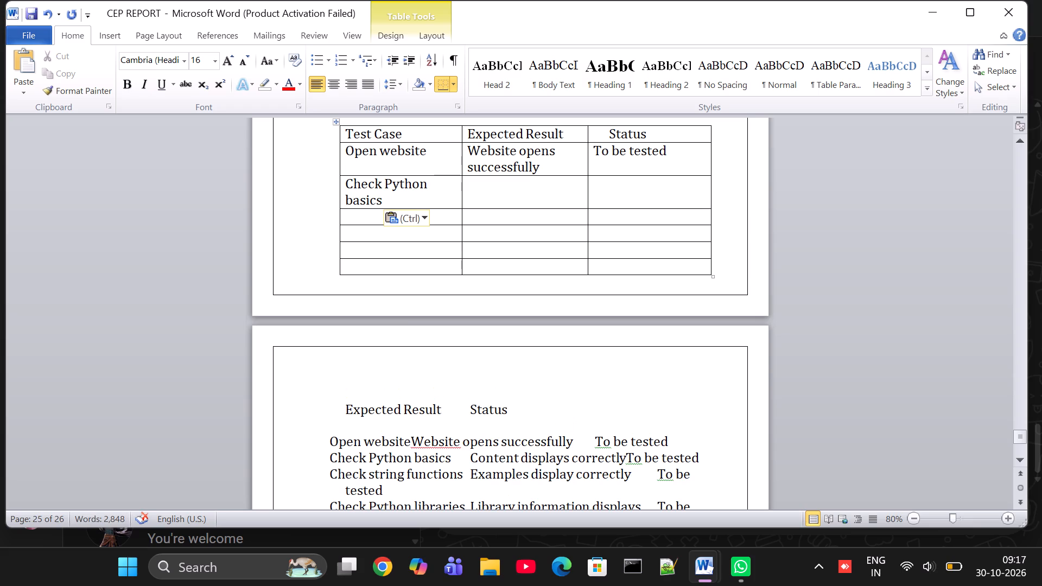
Copy "Content displays correctly" into the Expected Result cell of the "Check Python basics" row.
drag(468, 455, 504, 461)
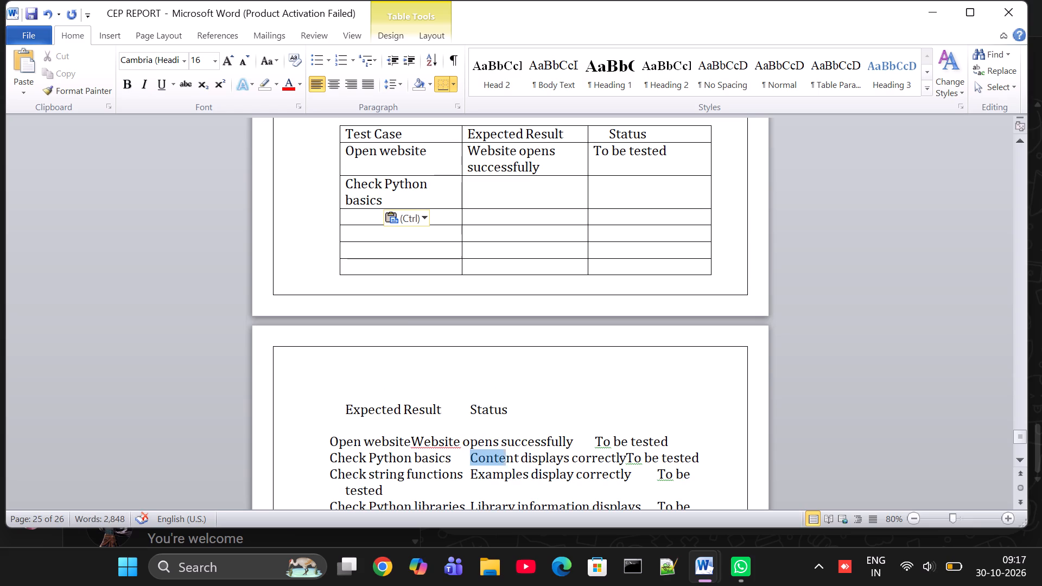
drag(504, 461, 592, 462)
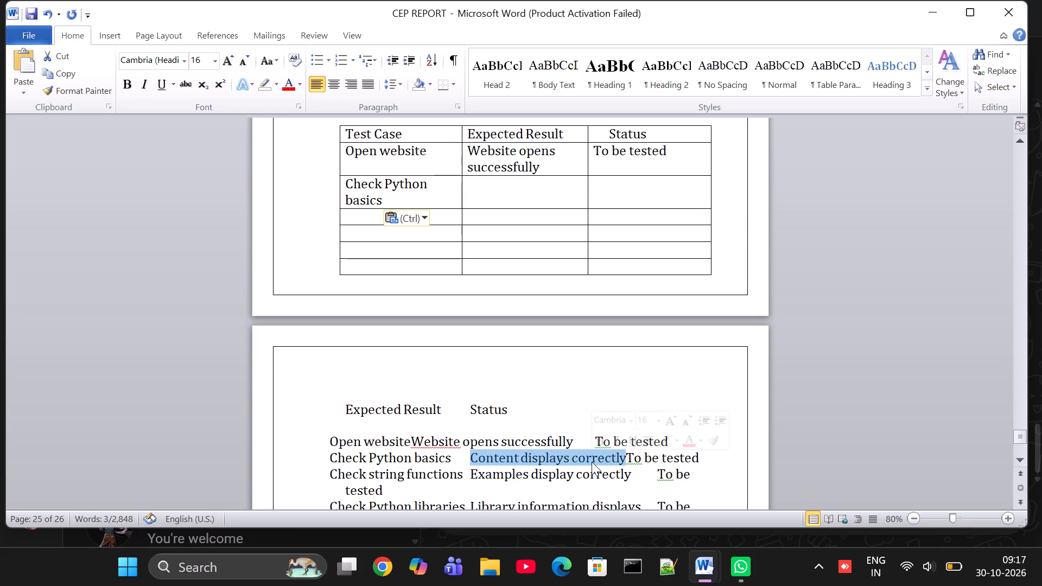
right_click(592, 462)
click(638, 230)
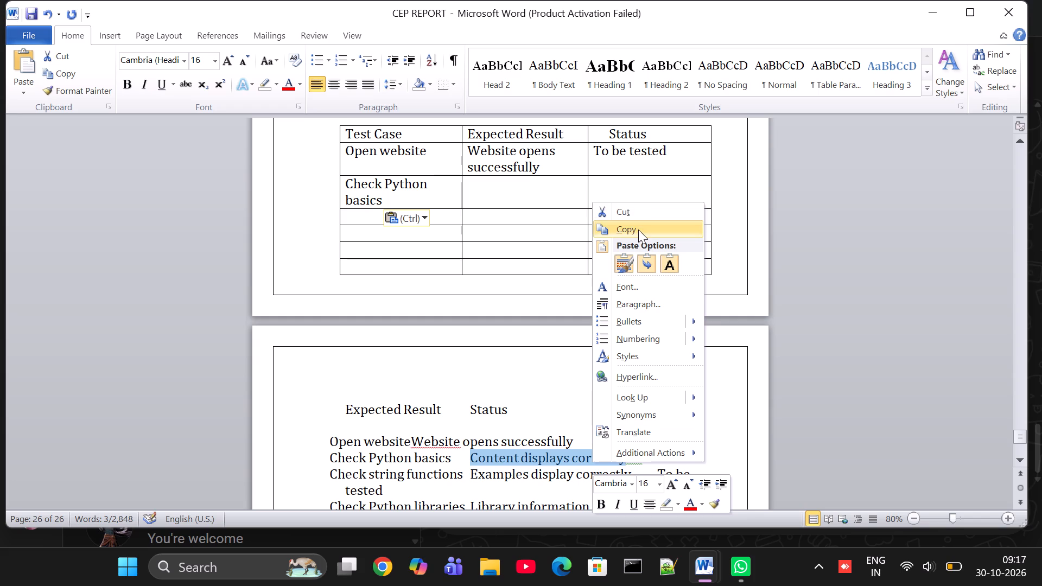
click(503, 186)
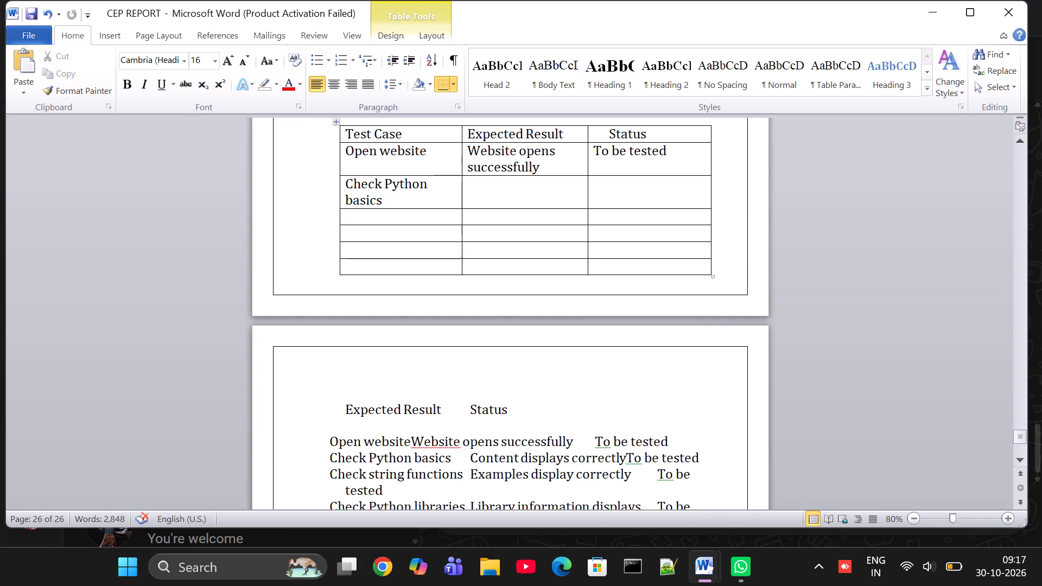
key(ctrl+v)
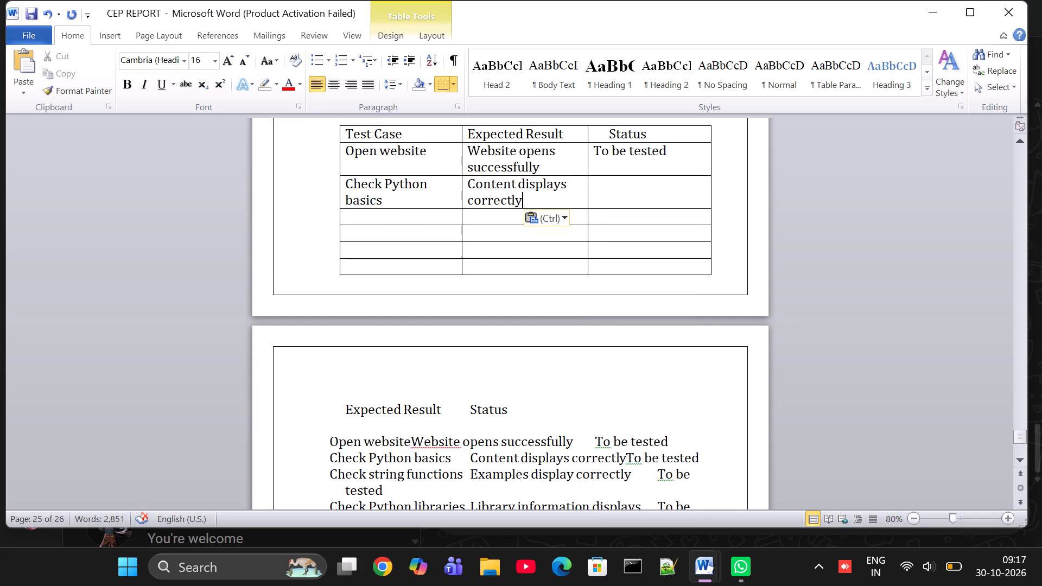
Copy "To be tested" from the "Check Python basics" line below the table into that row's Status cell.
drag(629, 456, 697, 461)
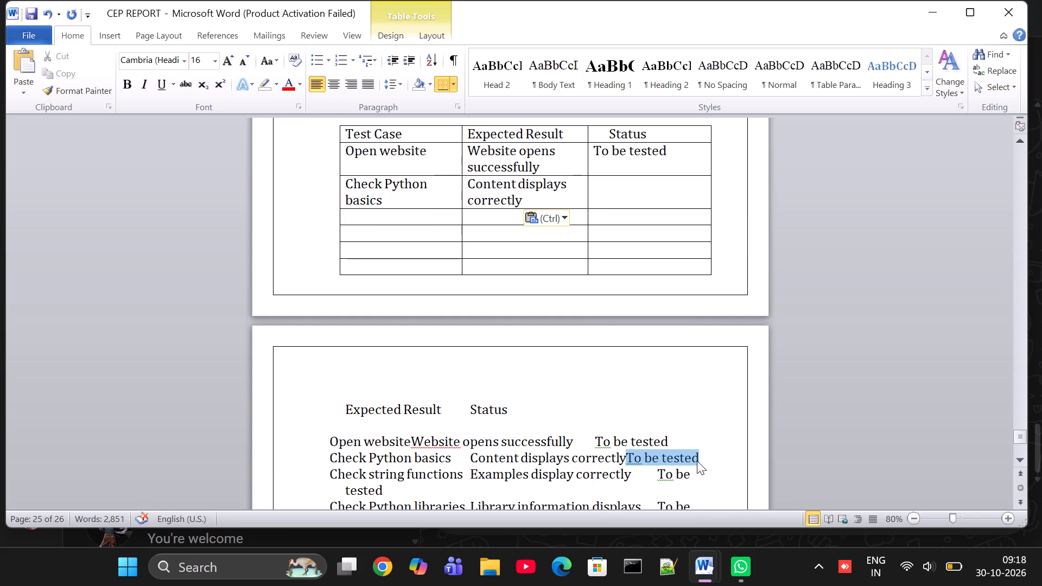
right_click(697, 461)
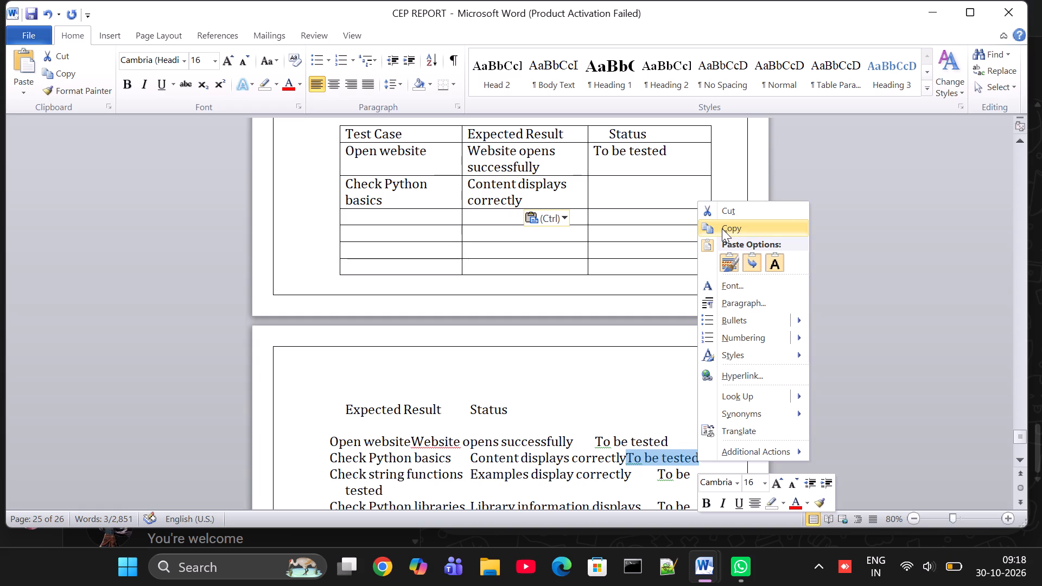
click(722, 228)
click(619, 196)
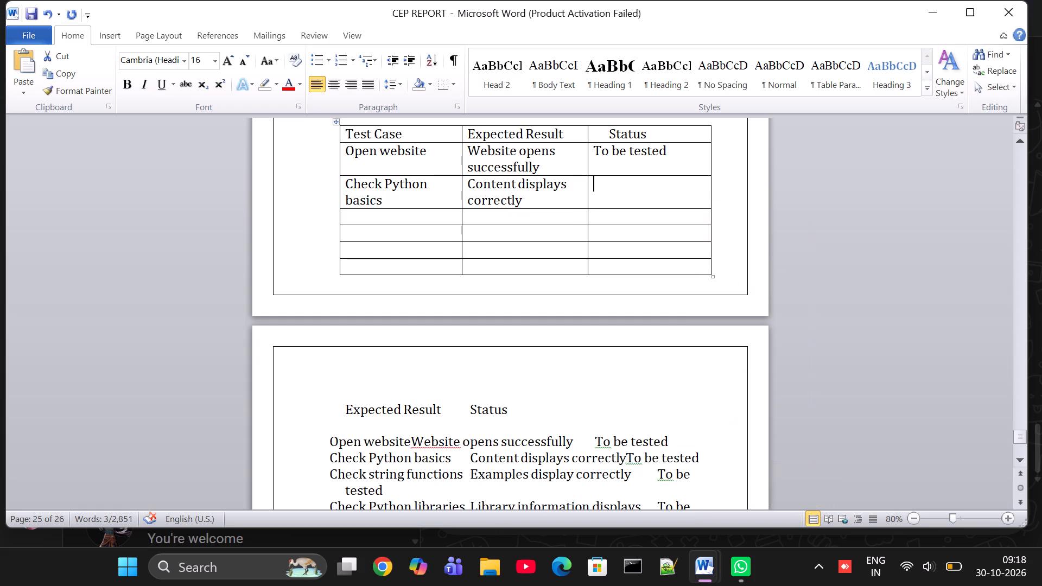
key(ctrl+v)
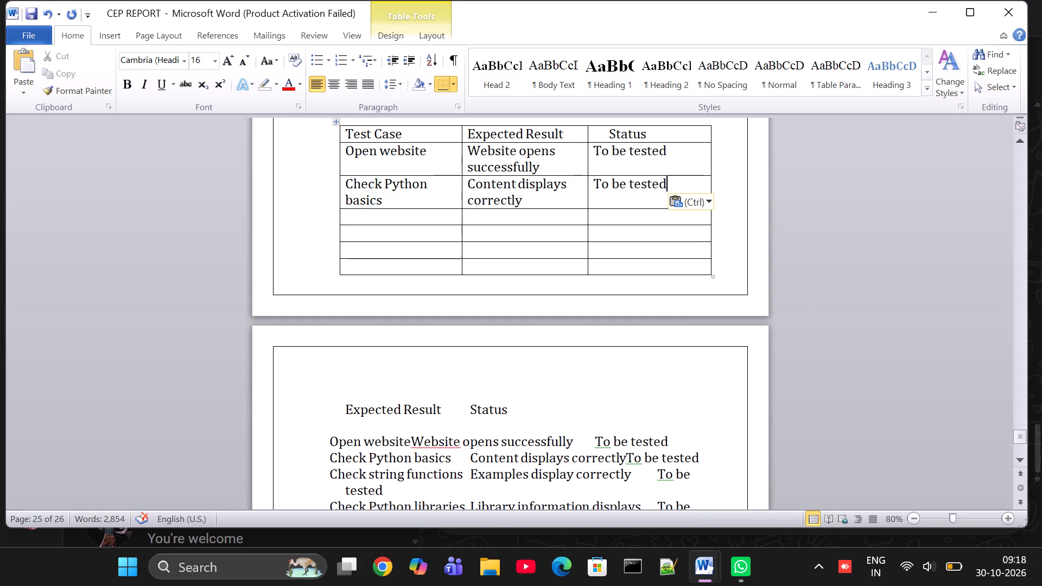
Copy "Check string functions" from the lines below the table into the Test Case cell under "Check Python basics".
scroll(550, 408, down, 1)
scroll(550, 408, up, 1)
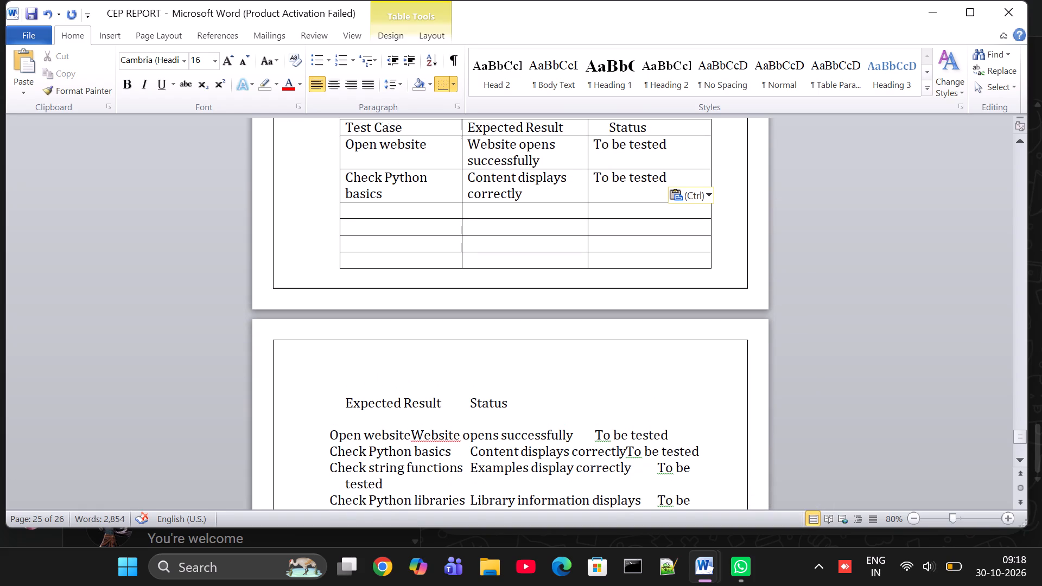
scroll(550, 408, down, 1)
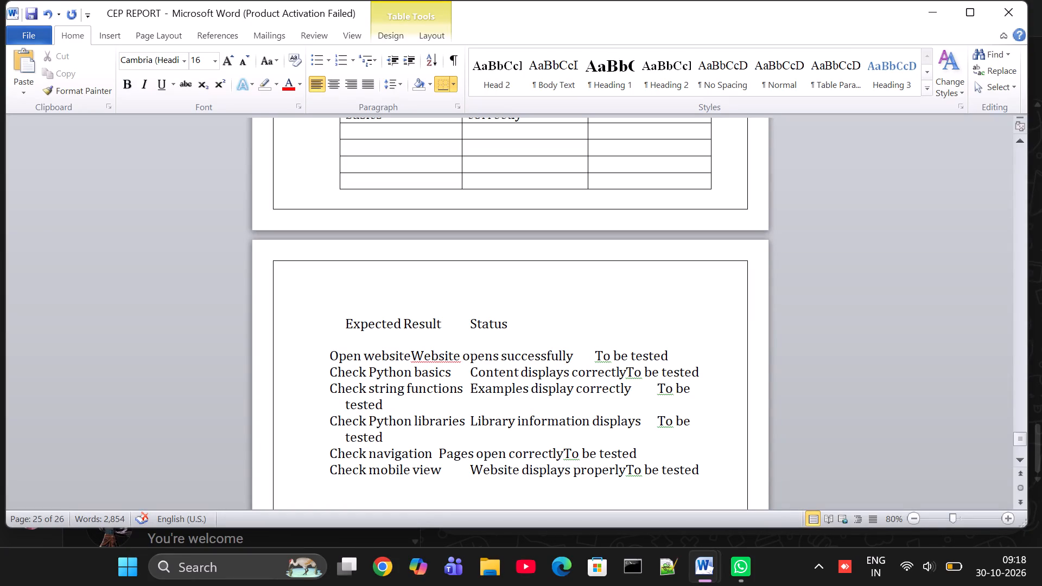
drag(464, 392, 338, 388)
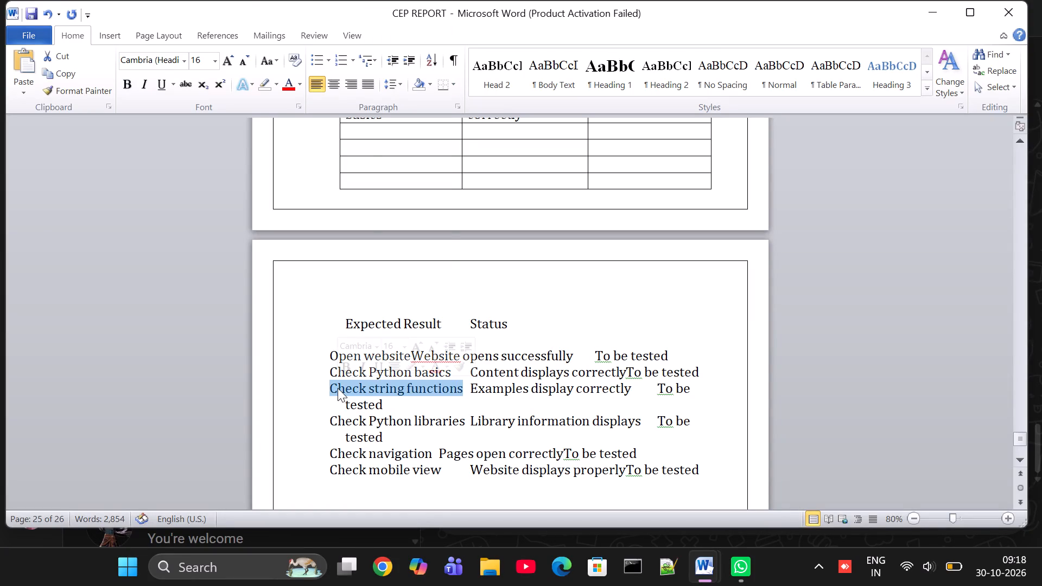
right_click(338, 388)
click(371, 161)
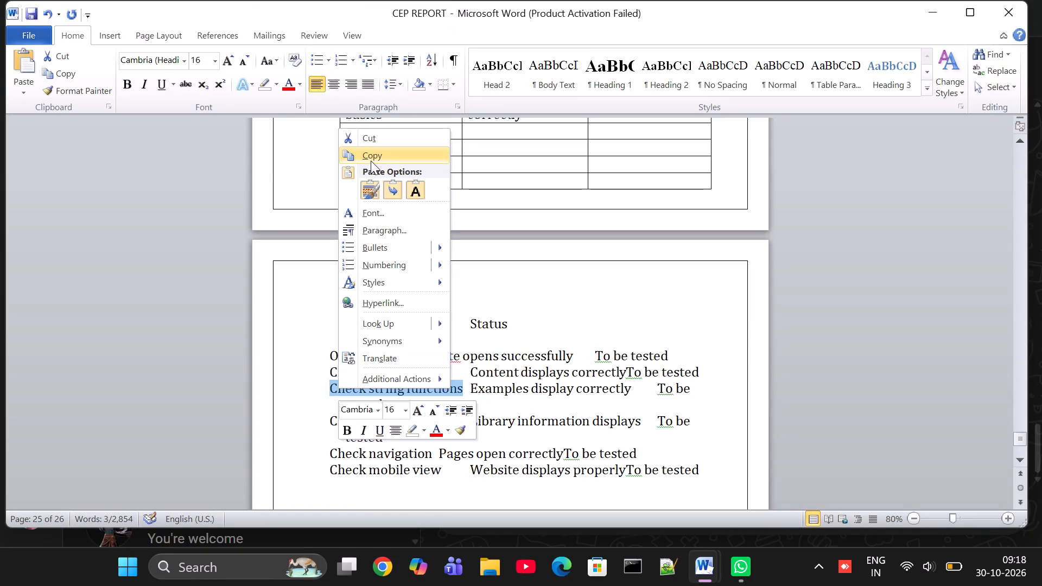
click(393, 137)
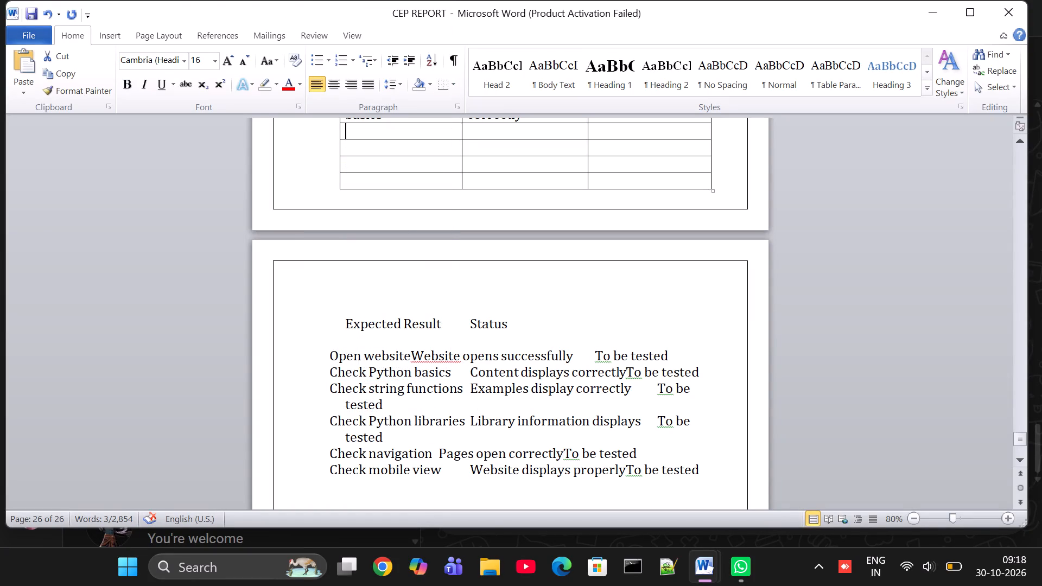
key(ctrl+v)
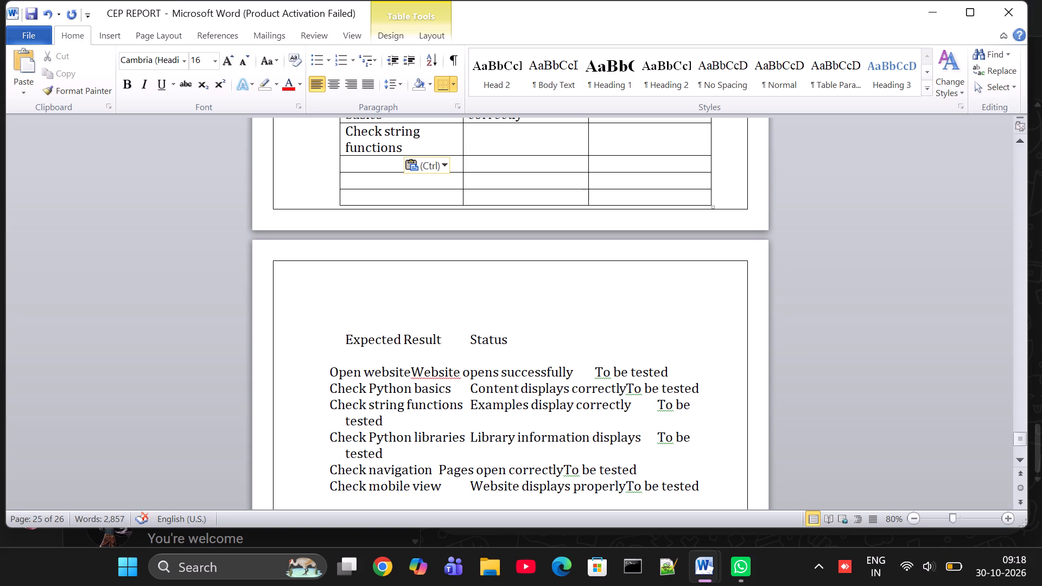
Copy "Examples display correctly" into the Expected Result cell of the "Check string functions" row.
drag(469, 409, 596, 409)
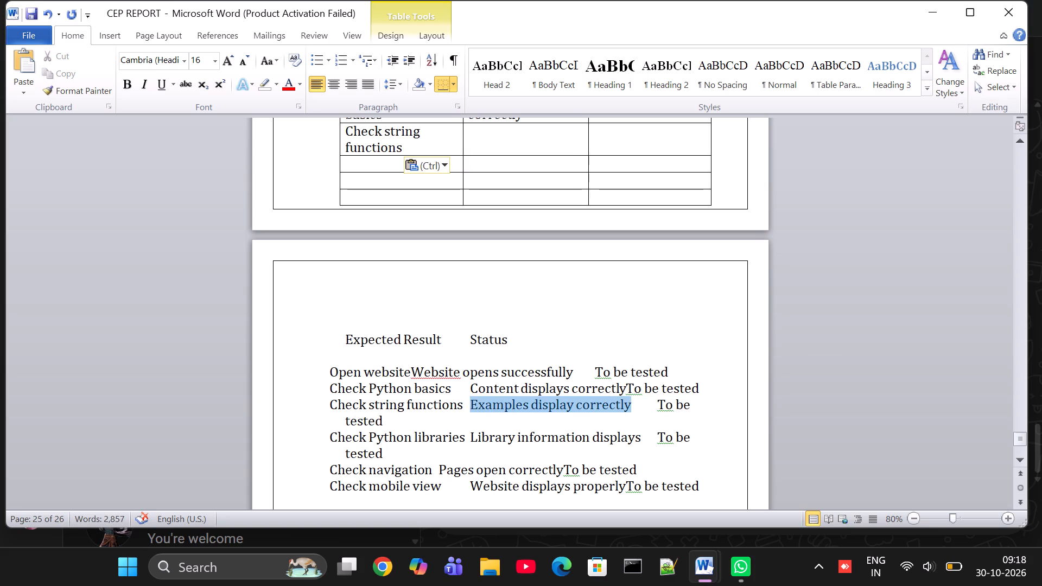
drag(596, 409, 616, 409)
right_click(616, 409)
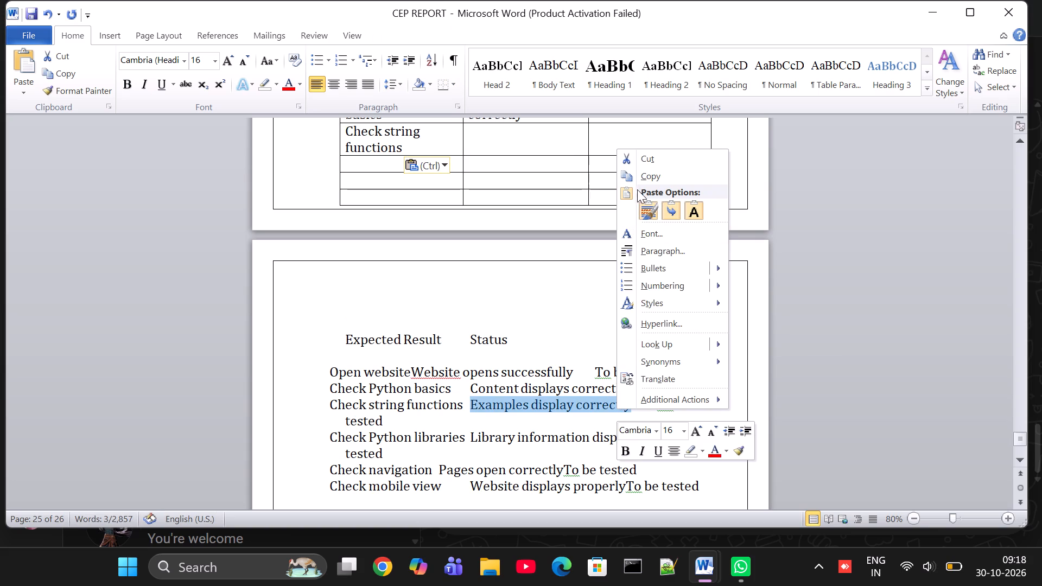
click(644, 179)
click(496, 140)
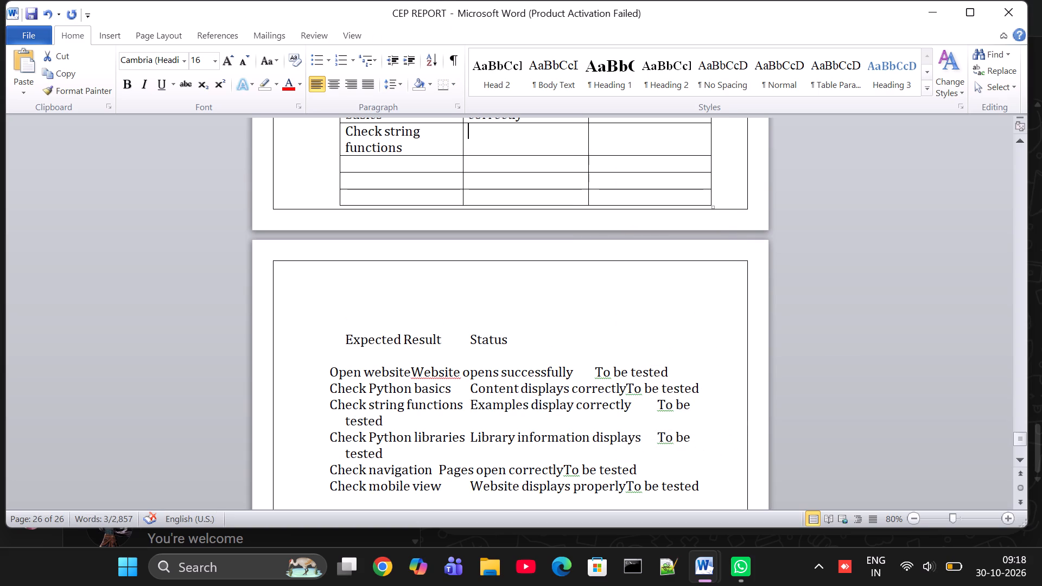
key(ctrl+v)
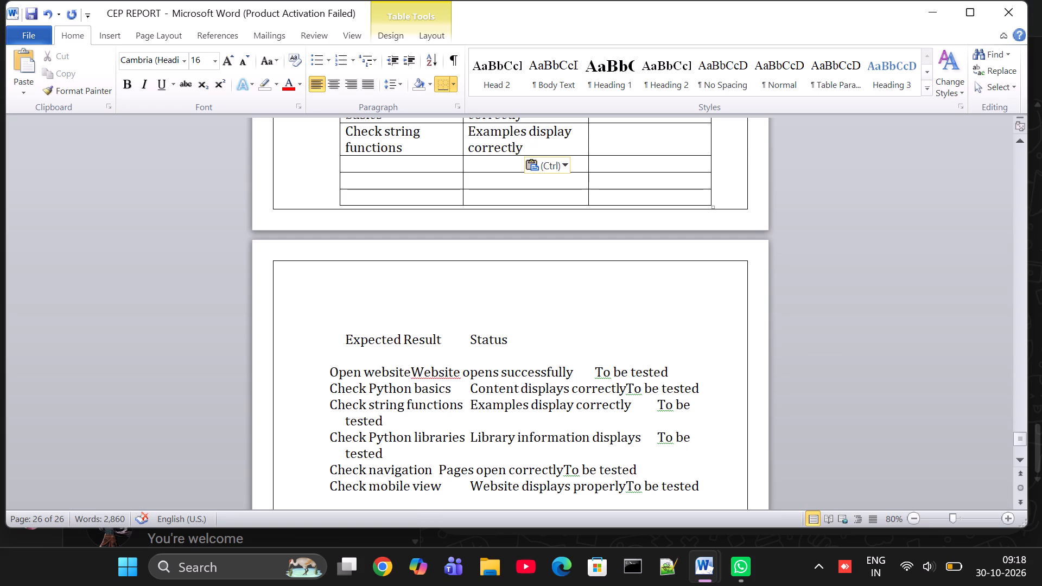
Copy "To be tested" from the "Check string functions" line below the table into that row's Status cell.
drag(658, 405, 675, 421)
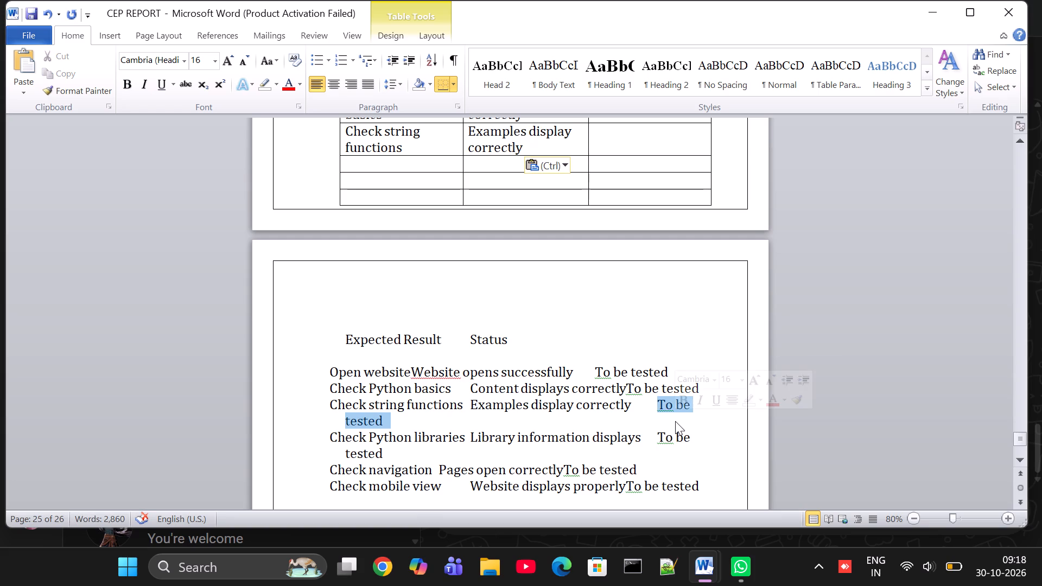
right_click(665, 401)
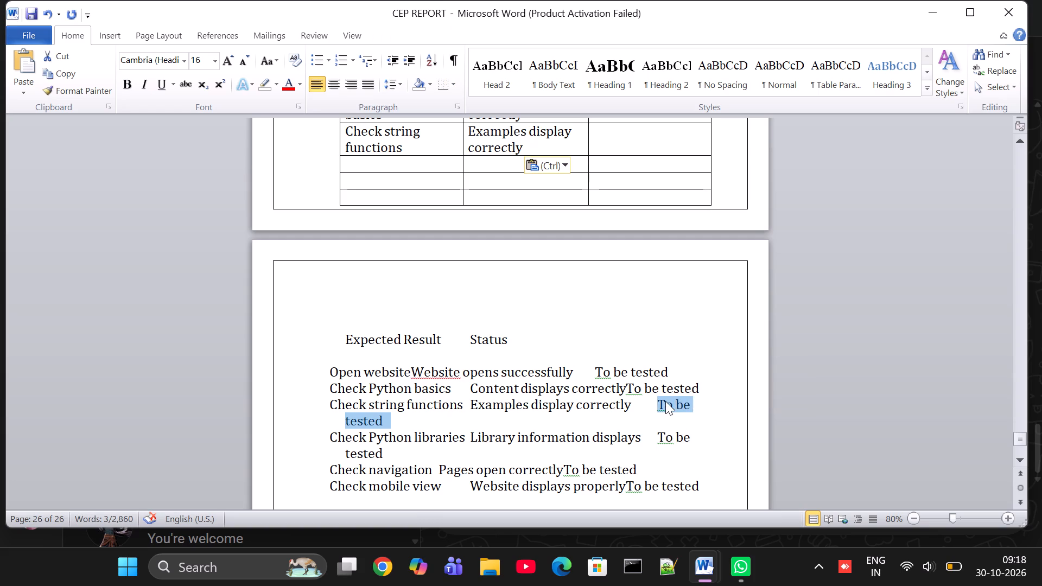
click(706, 167)
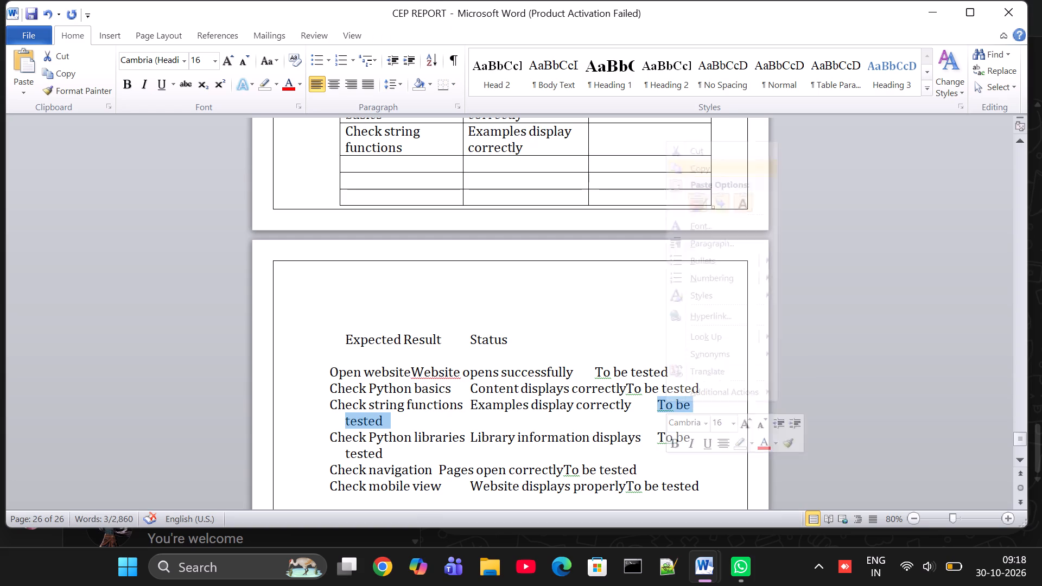
click(606, 136)
key(ctrl+v)
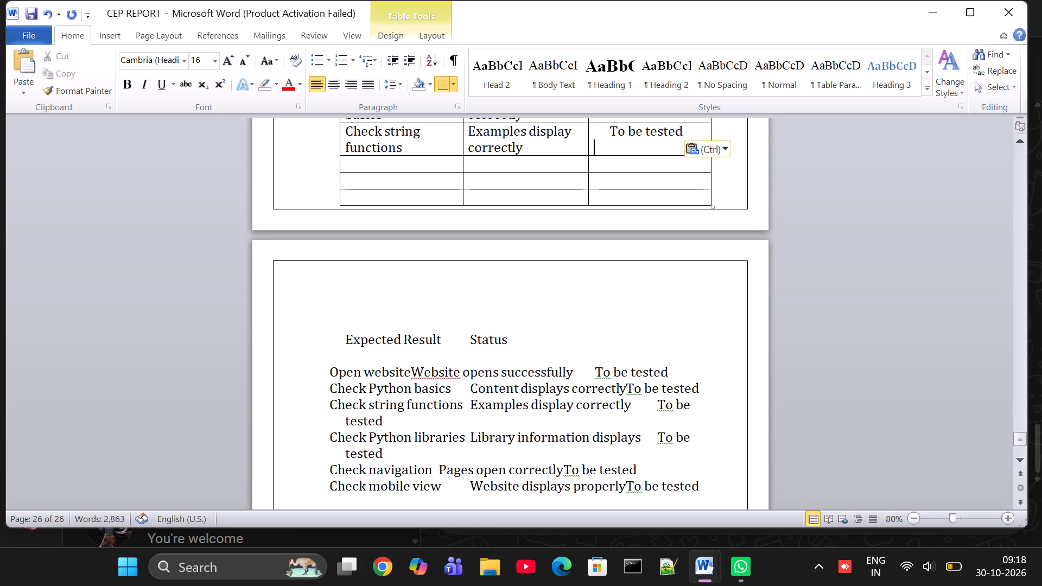
Copy "Check Python libraries" from the lines below the table into the Test Case cell under "Check string functions".
scroll(642, 314, down, 1)
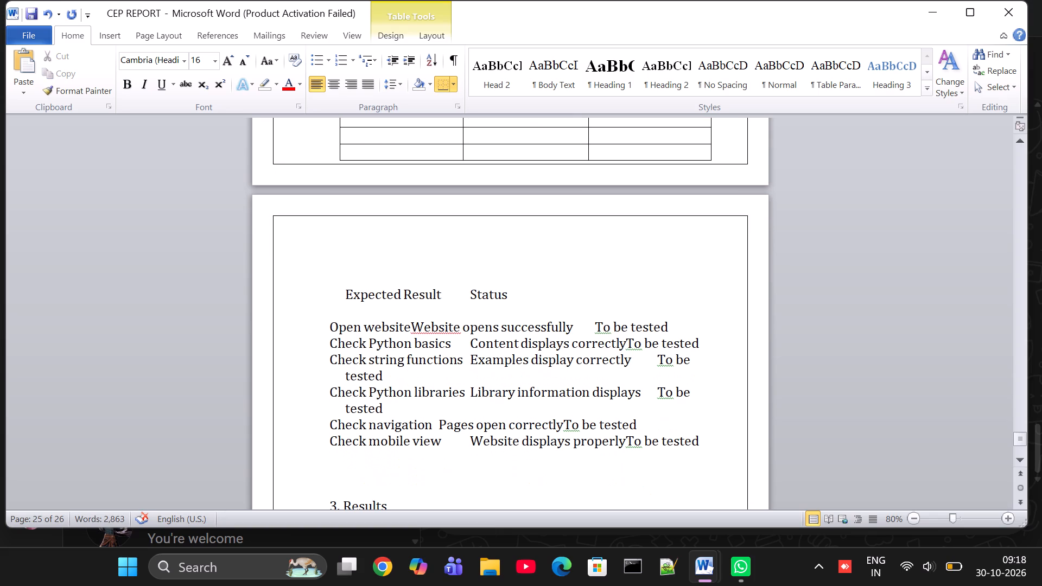
drag(329, 390, 427, 401)
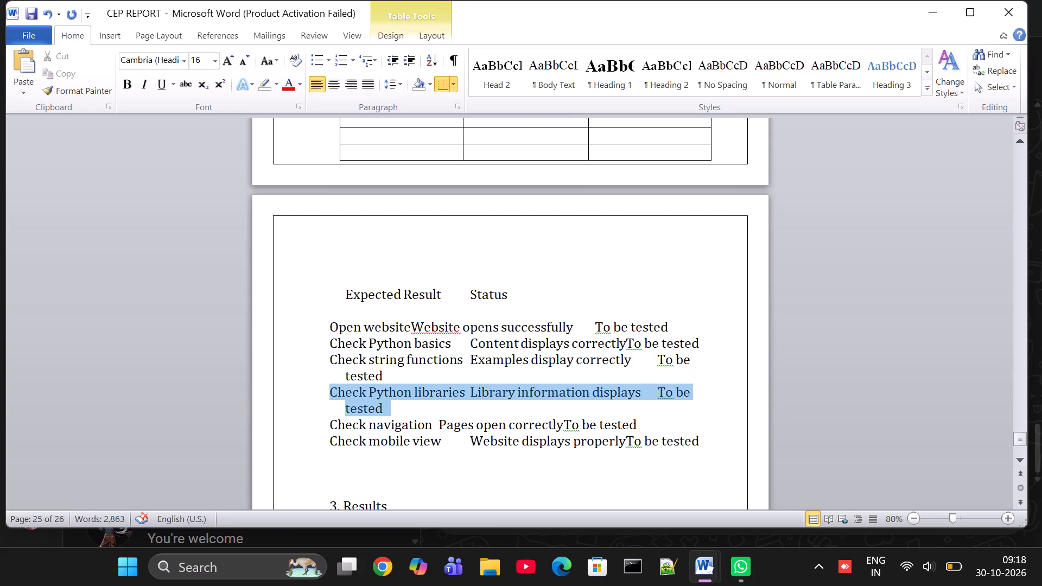
drag(427, 401, 459, 397)
right_click(446, 391)
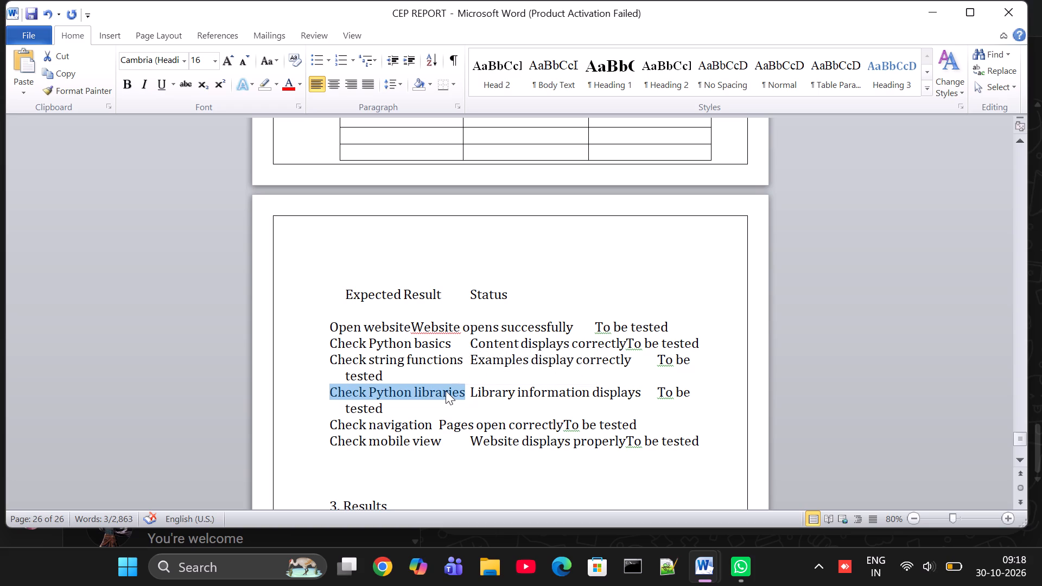
click(490, 160)
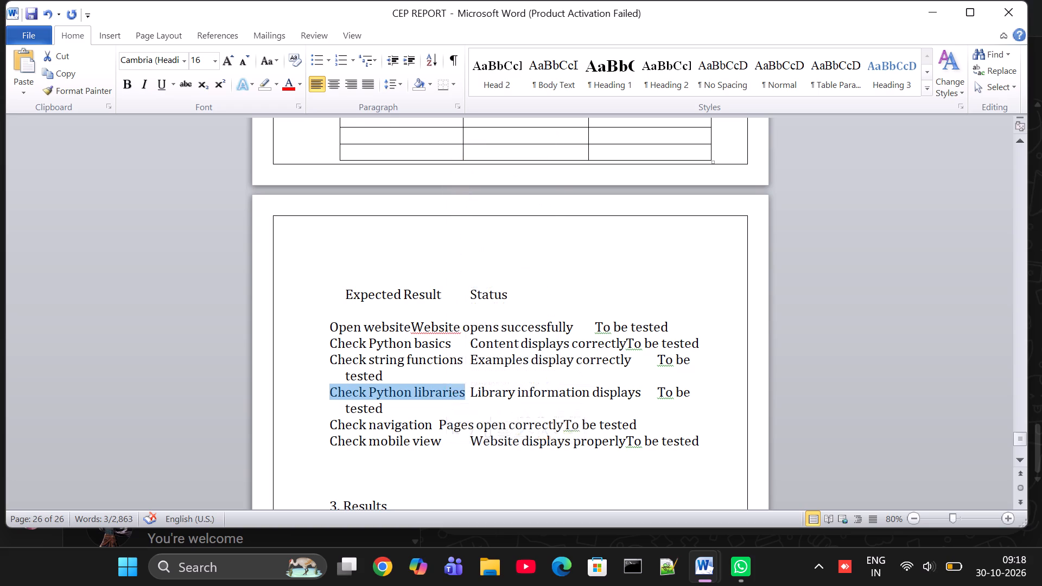
scroll(490, 160, up, 1)
click(432, 166)
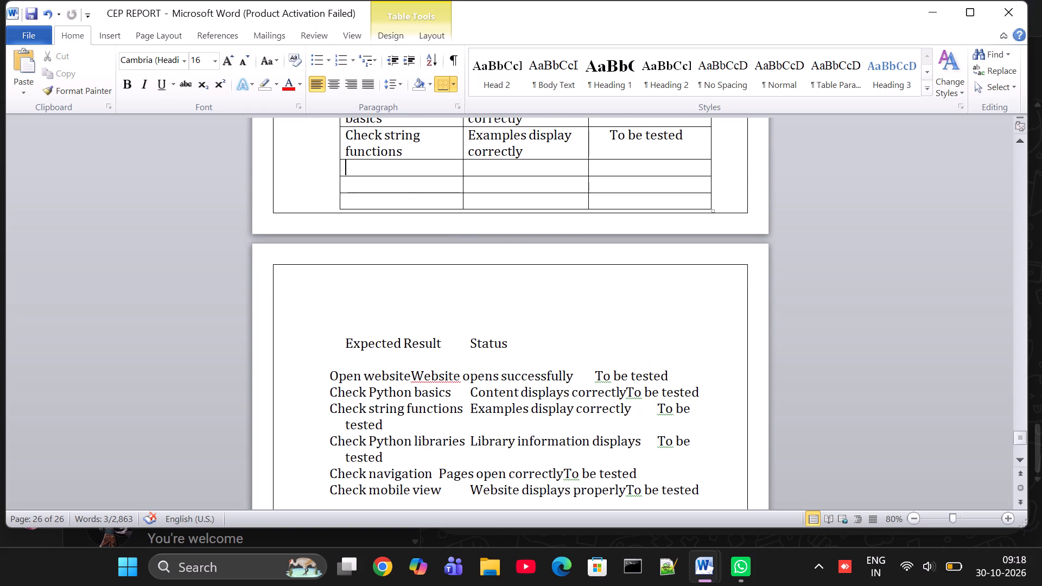
key(ctrl+v)
Copy "Library information displays" into the Expected Result cell of the "Check Python libraries" row.
scroll(530, 364, down, 1)
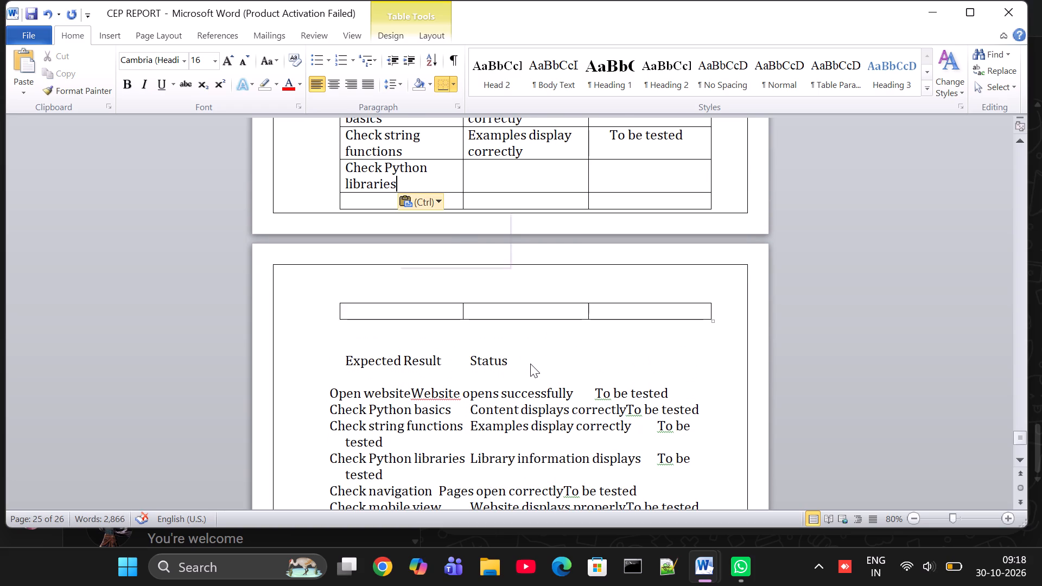
scroll(539, 334, down, 1)
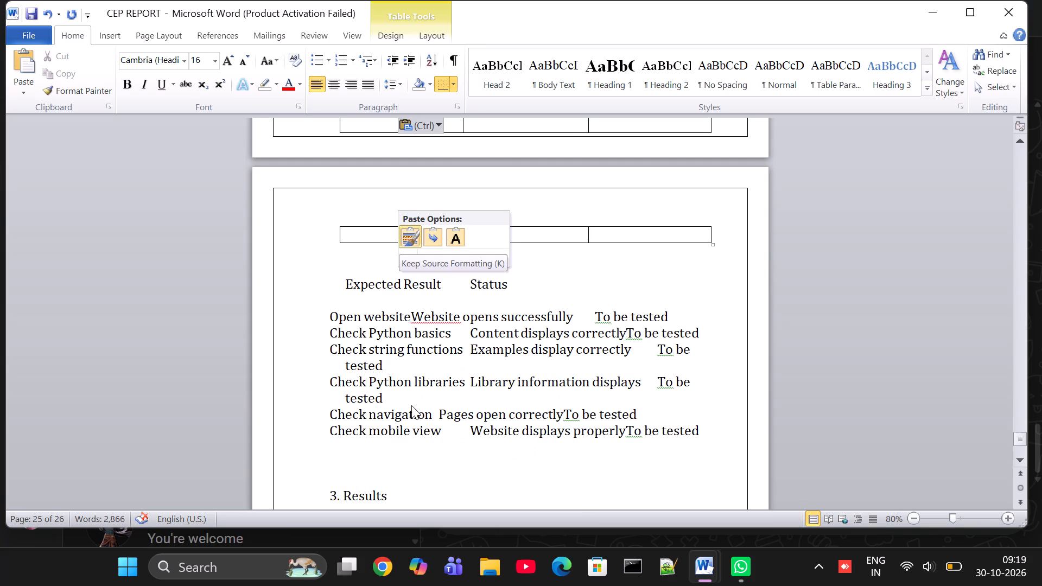
click(472, 382)
drag(472, 382, 510, 390)
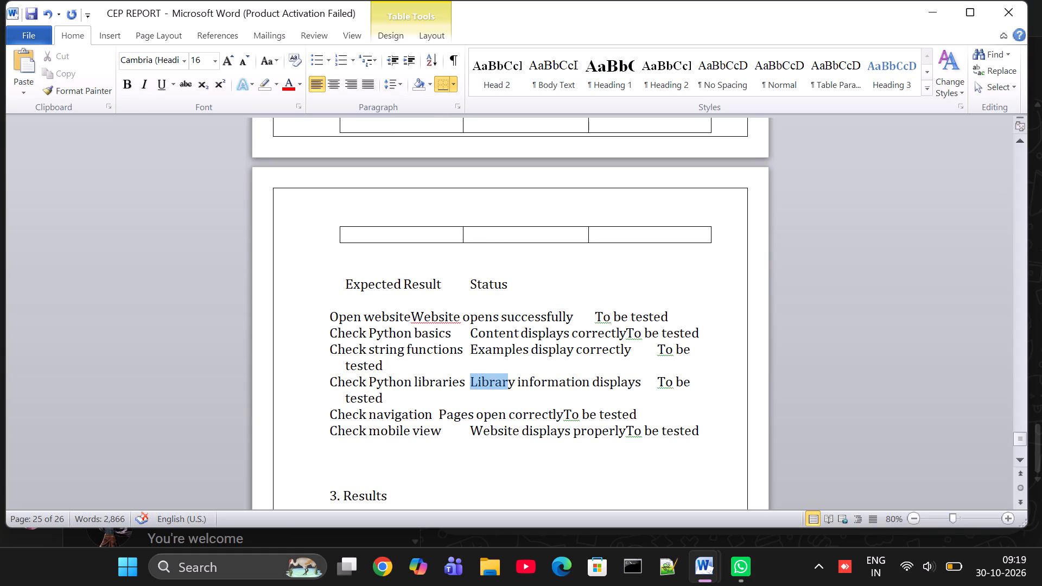
drag(510, 390, 634, 388)
right_click(634, 388)
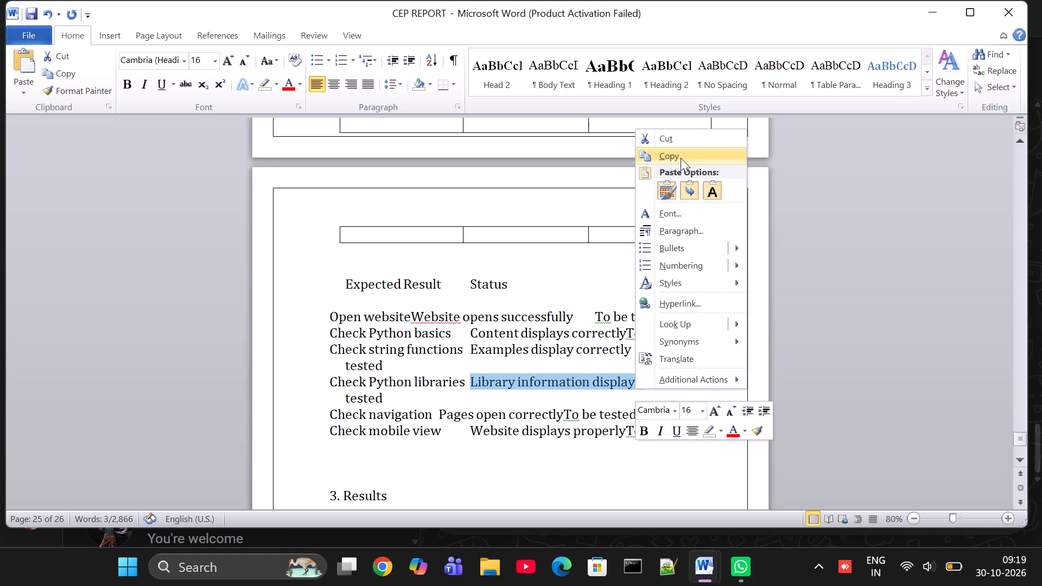
click(681, 158)
scroll(681, 158, up, 1)
click(522, 173)
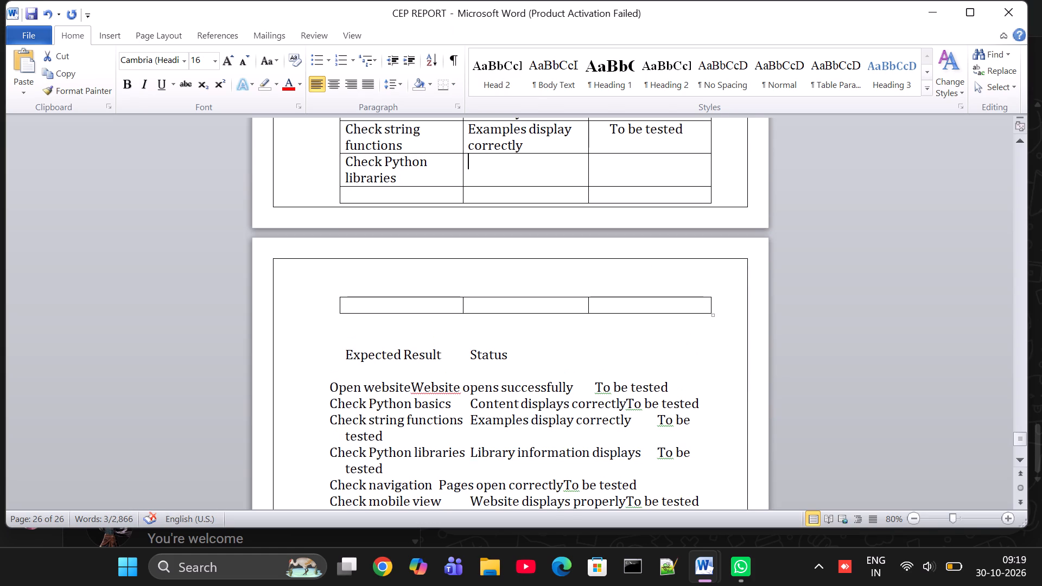
key(ctrl+v)
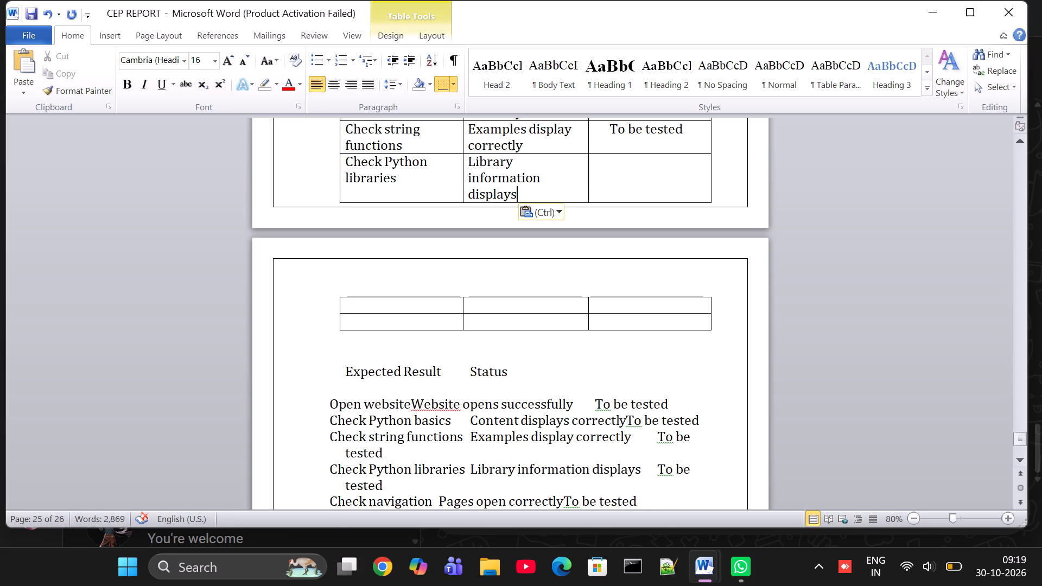
Copy "To be tested" from the "Check Python libraries" line below the table into that row's Status cell.
scroll(618, 435, down, 1)
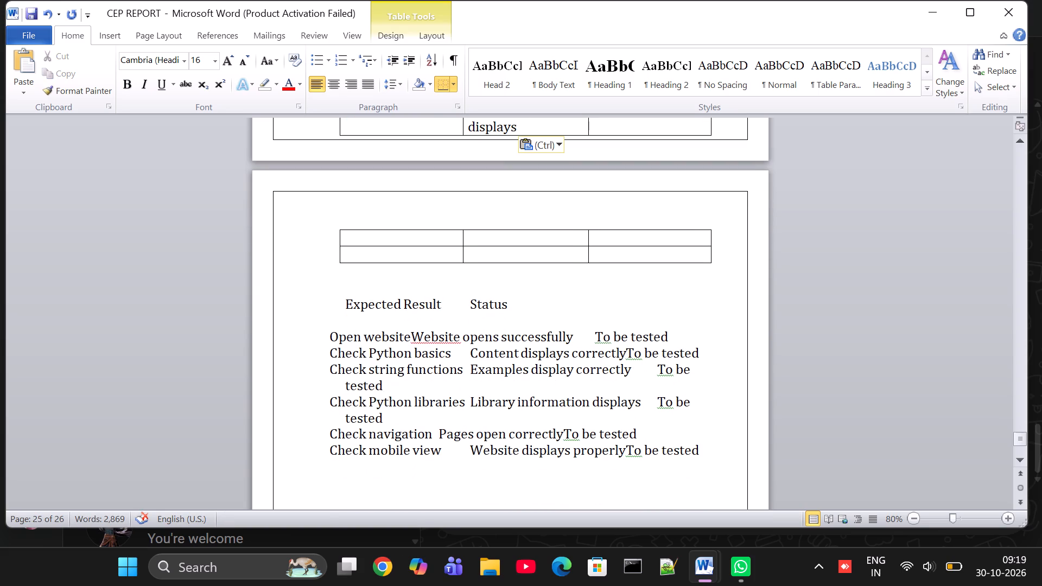
scroll(654, 404, up, 1)
scroll(666, 387, down, 1)
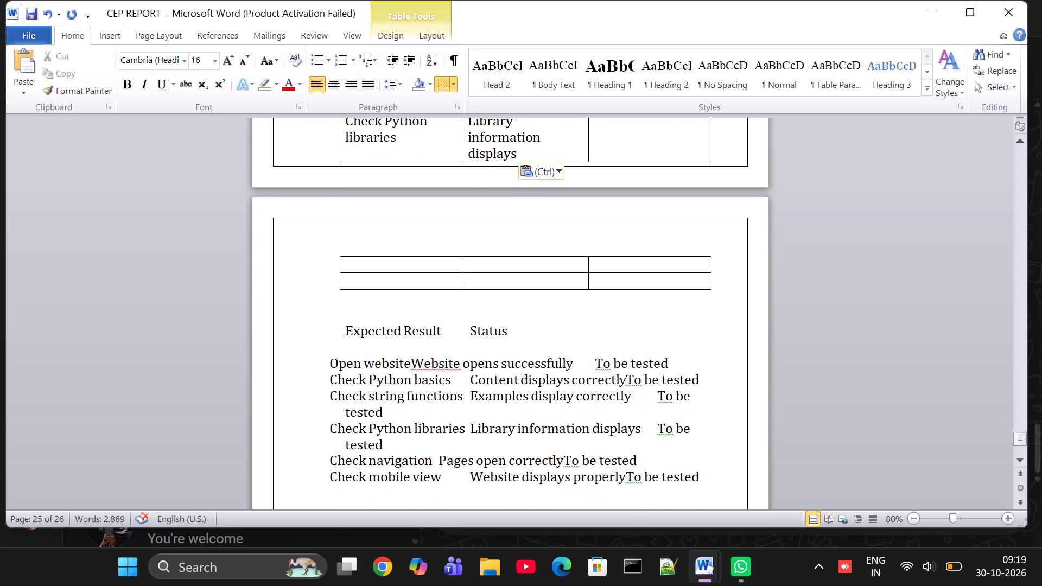
drag(653, 428, 663, 448)
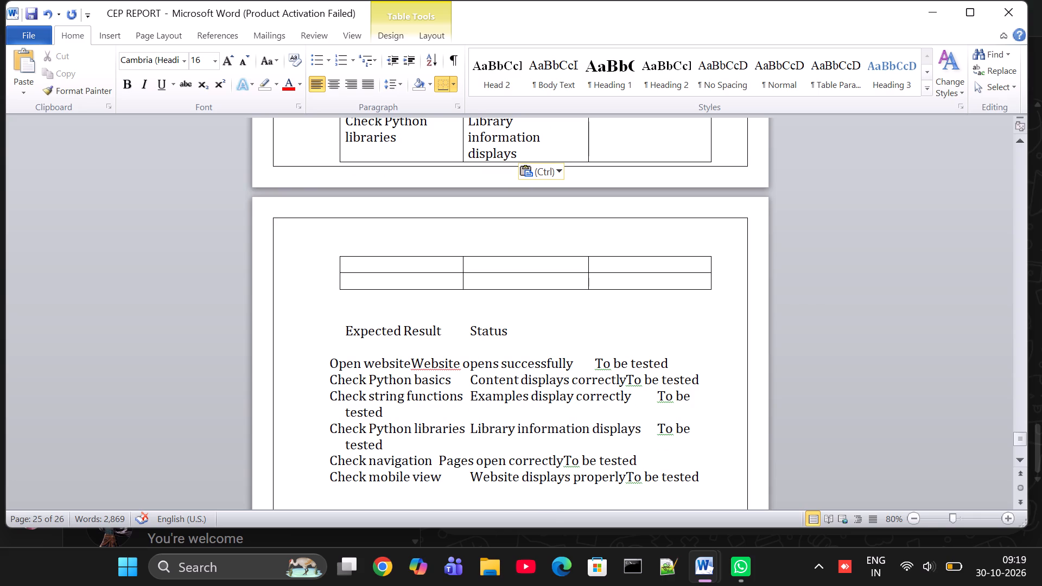
drag(663, 448, 663, 449)
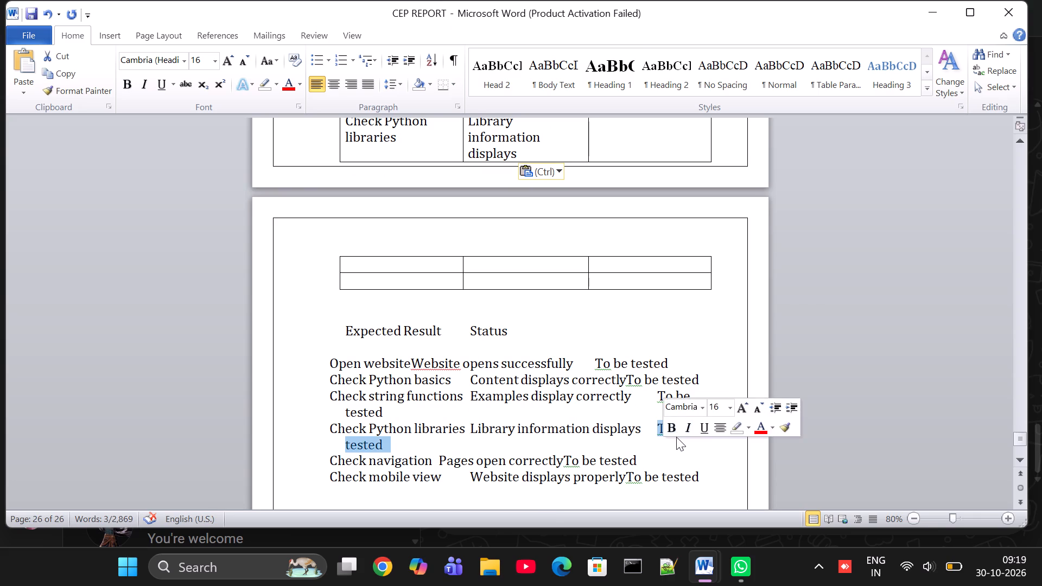
right_click(676, 437)
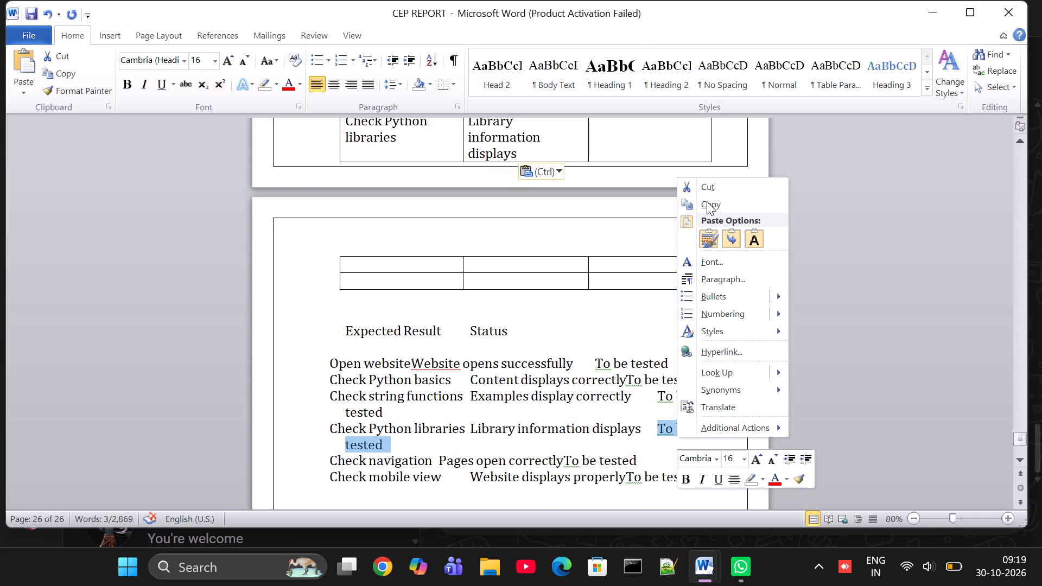
click(707, 205)
click(630, 128)
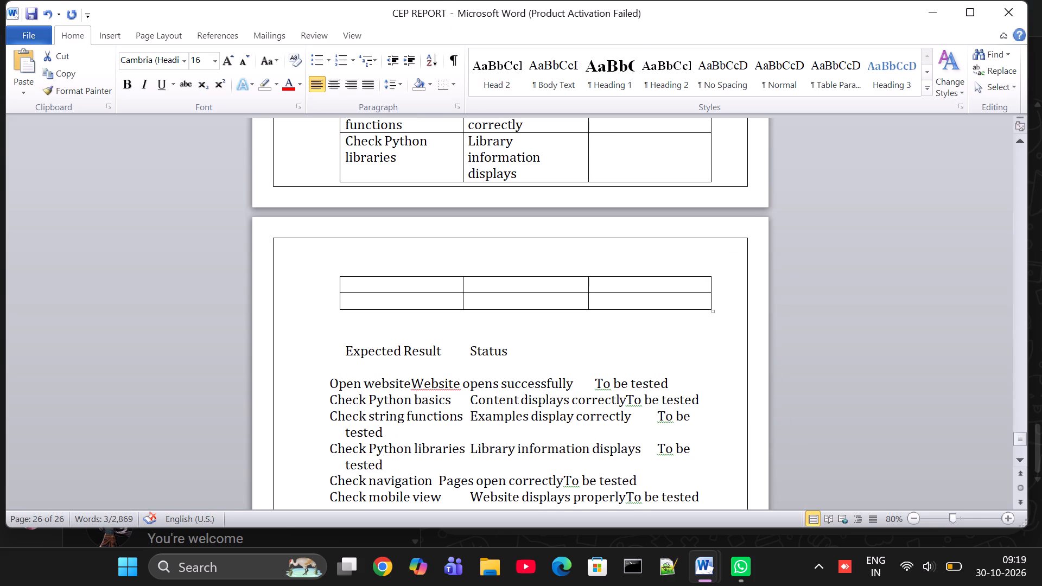
key(ctrl+v)
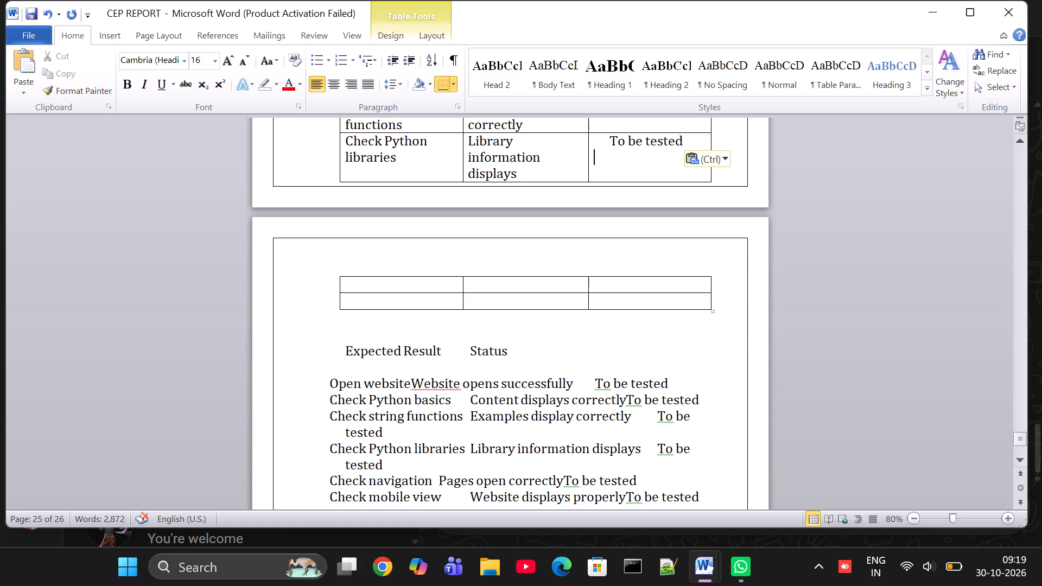
Copy "Check navigation" from the lines below the table into the Test Case cell under "Check Python libraries".
scroll(394, 311, down, 1)
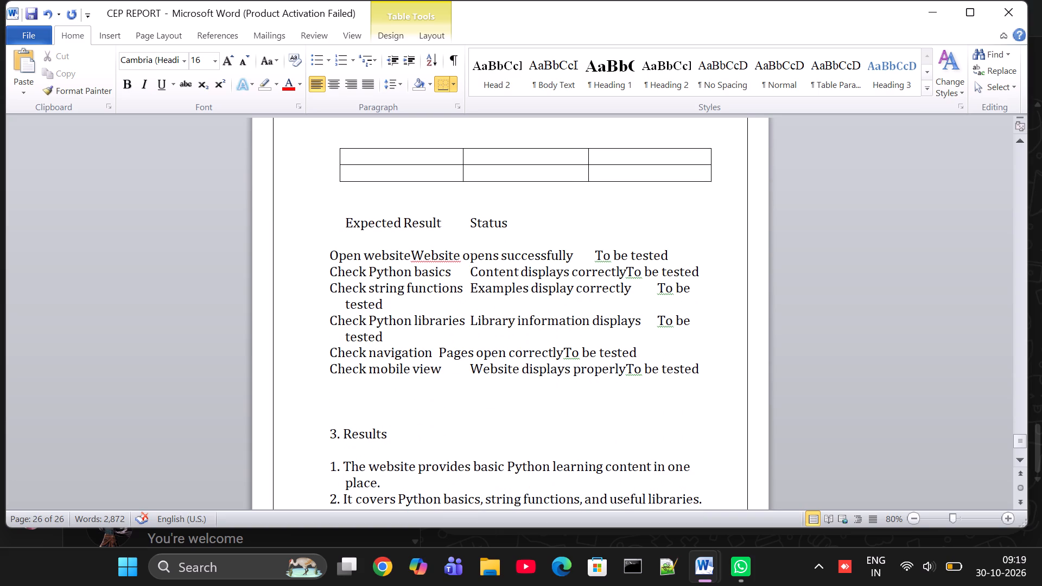
drag(436, 357, 385, 354)
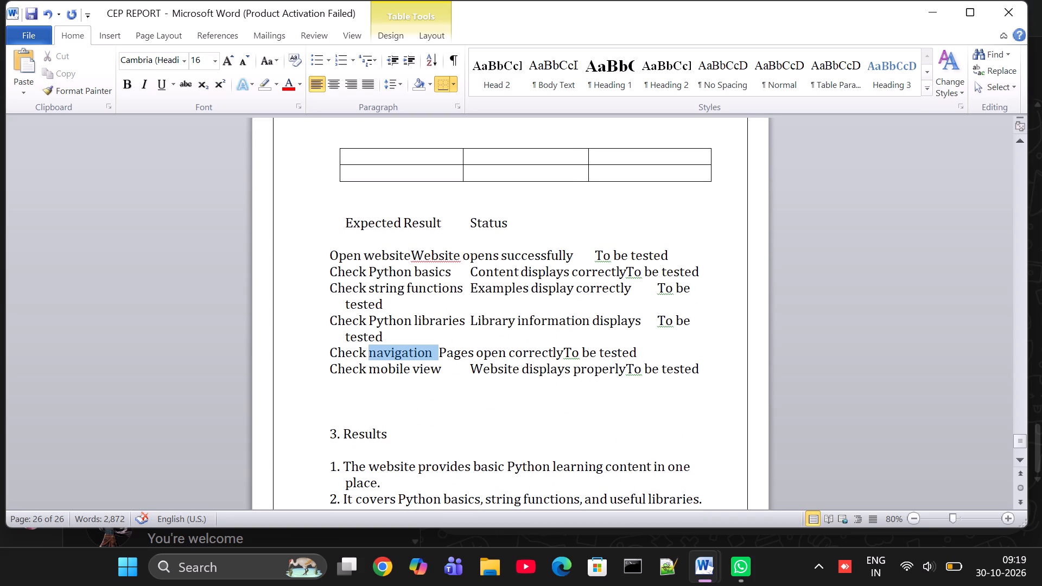
drag(385, 354, 335, 354)
right_click(335, 354)
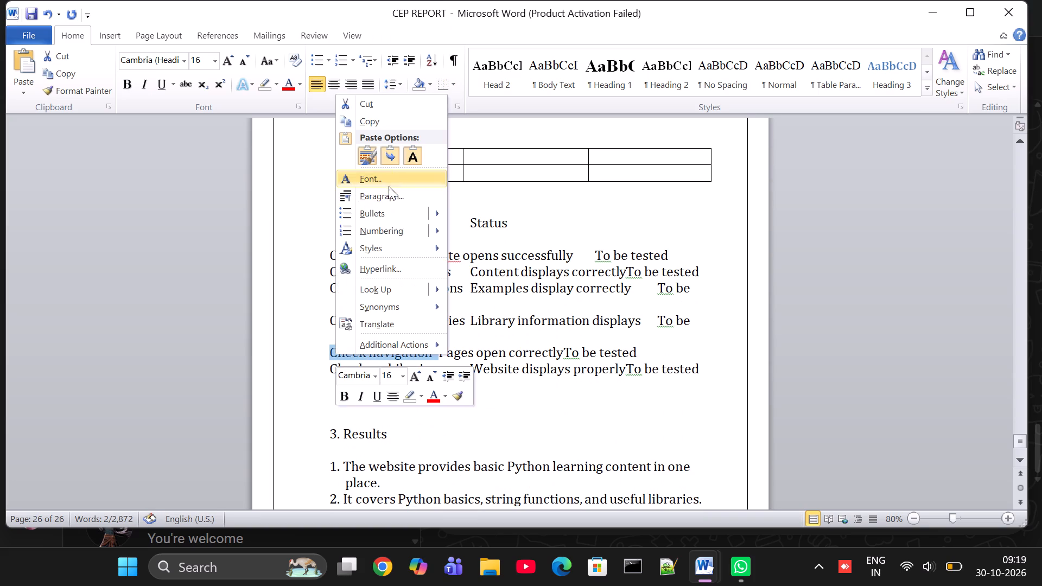
click(381, 120)
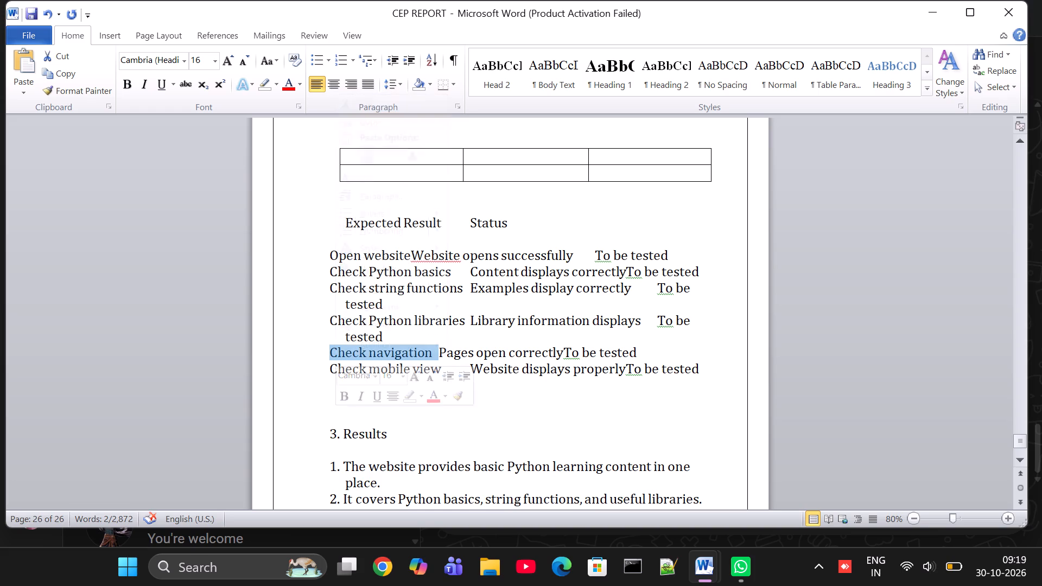
click(392, 156)
key(ctrl+v)
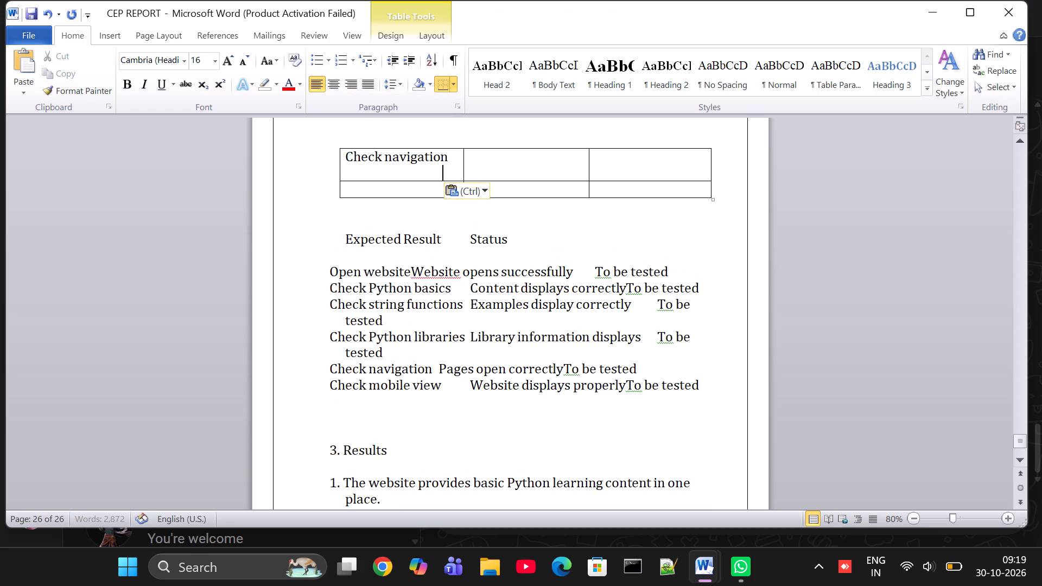
Copy "Check mobile view" from the lines below the table into the Test Case cell under "Check navigation".
drag(447, 390, 401, 396)
click(441, 383)
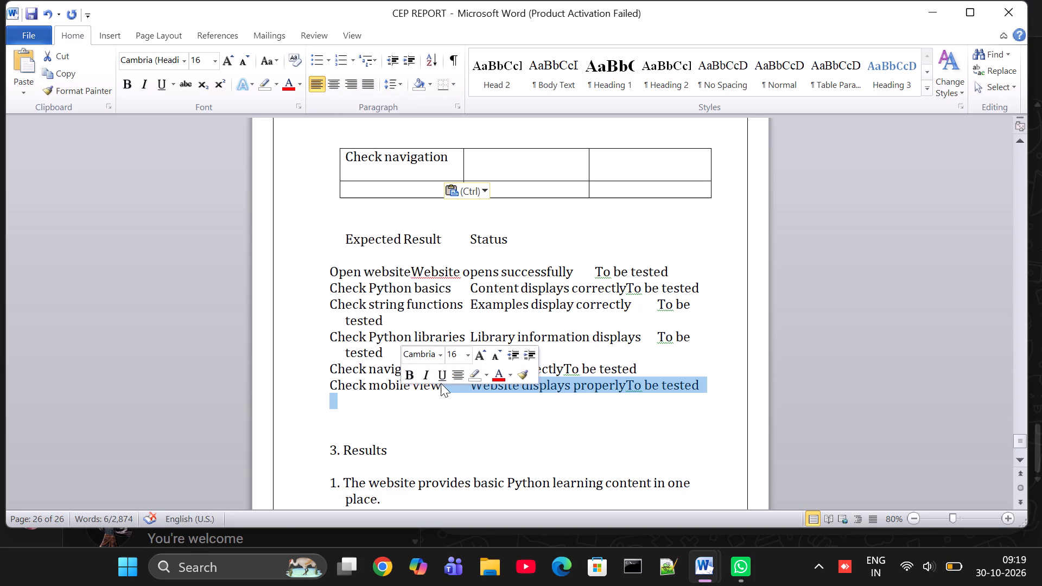
drag(441, 383, 435, 385)
click(435, 385)
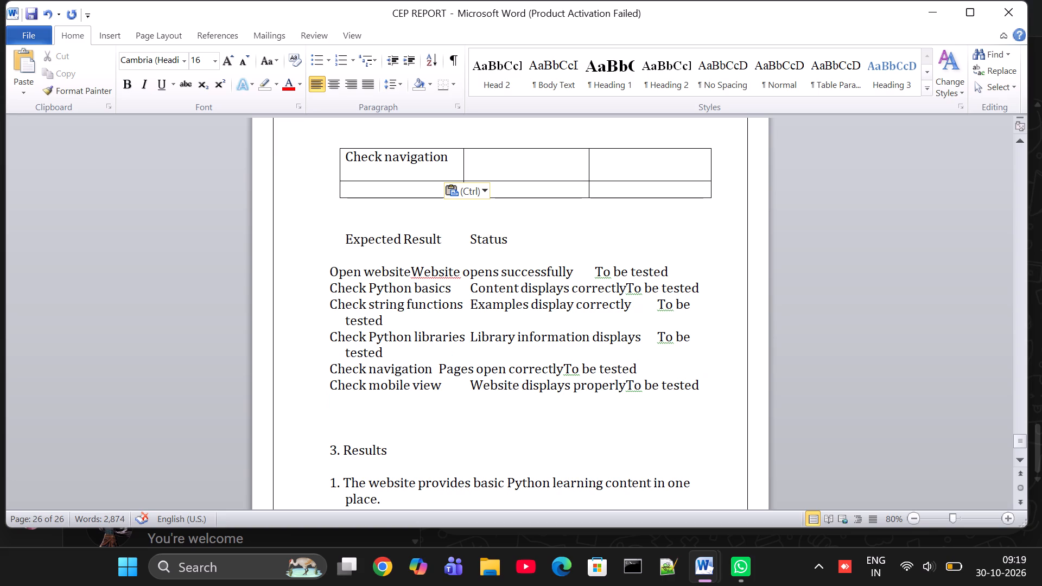
drag(442, 386, 312, 392)
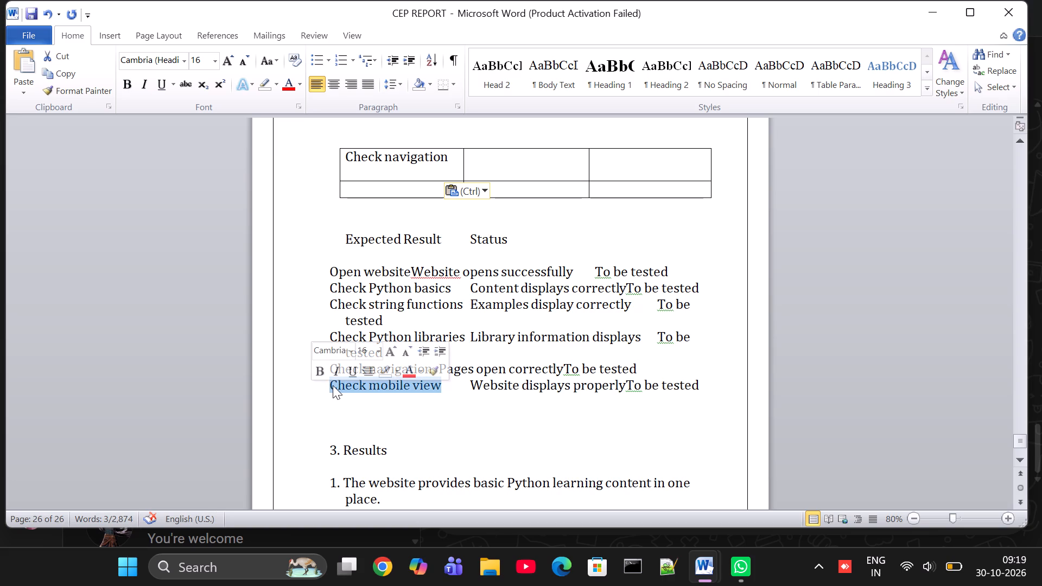
right_click(333, 385)
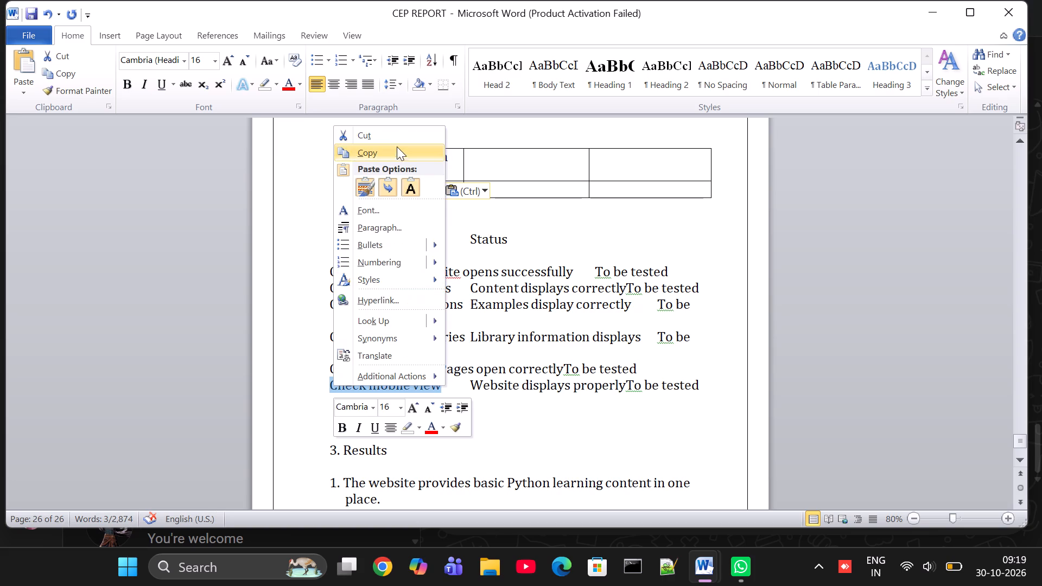
click(396, 152)
click(400, 187)
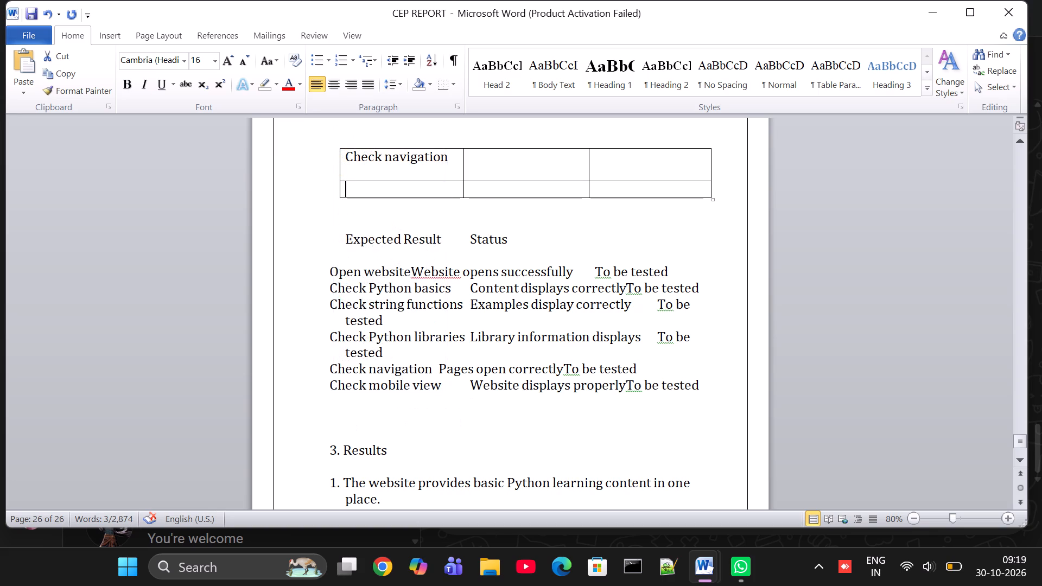
key(ctrl+v)
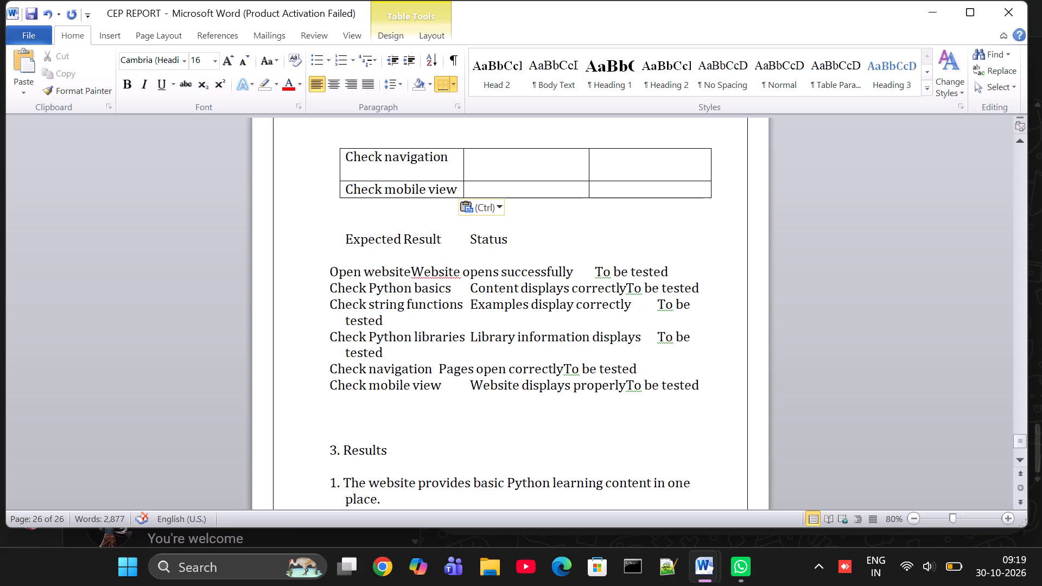
Copy "Pages open correctly" from the lines below the table into the Expected Result cell of the "Check navigation" row.
drag(439, 369, 551, 370)
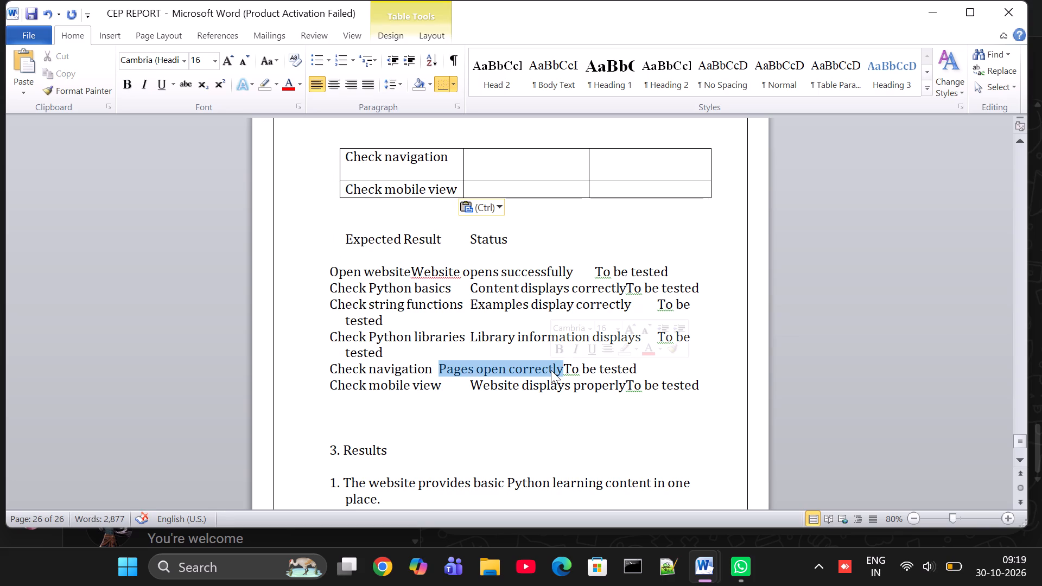
right_click(551, 370)
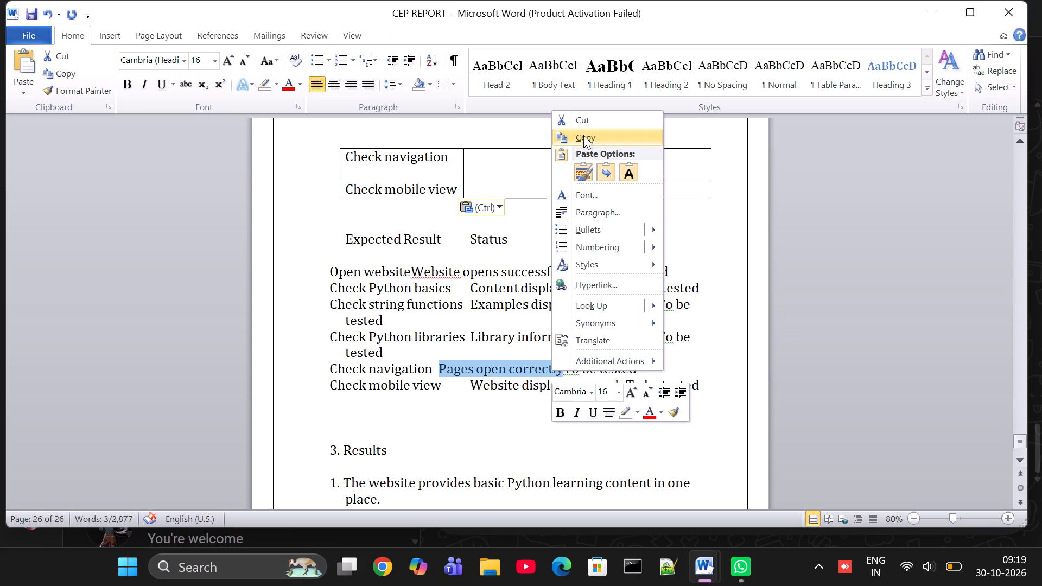
click(584, 129)
click(517, 164)
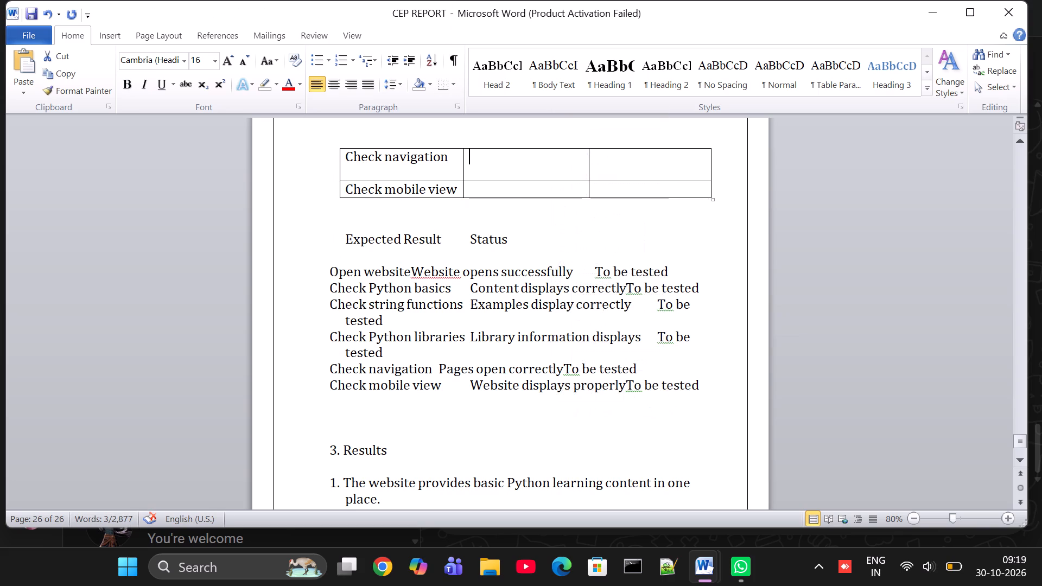
key(ctrl+v)
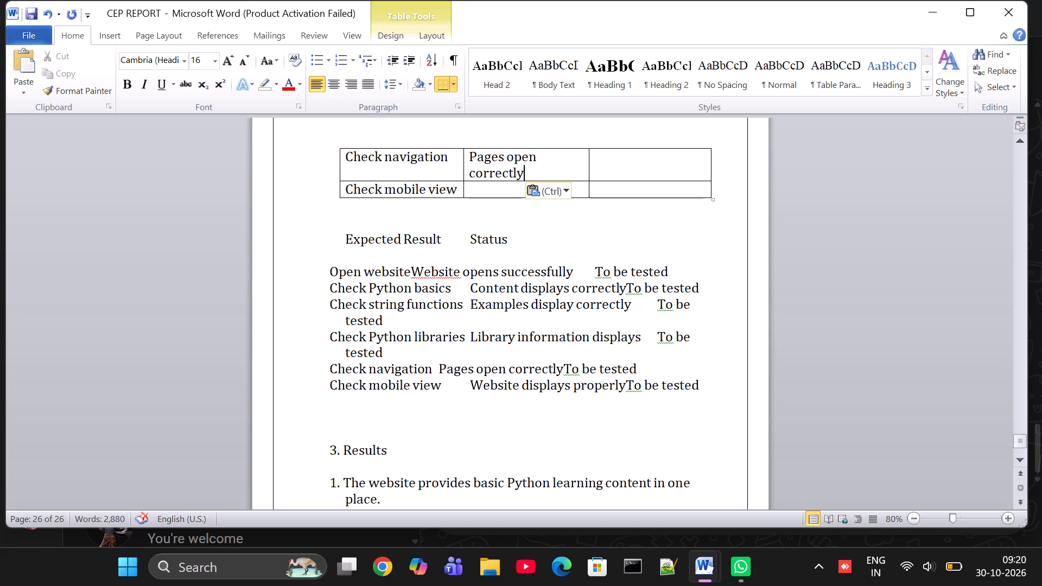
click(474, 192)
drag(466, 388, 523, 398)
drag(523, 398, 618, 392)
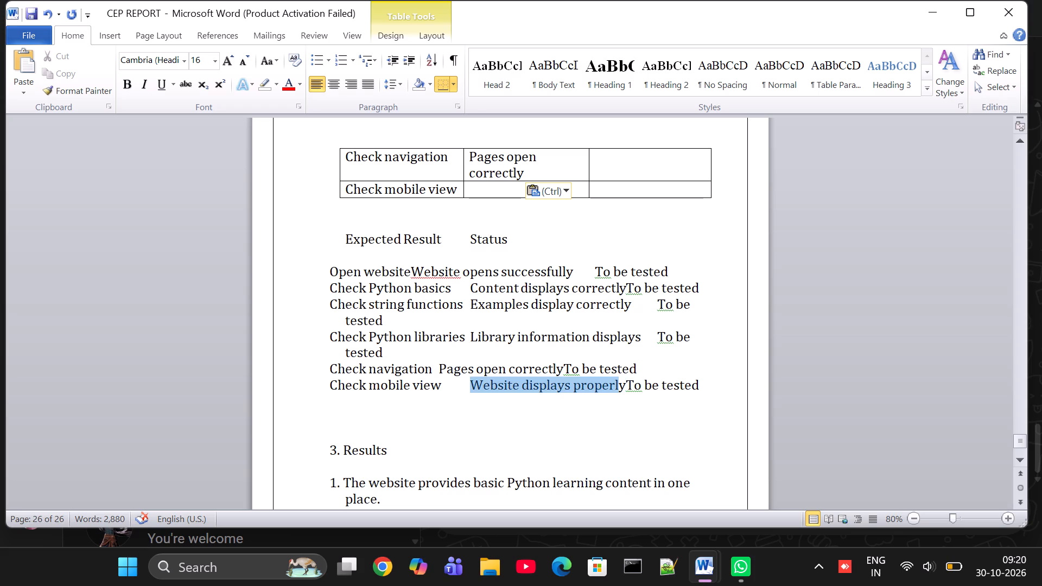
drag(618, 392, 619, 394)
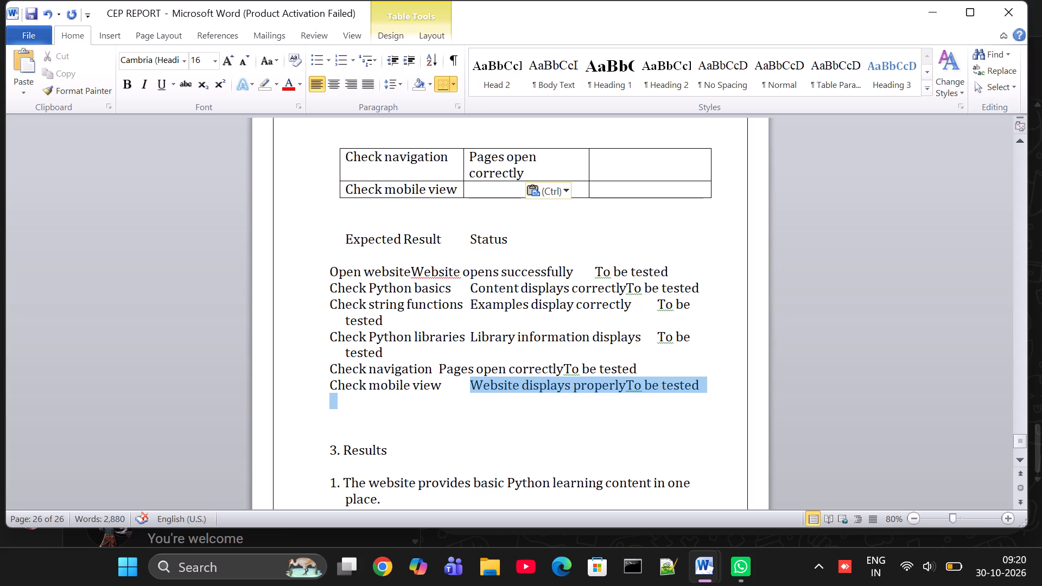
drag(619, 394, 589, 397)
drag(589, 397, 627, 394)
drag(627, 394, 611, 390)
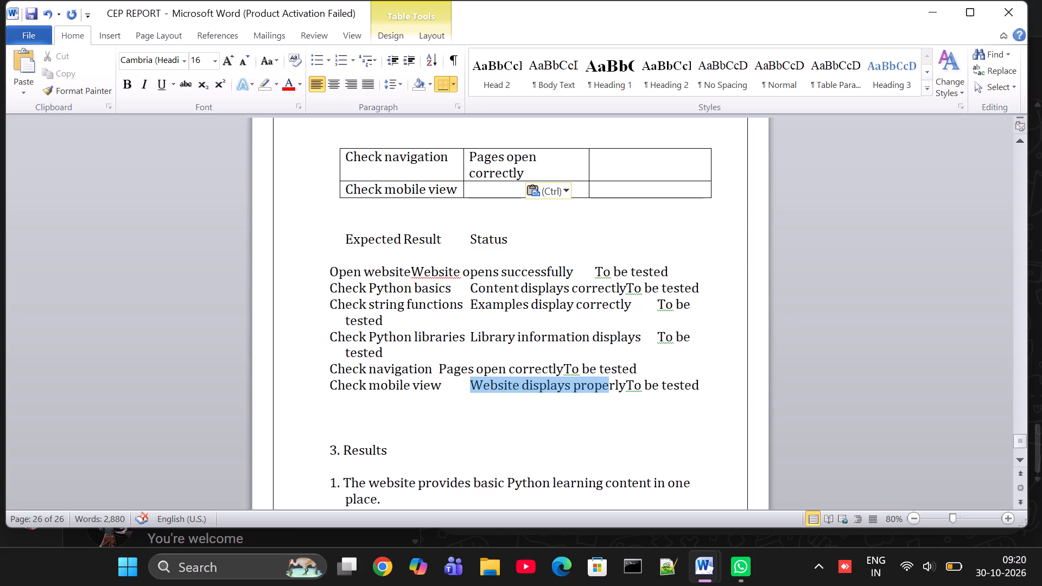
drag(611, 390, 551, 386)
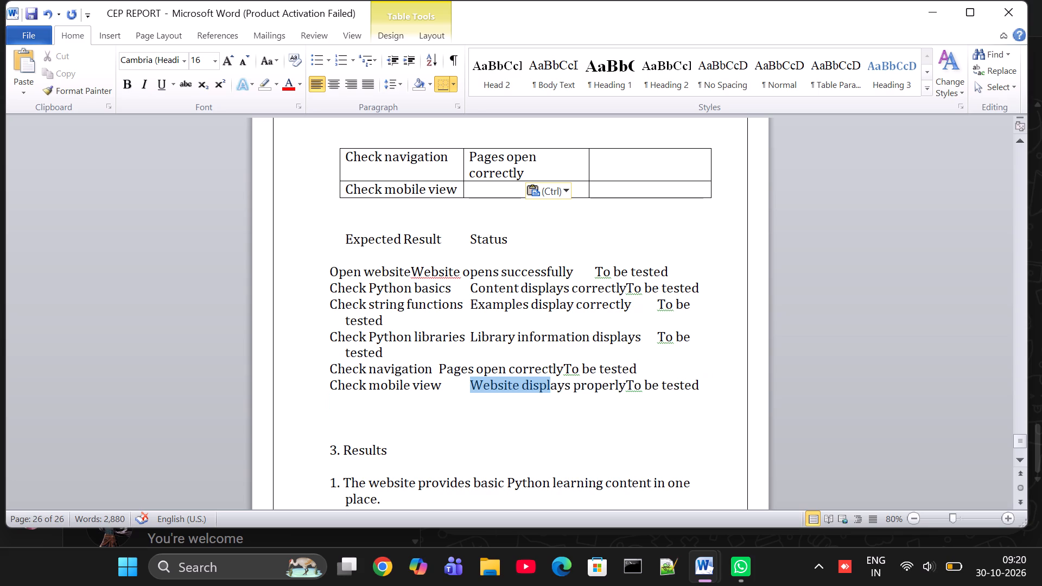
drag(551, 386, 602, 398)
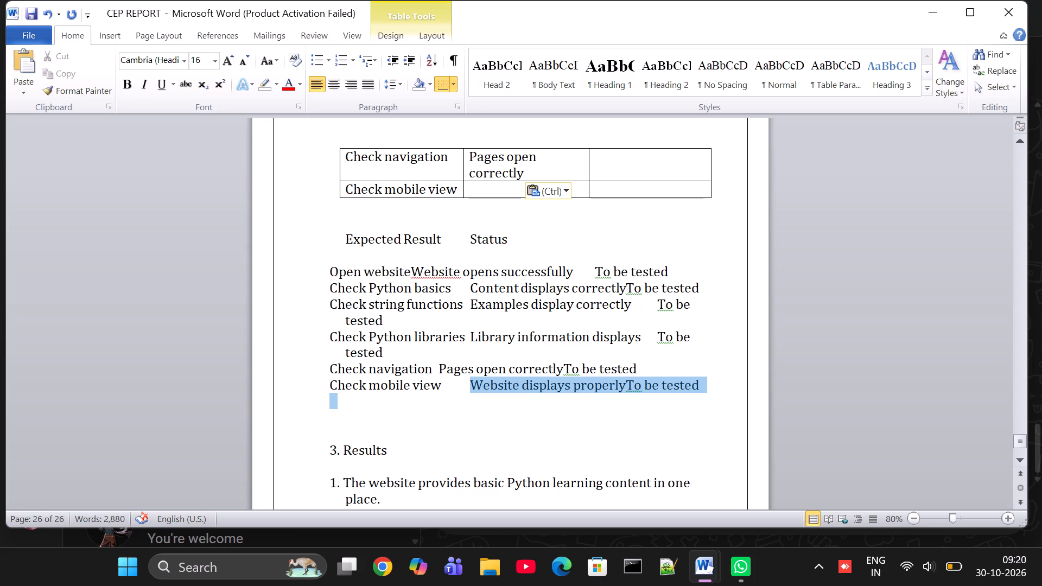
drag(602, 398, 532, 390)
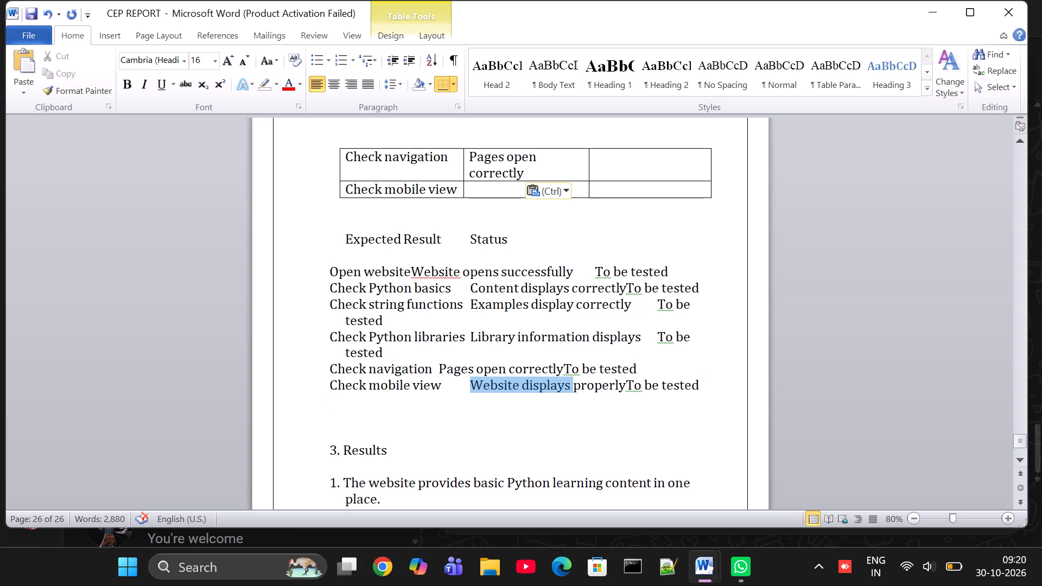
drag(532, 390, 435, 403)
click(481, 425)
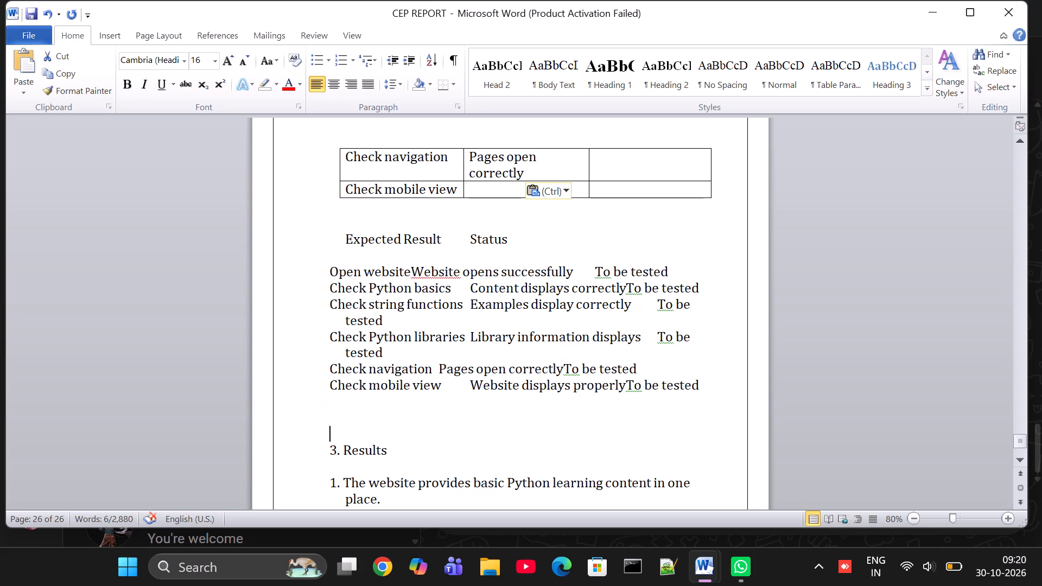
Insert a space before "To be tested" in the "Check mobile view" line and copy "Website displays properly" into that row's Expected Result cell.
click(627, 389)
key(space)
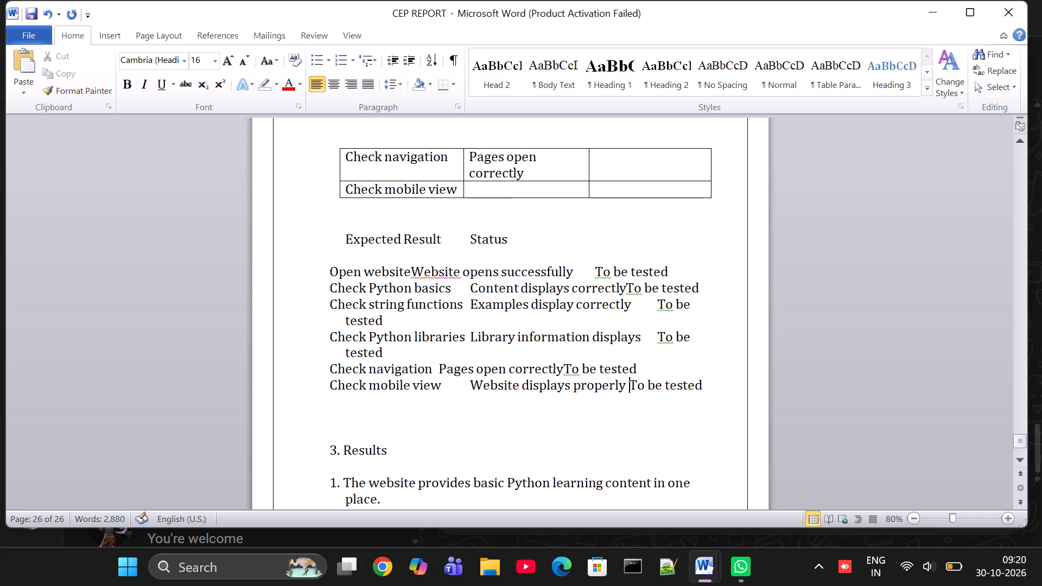
drag(624, 388, 506, 380)
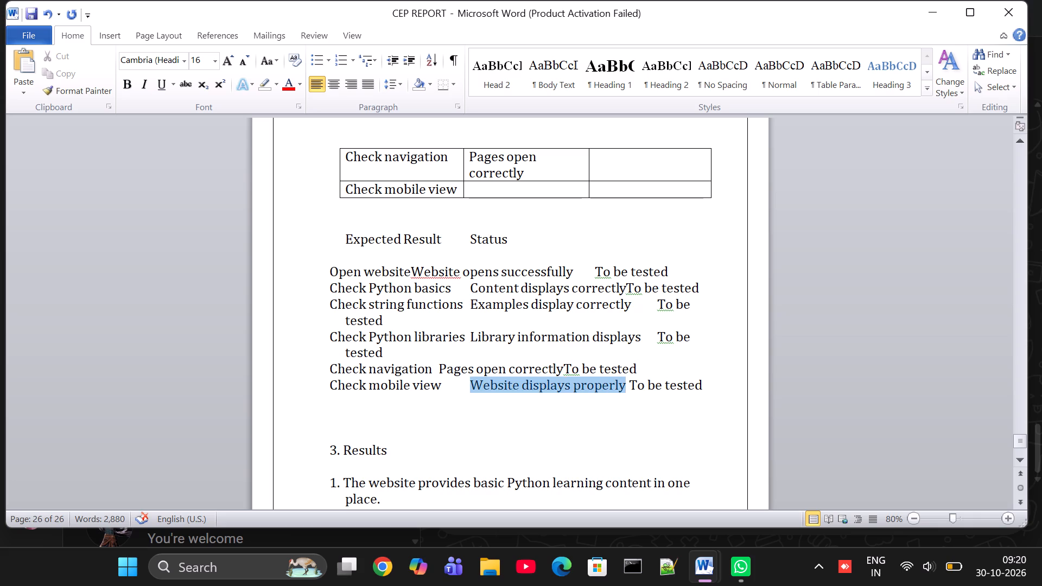
drag(506, 380, 493, 382)
right_click(493, 382)
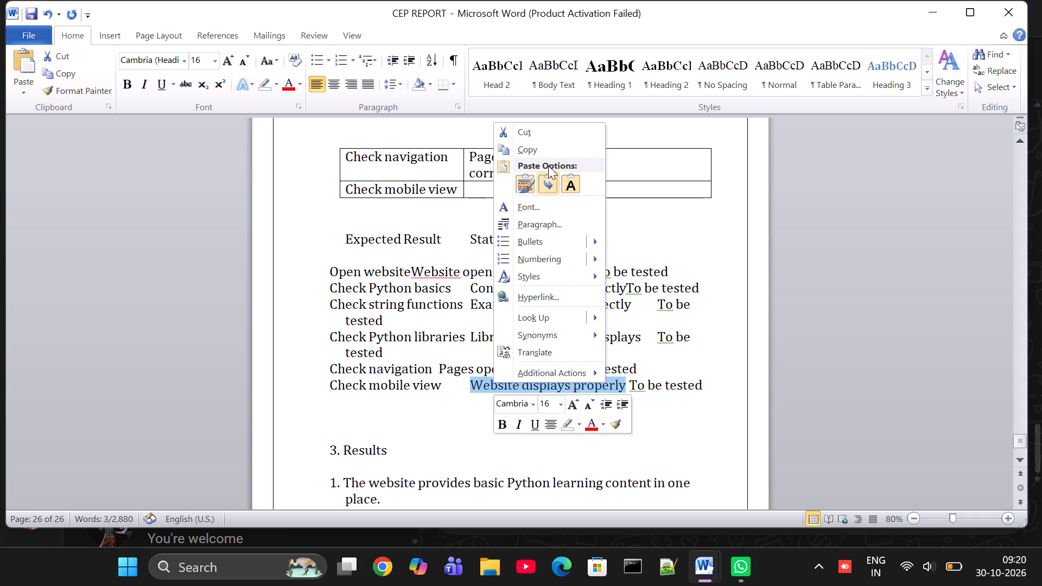
click(542, 144)
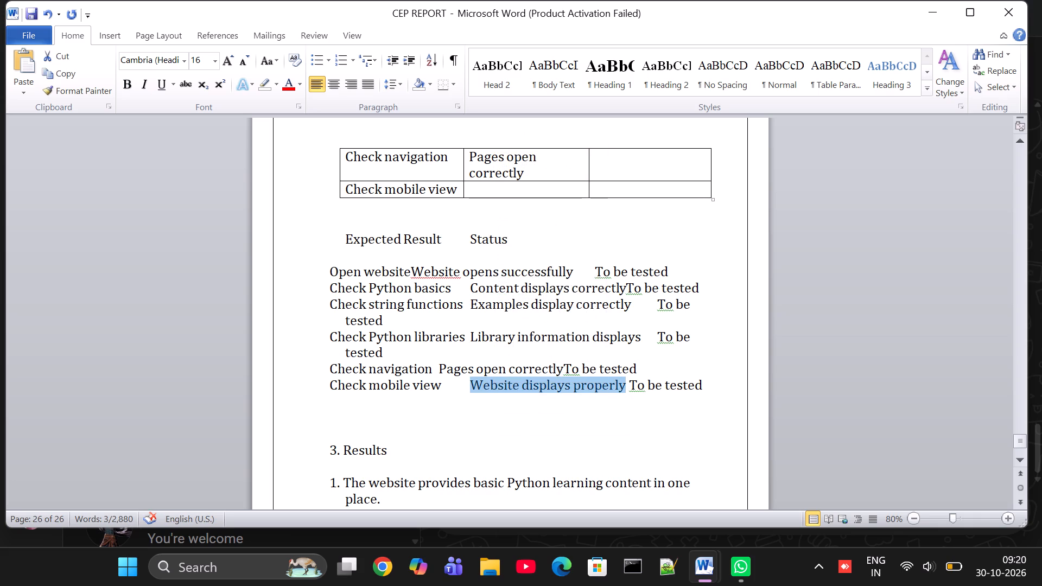
click(513, 190)
key(ctrl+v)
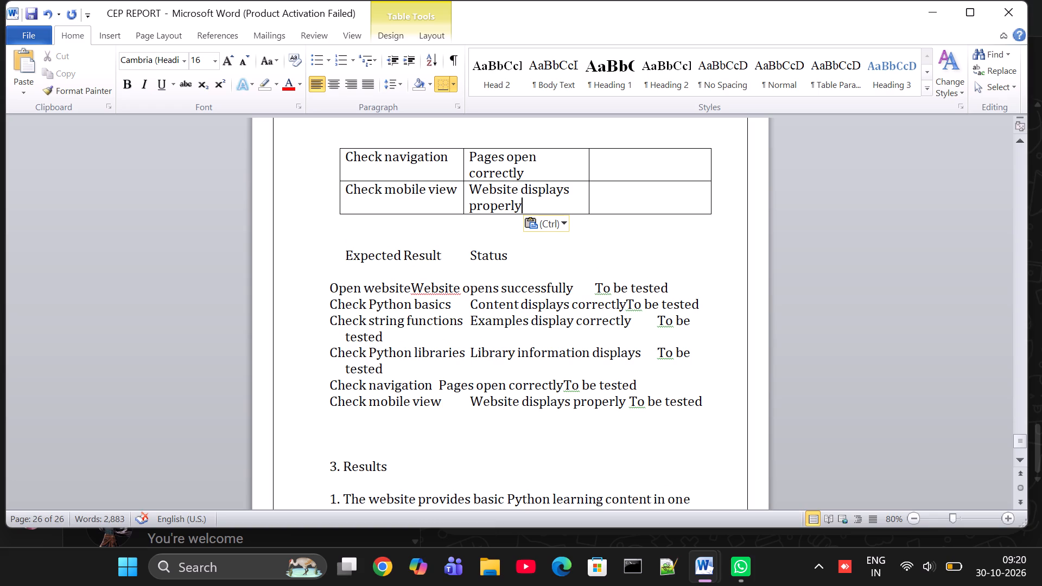
Copy "To be tested" from the "Check mobile view" line into the "Check navigation" row's Status cell and remove the extra blank line.
drag(632, 401, 694, 413)
right_click(694, 413)
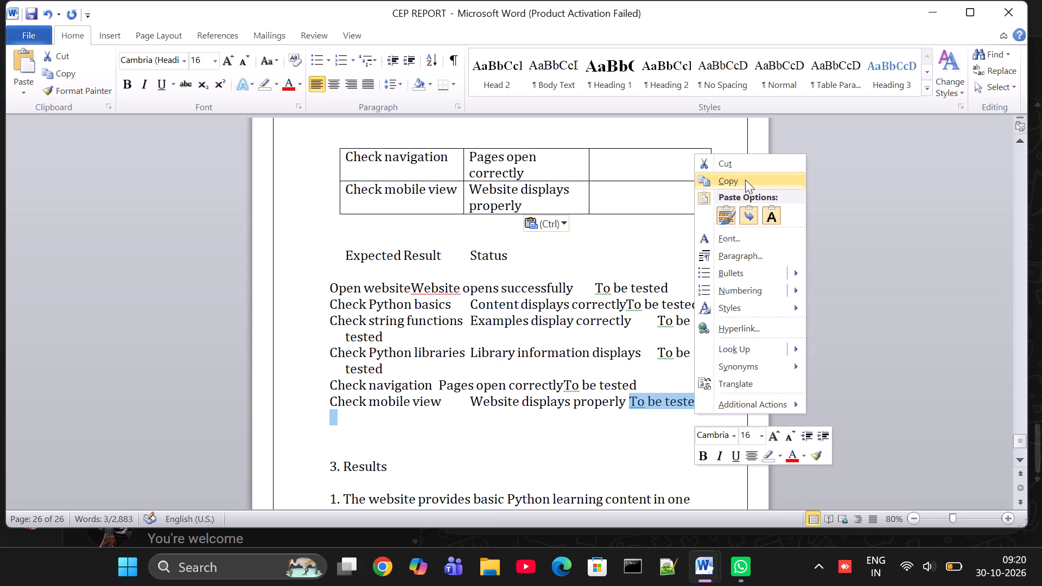
click(745, 180)
click(635, 169)
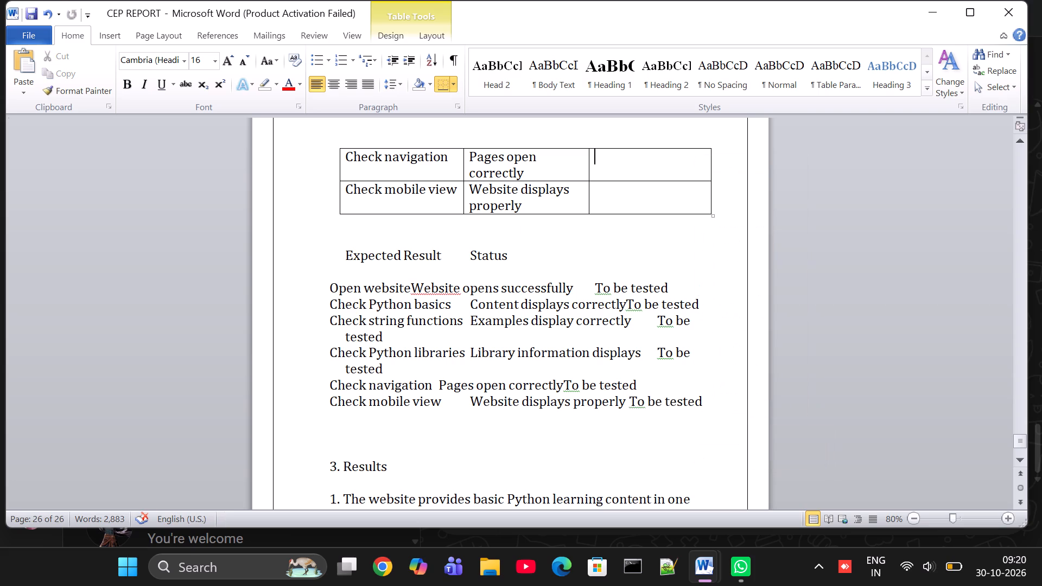
key(ctrl+v)
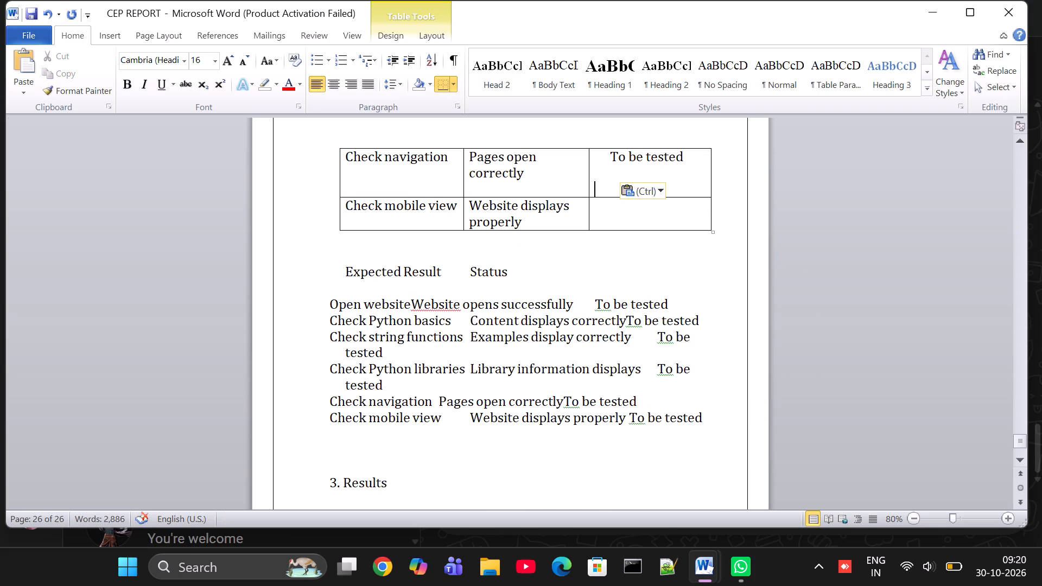
key(BackSpace)
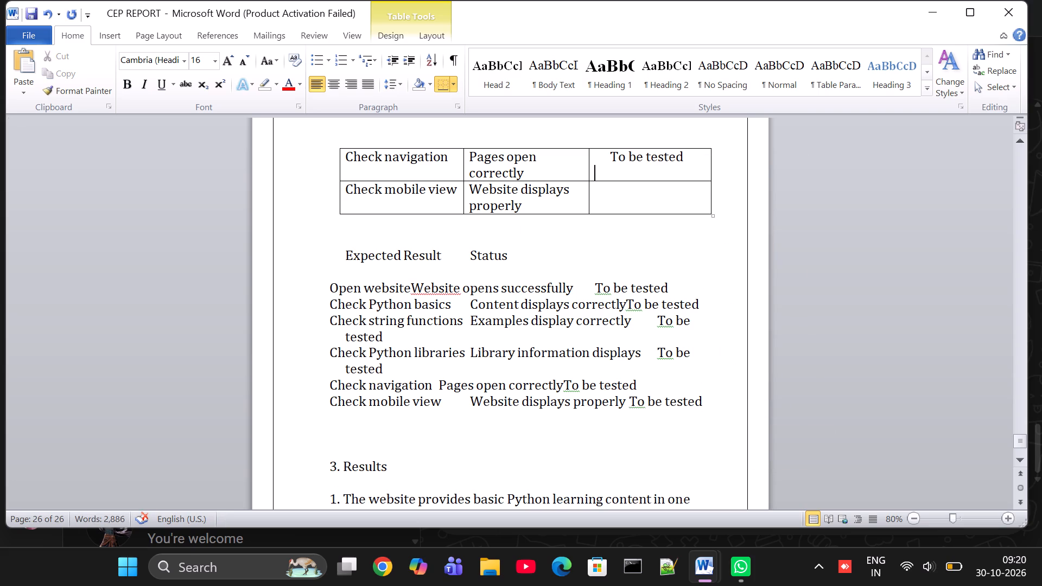
Paste "To be tested" into the Status cell of the "Check mobile view" row and remove the extra blank line.
click(612, 194)
key(ctrl+v)
key(BackSpace)
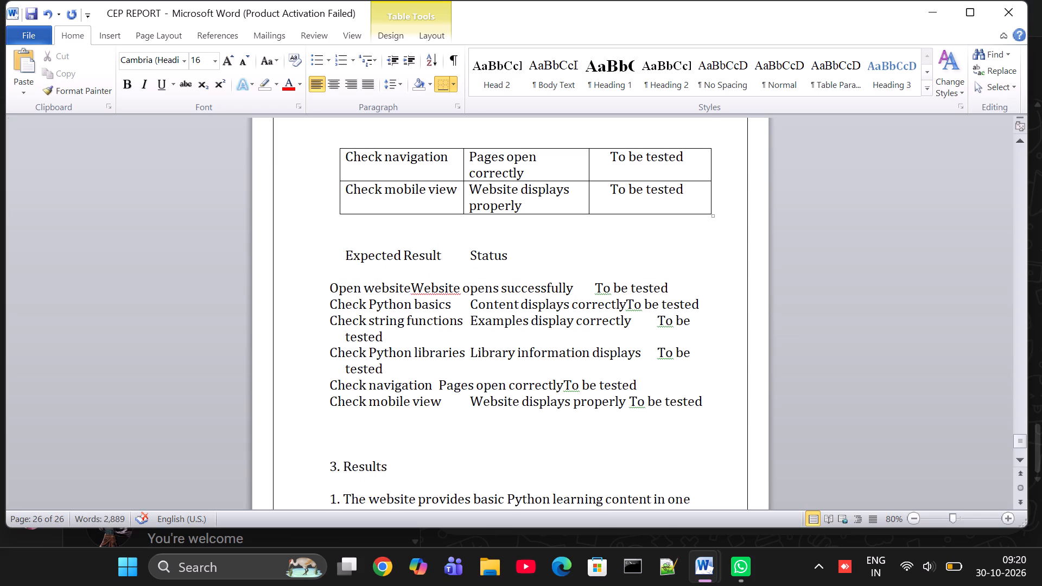
Make the "B. Test Cases" heading above the table bold.
scroll(520, 212, up, 3)
scroll(520, 212, down, 1)
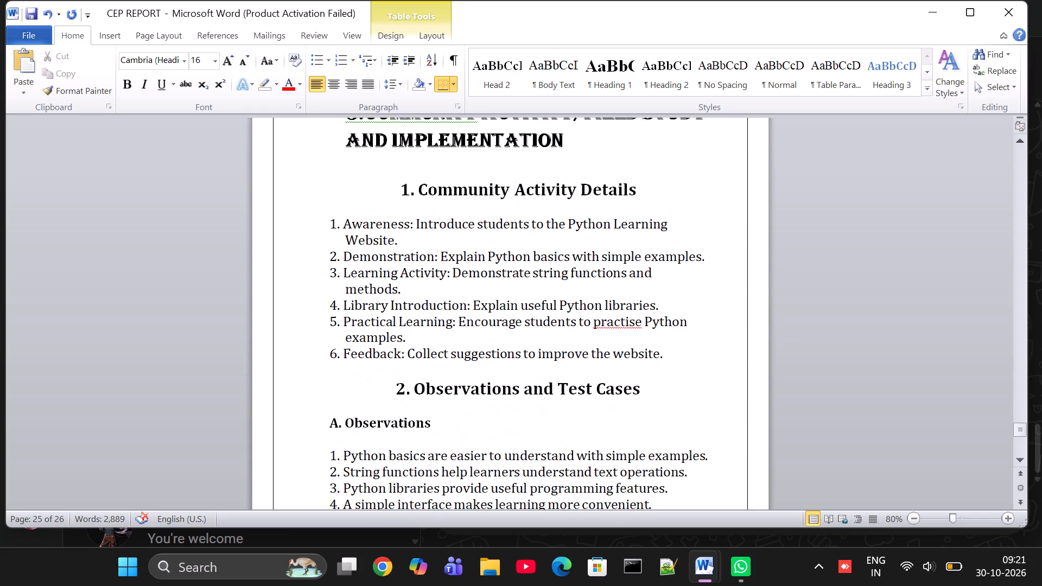
scroll(520, 212, down, 3)
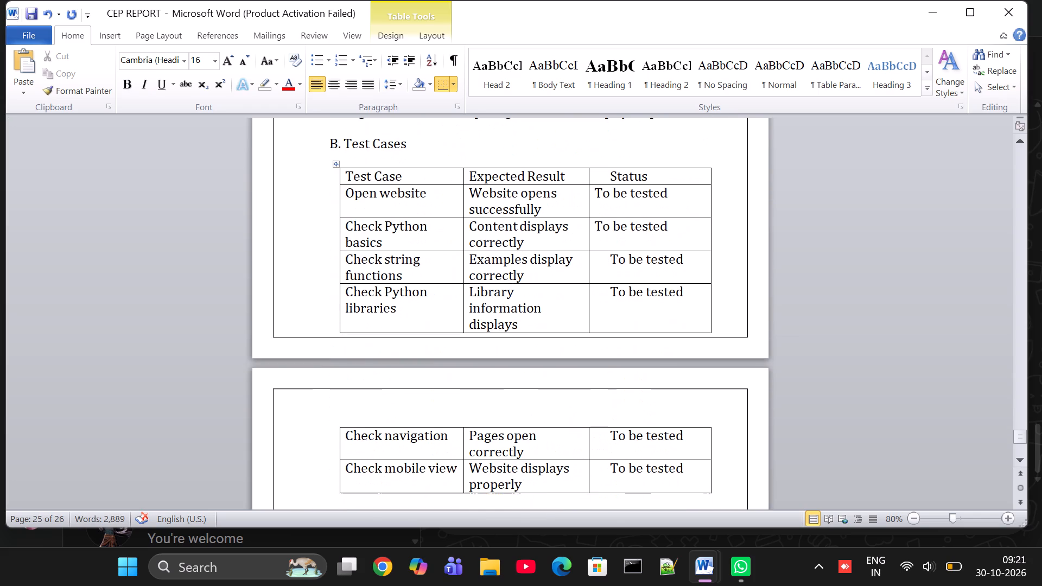
scroll(520, 212, up, 1)
drag(423, 160, 366, 161)
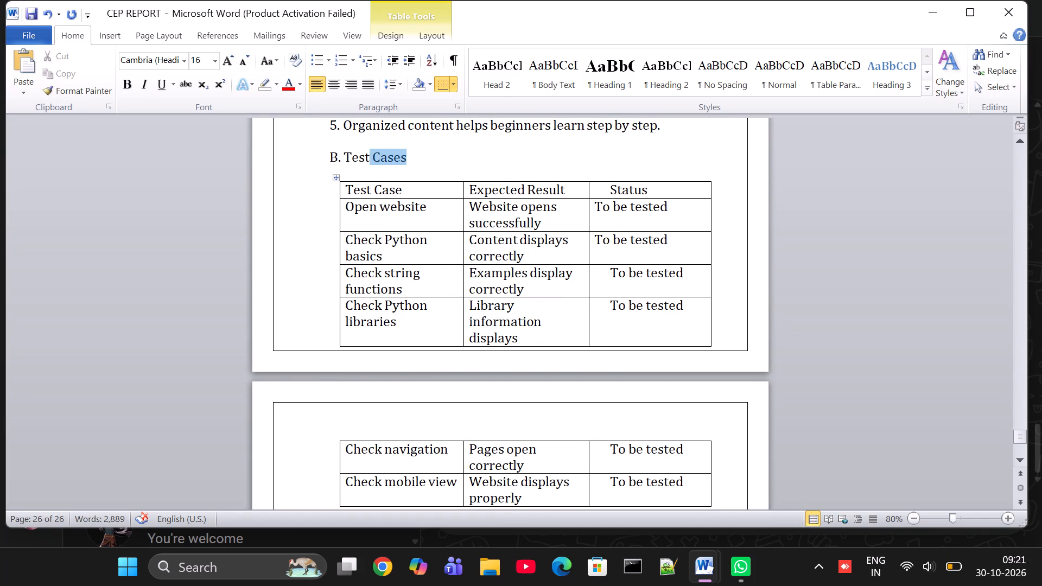
drag(366, 161, 327, 160)
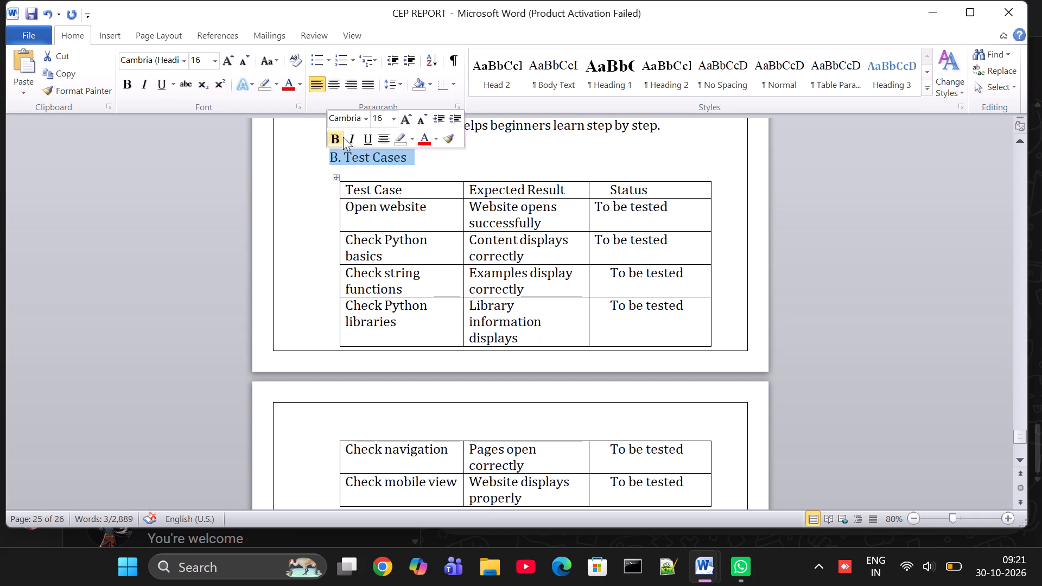
click(343, 137)
Convert the five numbered points under "A. Observations" into a bulleted list.
scroll(343, 137, up, 2)
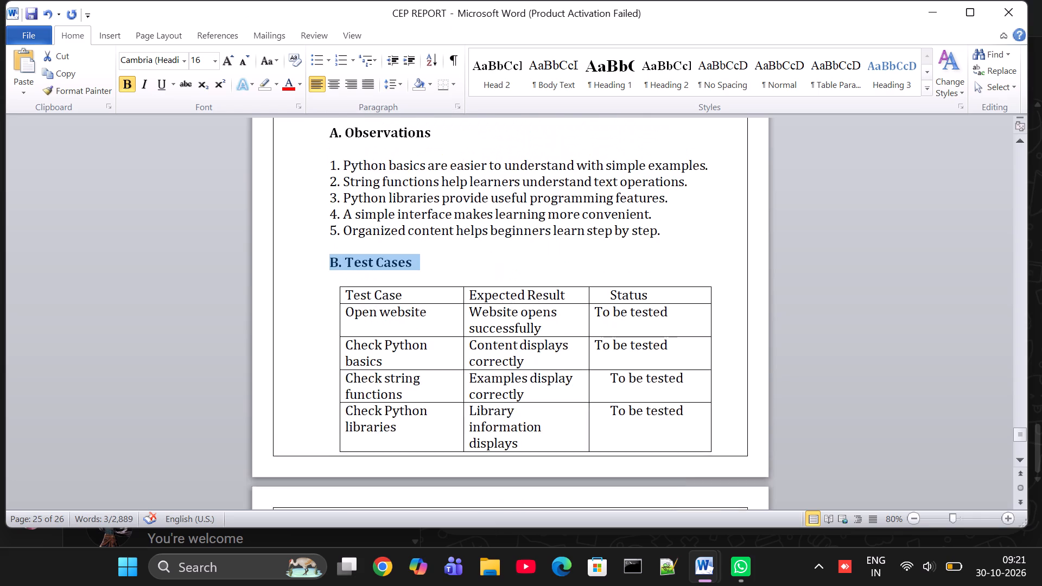
scroll(343, 137, up, 2)
drag(330, 219, 440, 301)
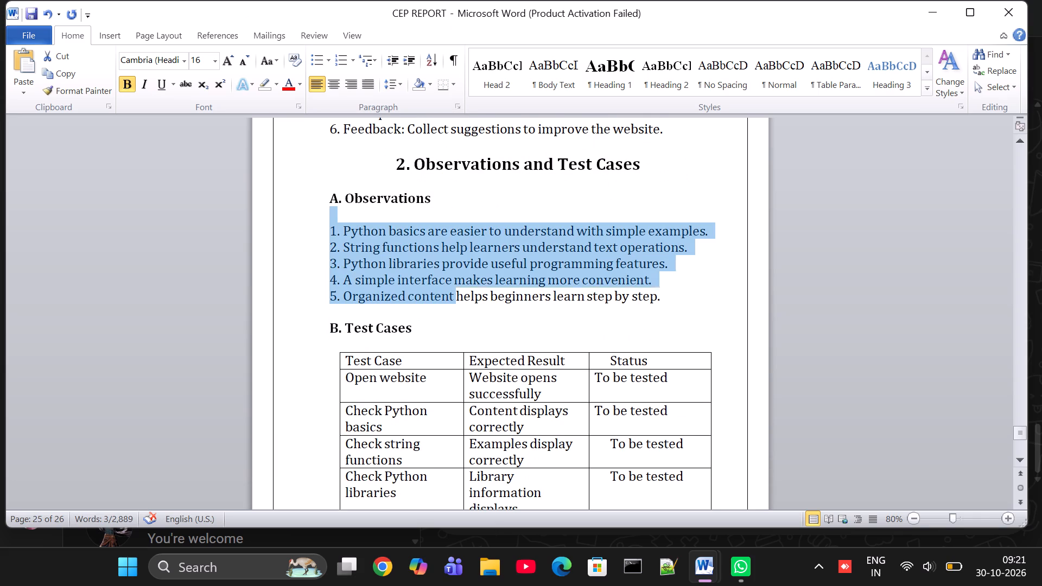
drag(440, 301, 453, 305)
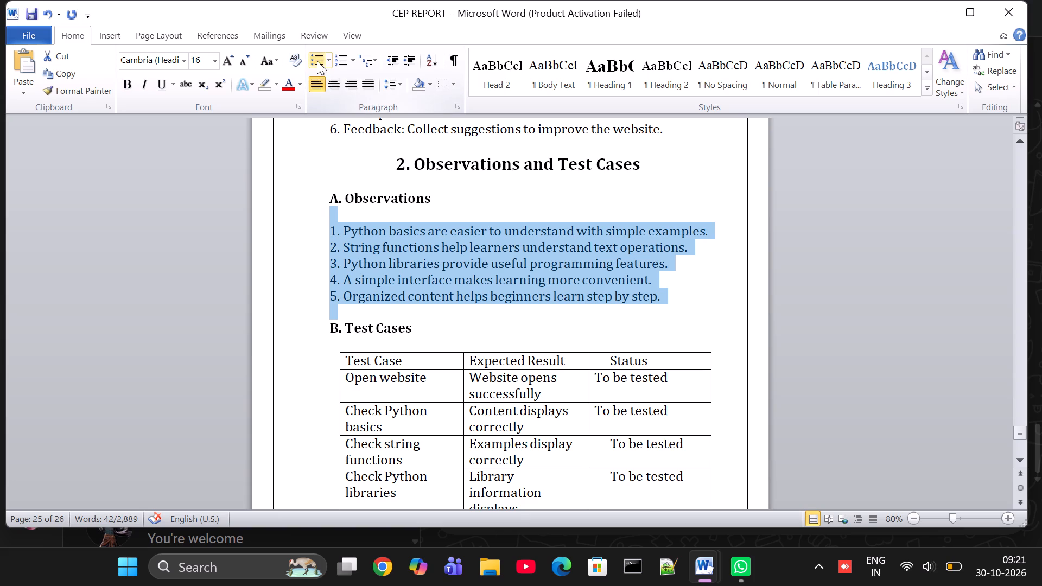
click(317, 61)
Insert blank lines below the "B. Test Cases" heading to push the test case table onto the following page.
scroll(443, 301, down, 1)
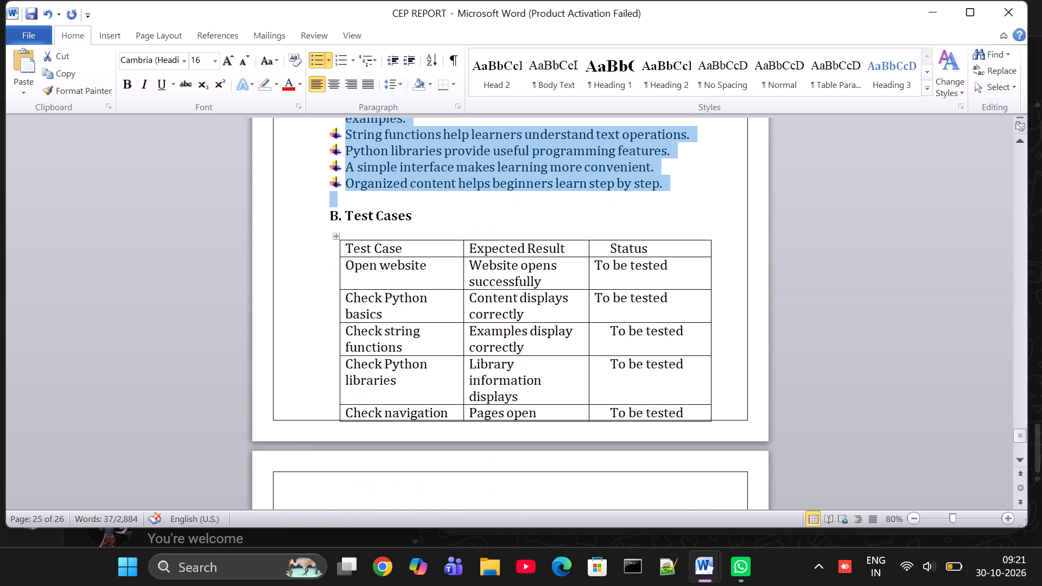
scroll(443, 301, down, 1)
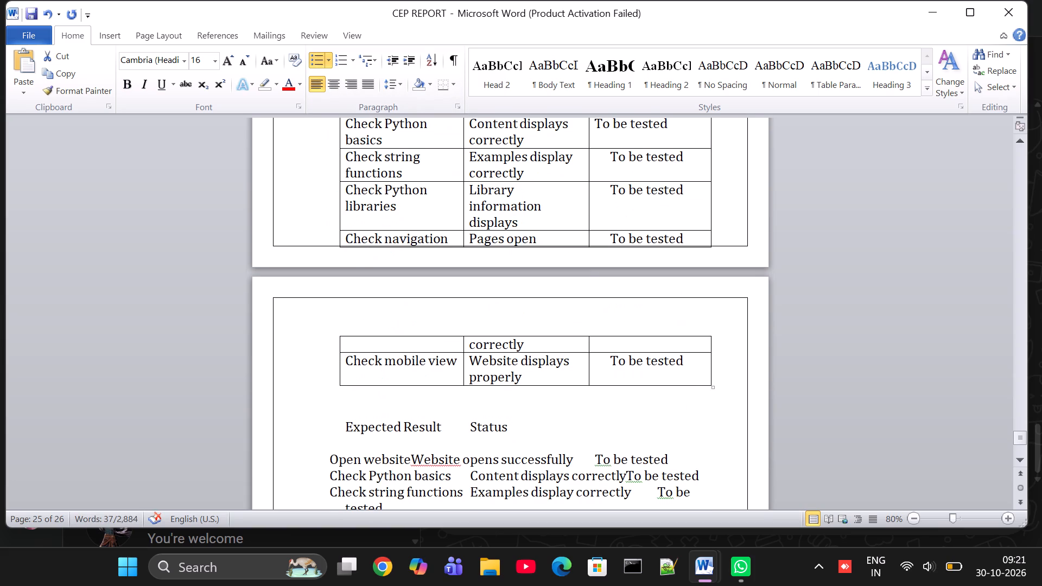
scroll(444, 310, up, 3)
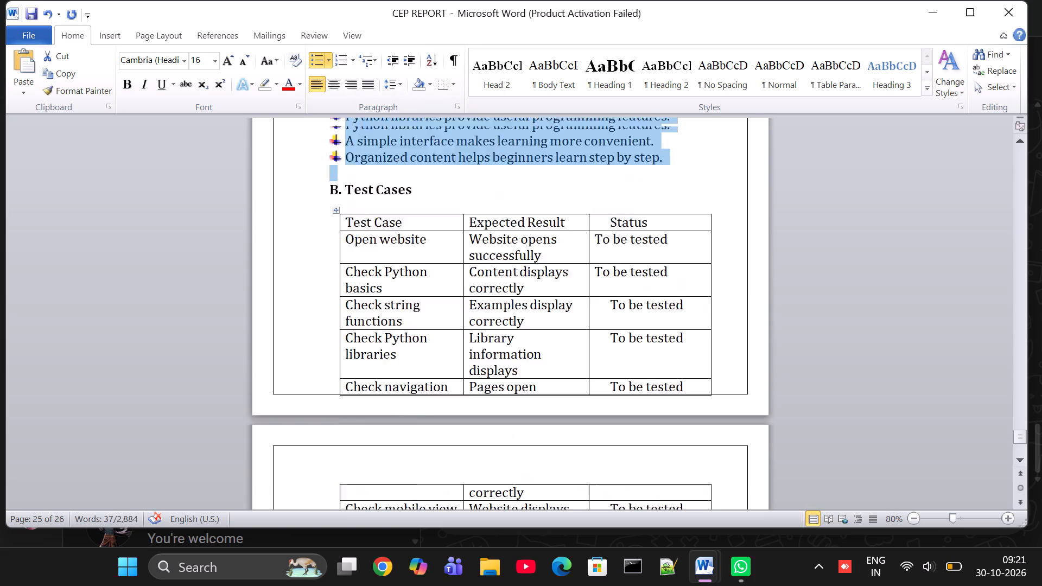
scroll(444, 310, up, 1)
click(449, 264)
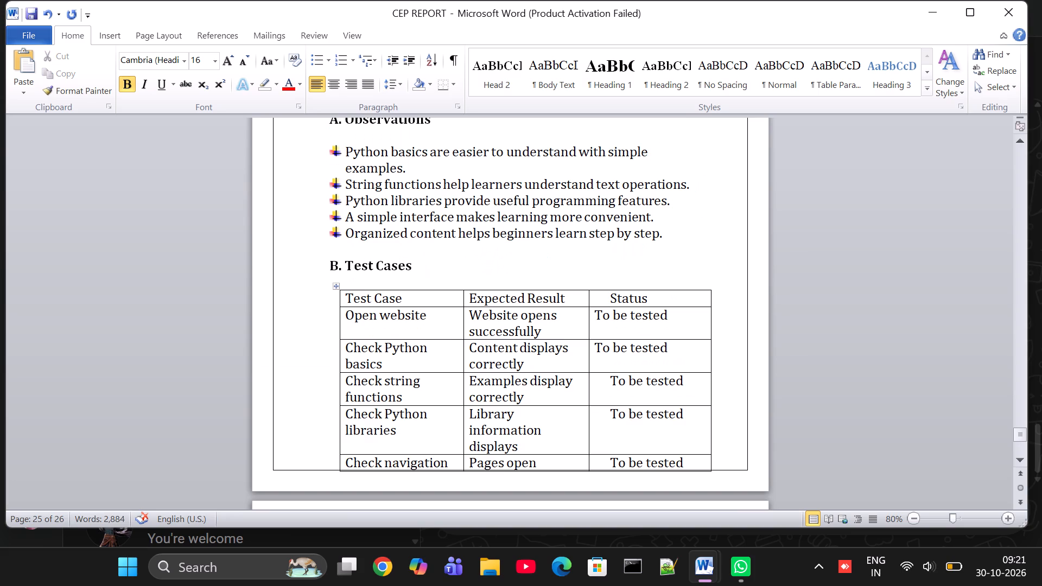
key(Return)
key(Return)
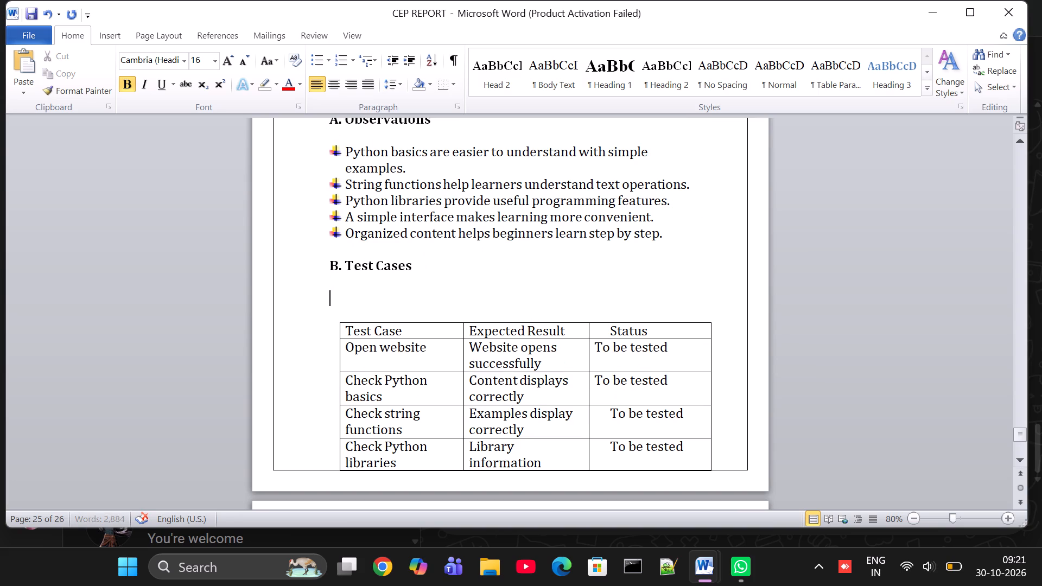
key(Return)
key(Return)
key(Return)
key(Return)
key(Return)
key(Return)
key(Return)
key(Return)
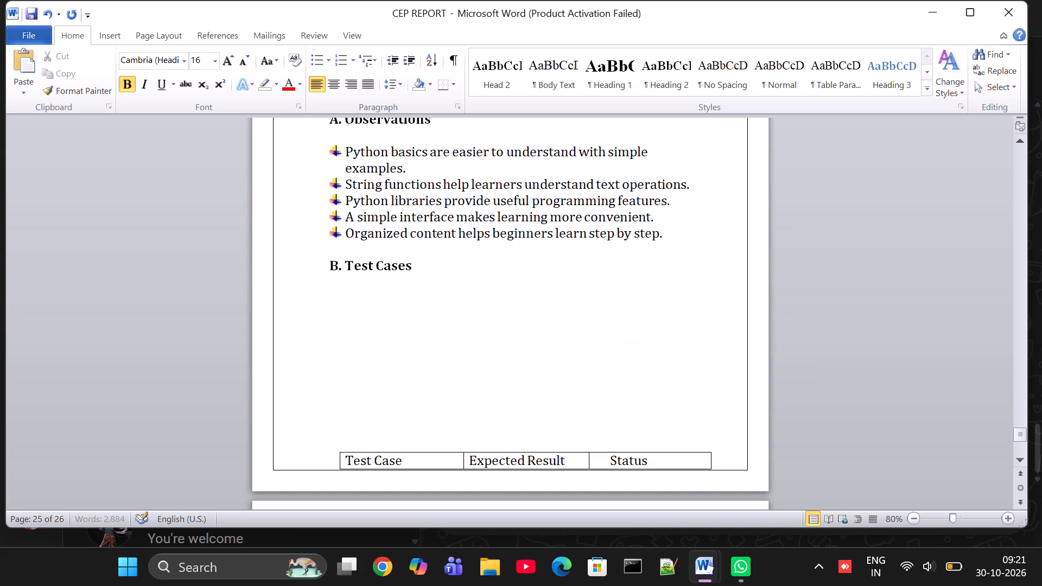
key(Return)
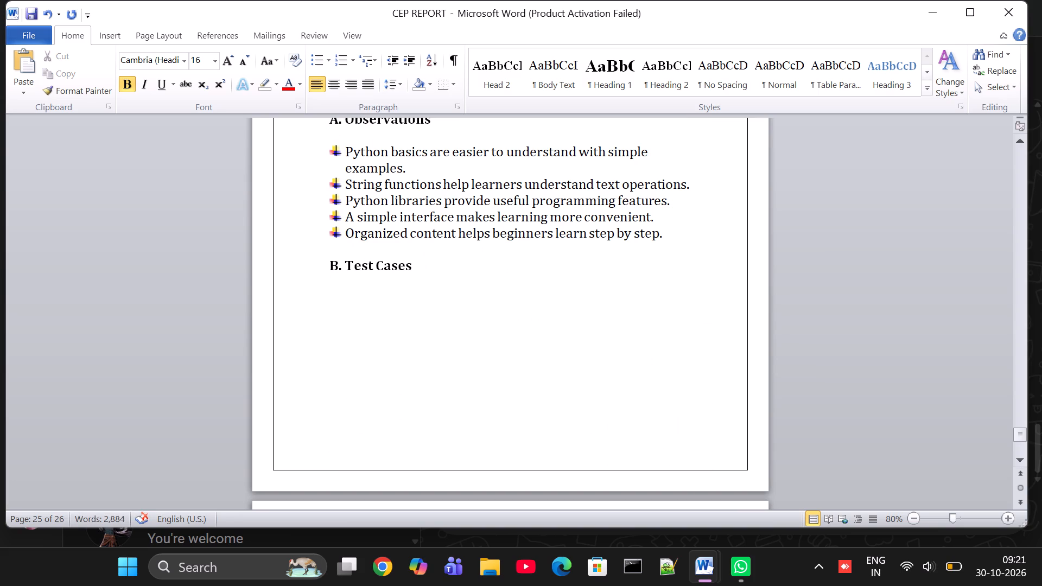
Insert blank lines above the "B. Test Cases" heading to move it onto the following page with its table.
click(321, 264)
key(Return)
key(Return)
key(Return)
key(Return)
key(Return)
key(Return)
key(Return)
key(Return)
key(Return)
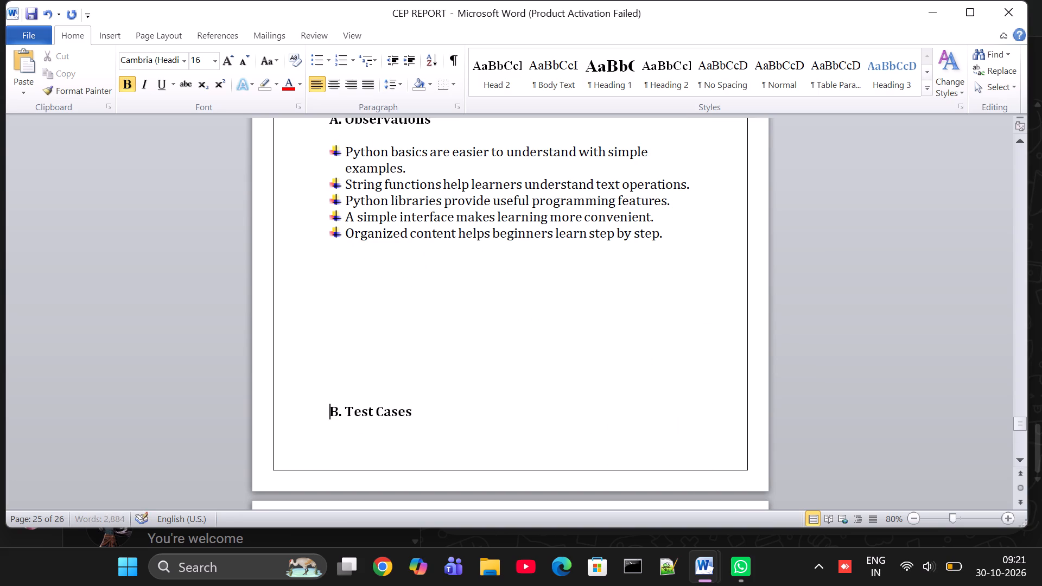
key(Return)
key(Return)
key(Return)
key(Return)
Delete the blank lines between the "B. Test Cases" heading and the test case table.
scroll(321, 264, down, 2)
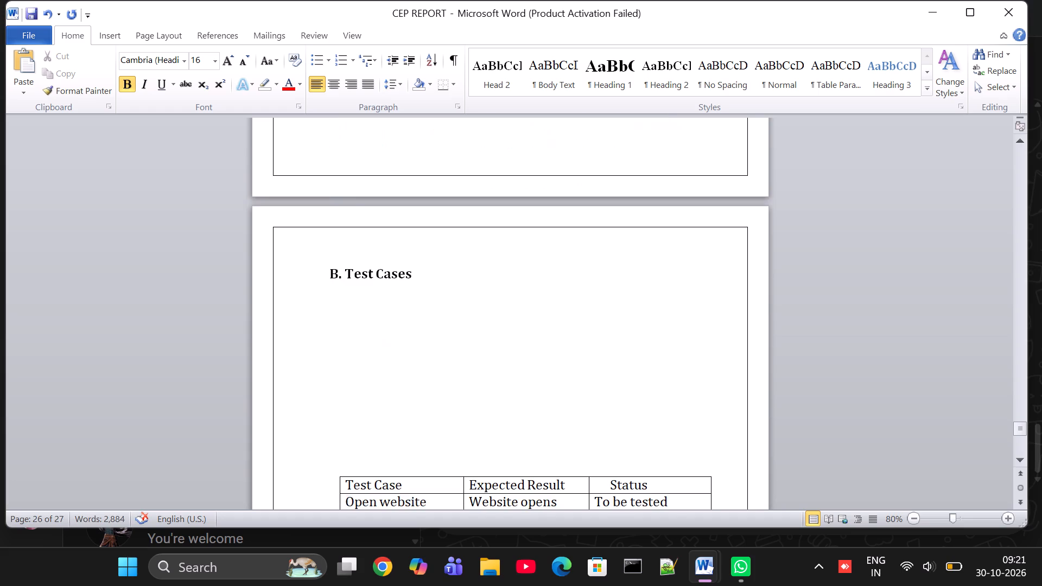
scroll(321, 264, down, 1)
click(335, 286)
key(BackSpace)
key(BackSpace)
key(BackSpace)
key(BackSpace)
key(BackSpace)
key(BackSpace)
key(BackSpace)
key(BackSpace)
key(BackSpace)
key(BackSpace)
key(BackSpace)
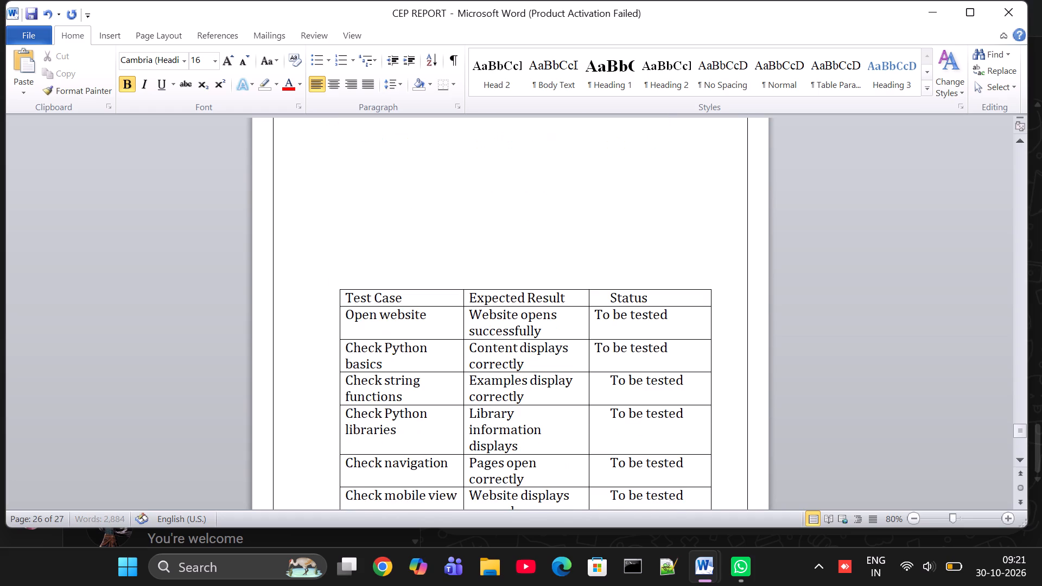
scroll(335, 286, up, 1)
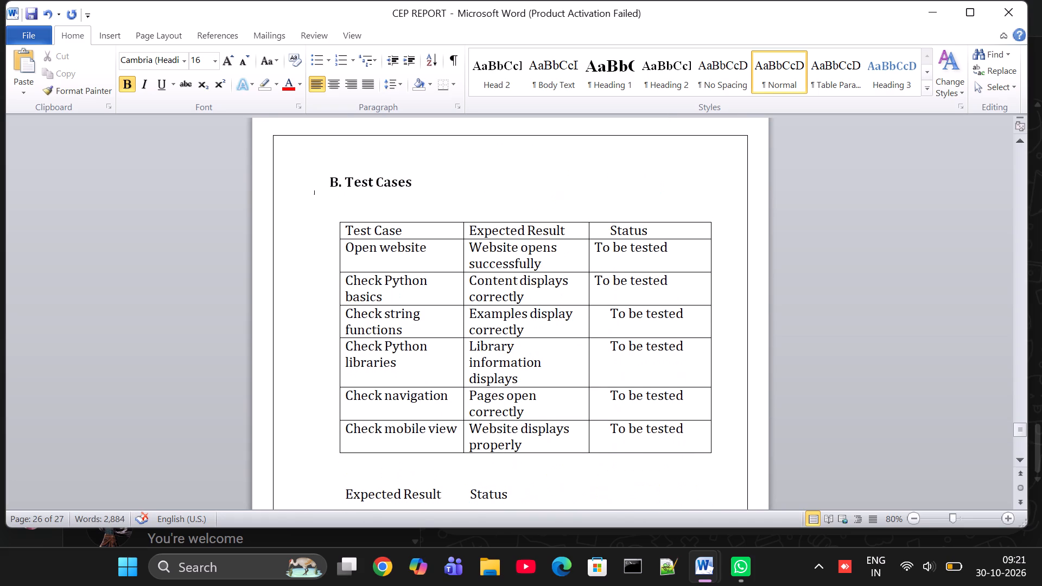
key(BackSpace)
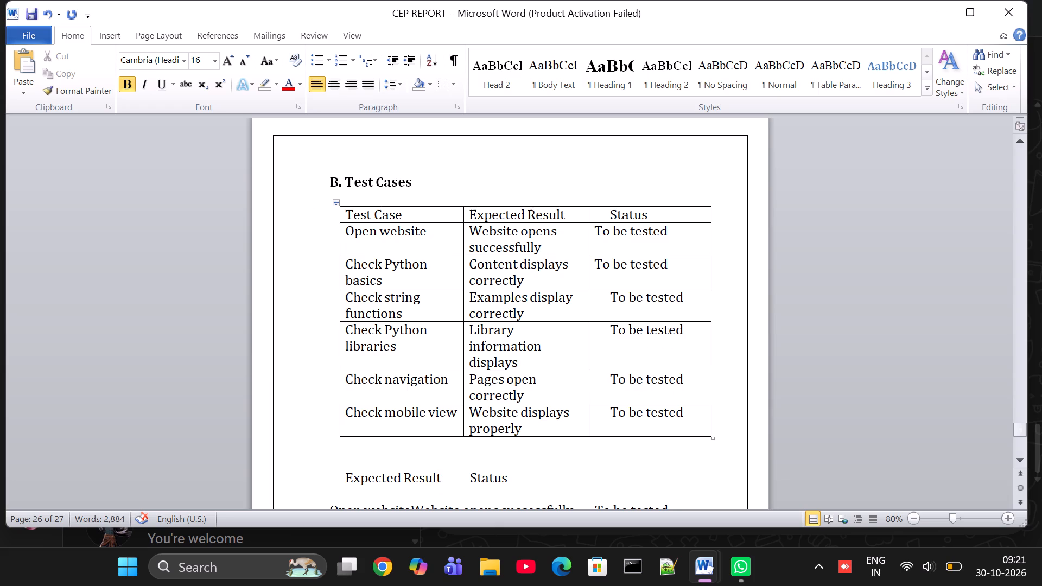
Delete the leftover untabulated test case lines below the table, from "Expected Result Status" through the "Check mobile view" line.
scroll(298, 385, down, 2)
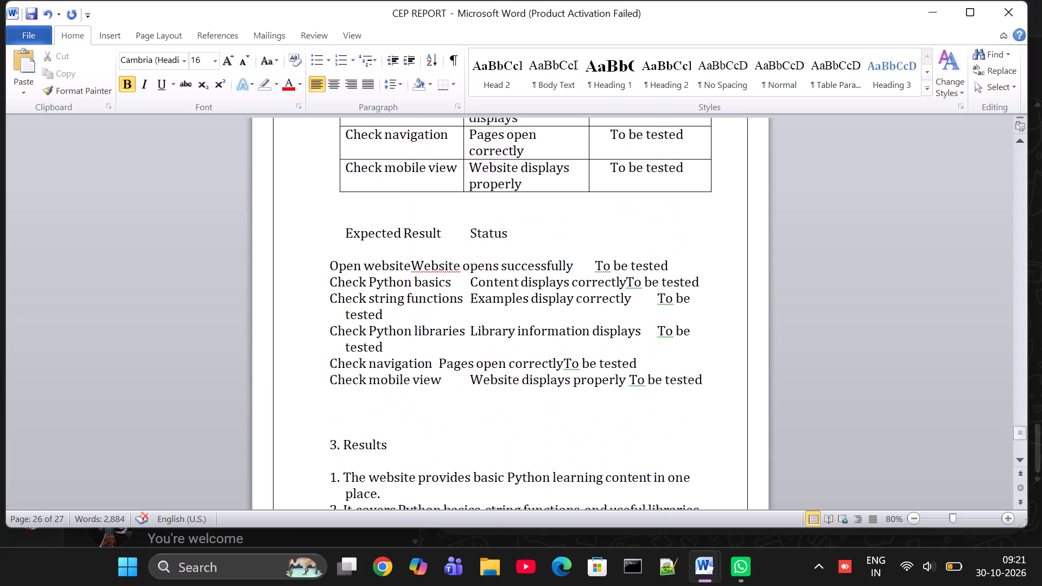
drag(346, 227, 489, 399)
key(BackSpace)
Remove the surplus blank lines between the test case table and the "3. Results" heading.
key(BackSpace)
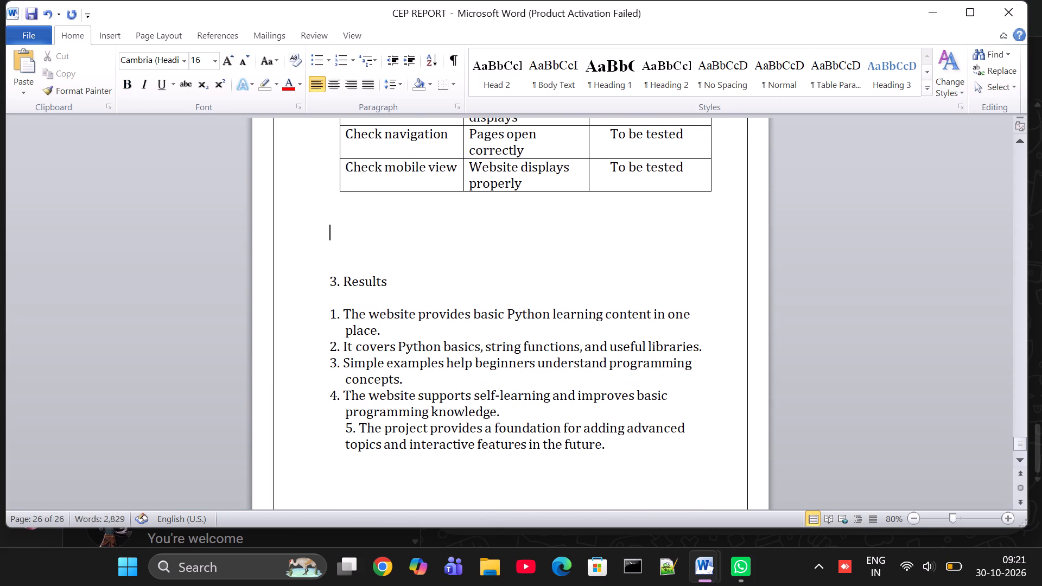
key(BackSpace)
key(BackSpace)
key(BackSpace)
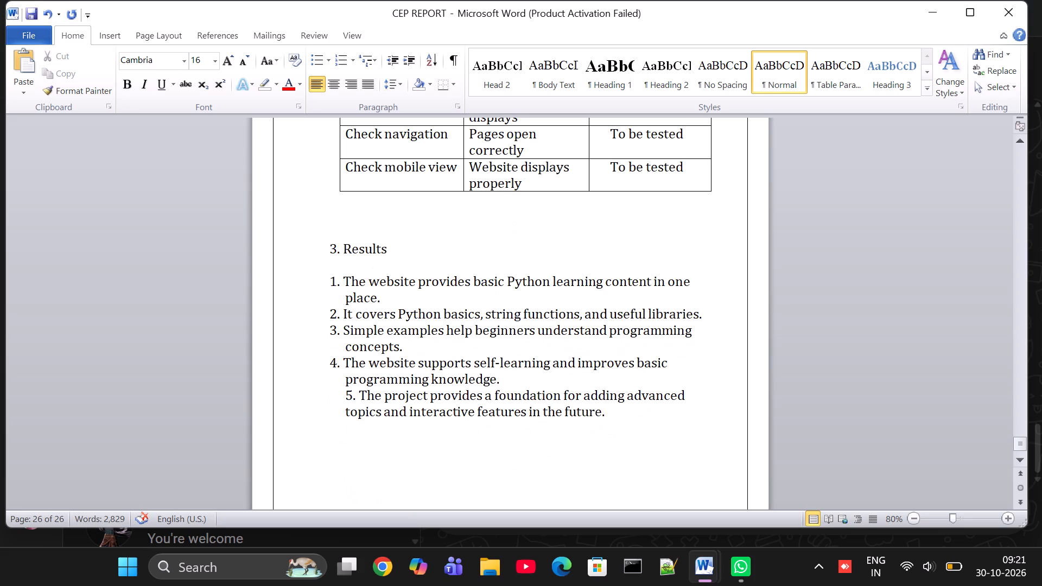
key(BackSpace)
key(BackSpace)
click(344, 231)
key(BackSpace)
key(BackSpace)
key(BackSpace)
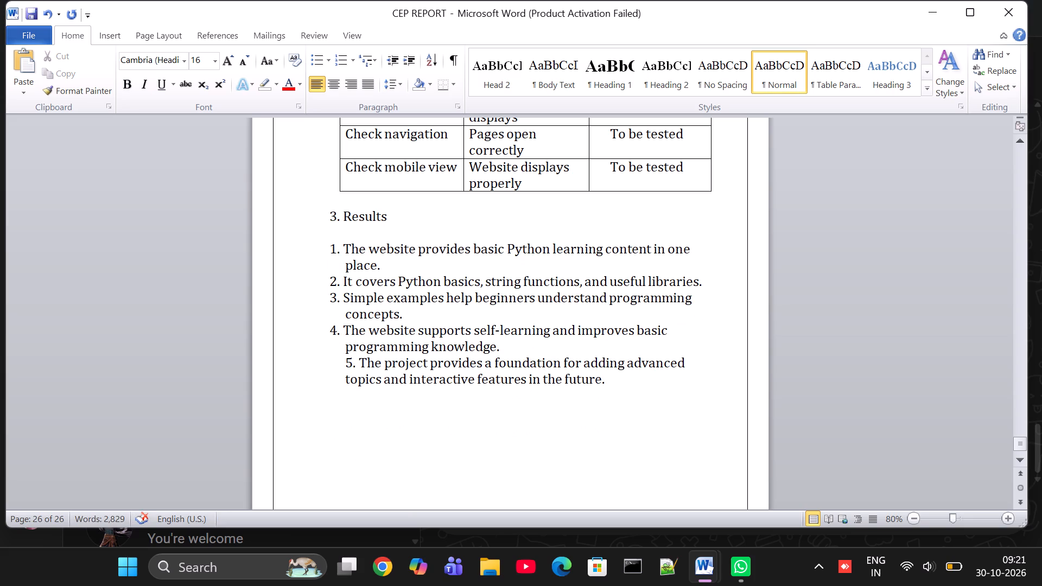
Make the "3. Results" heading bold and centre it.
click(322, 216)
drag(322, 216, 375, 228)
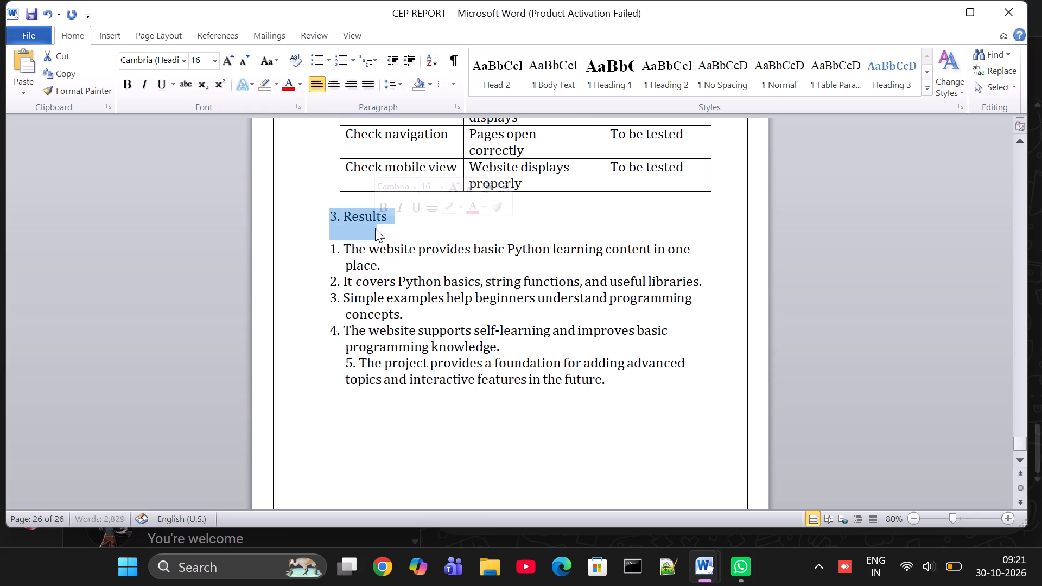
click(378, 212)
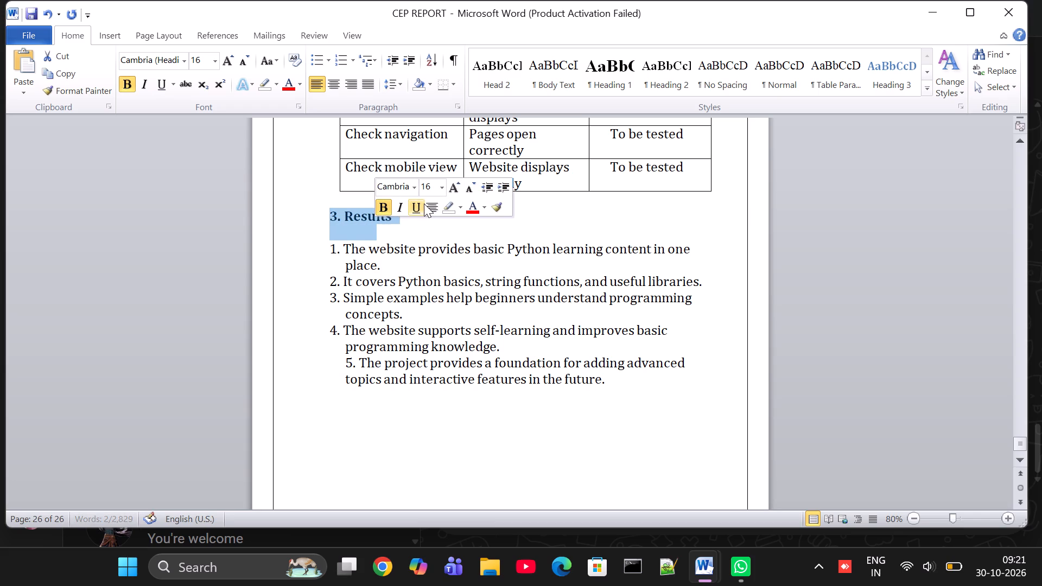
click(427, 203)
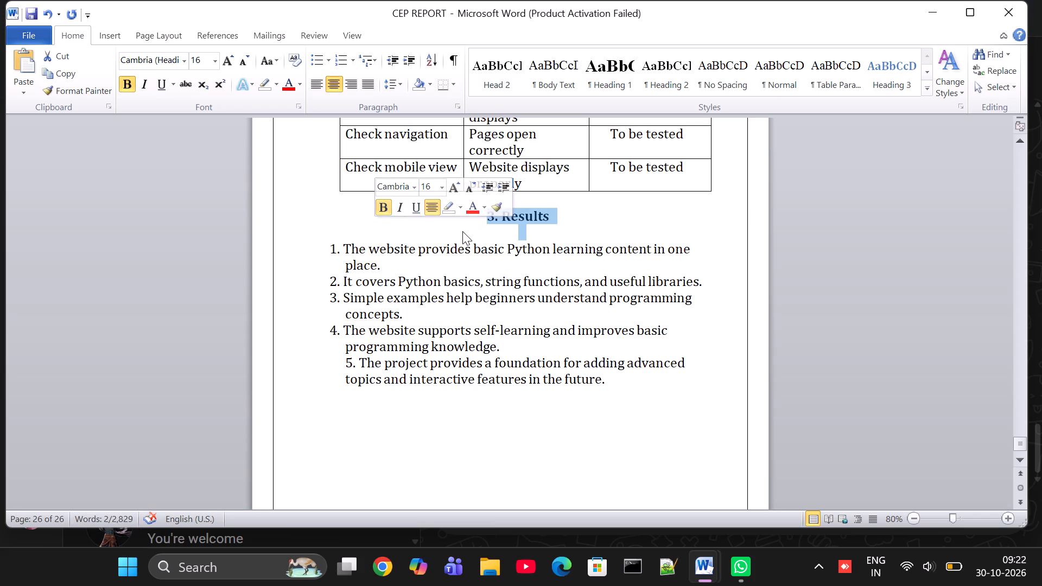
Convert the five numbered points under "3. Results" into a bulleted list.
drag(462, 232, 333, 235)
drag(333, 235, 334, 247)
click(334, 247)
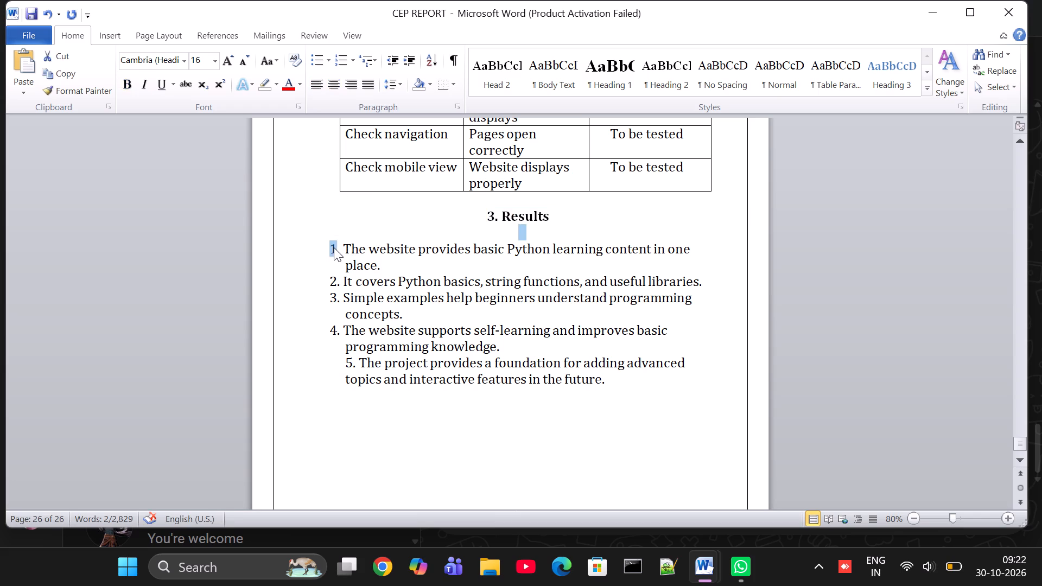
drag(334, 247, 452, 410)
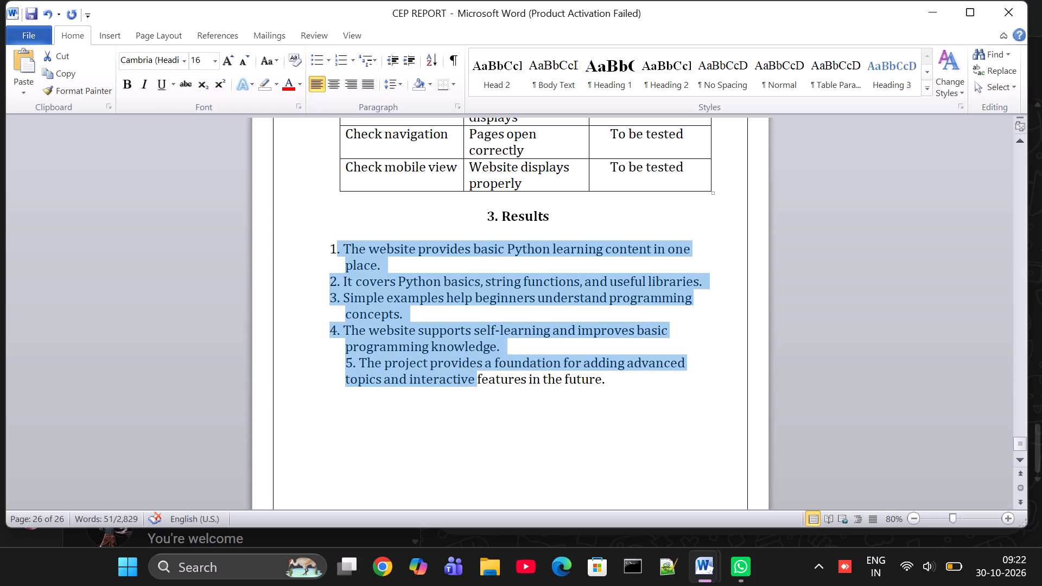
click(335, 238)
drag(335, 238, 527, 370)
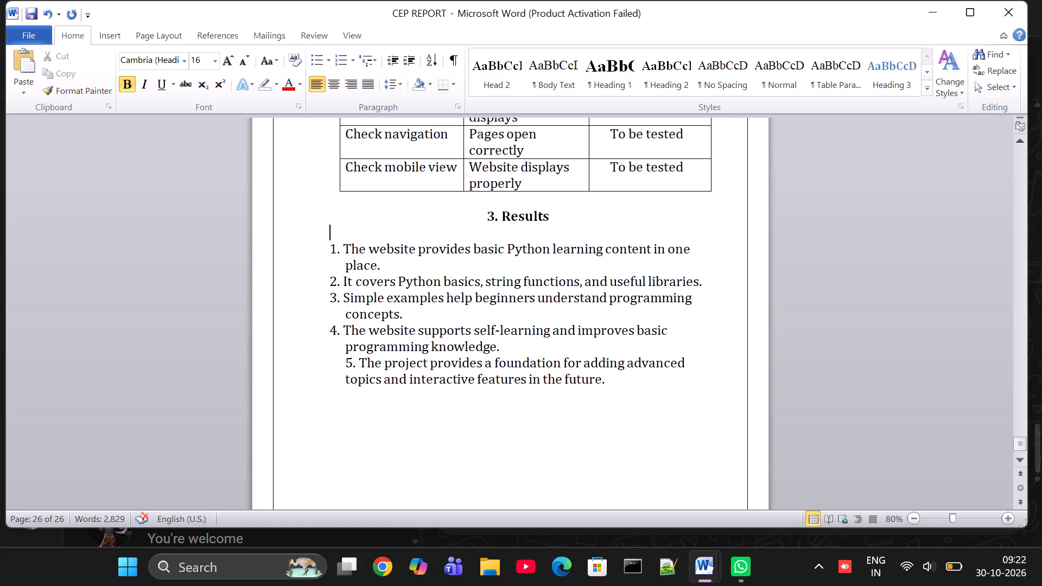
drag(329, 251, 659, 435)
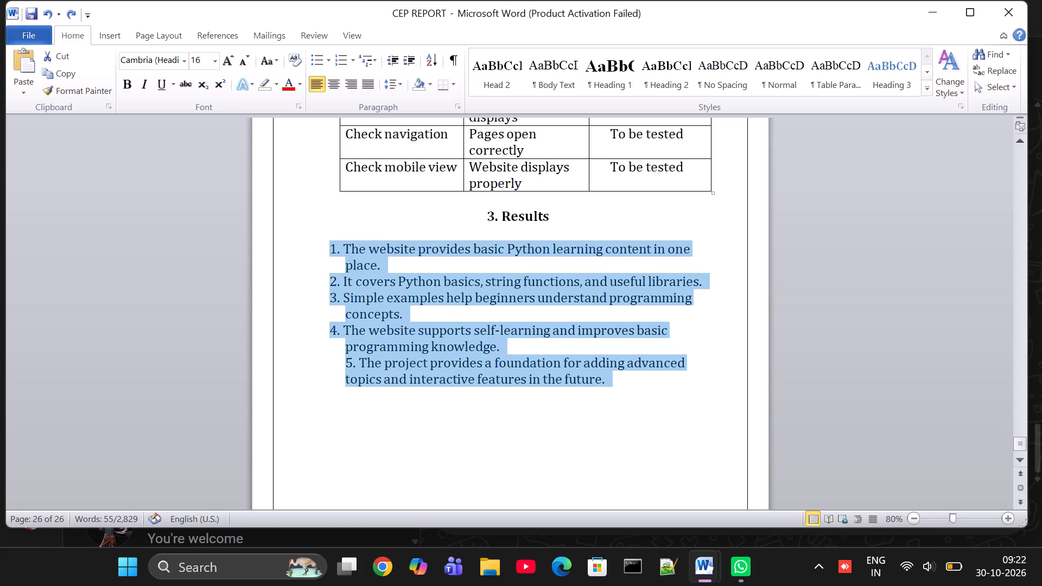
click(319, 61)
scroll(443, 386, up, 1)
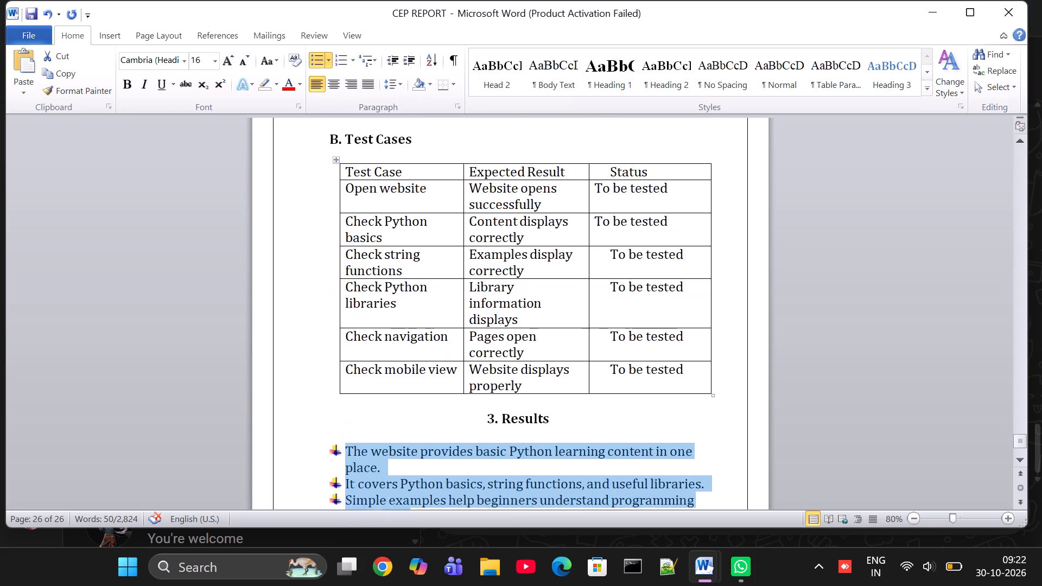
Set the font size of the "3. Results" heading to 20, comparing it with the chapter's other section headings.
scroll(443, 386, up, 1)
scroll(332, 354, up, 1)
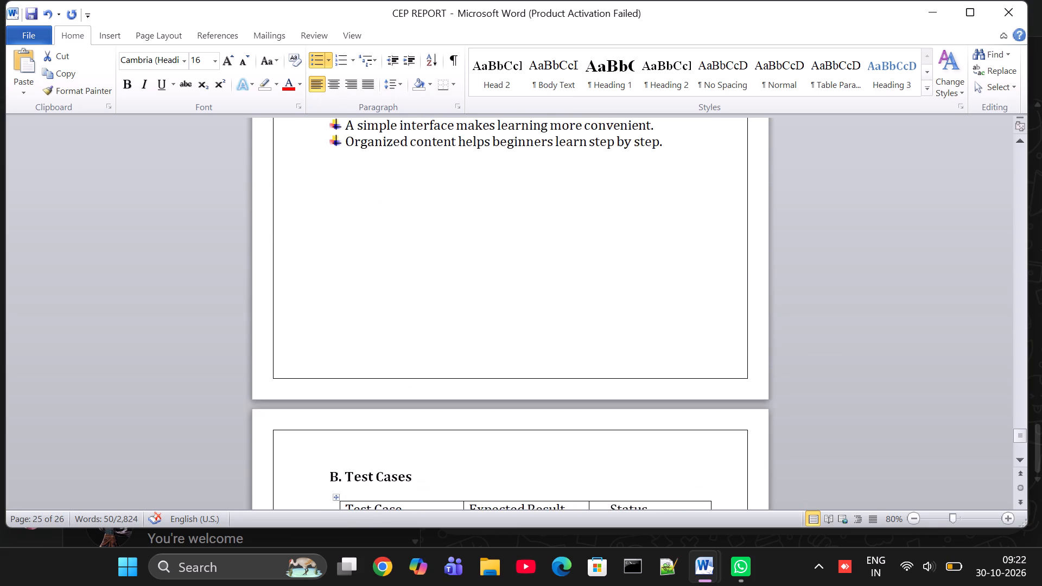
scroll(332, 354, up, 3)
scroll(332, 354, down, 1)
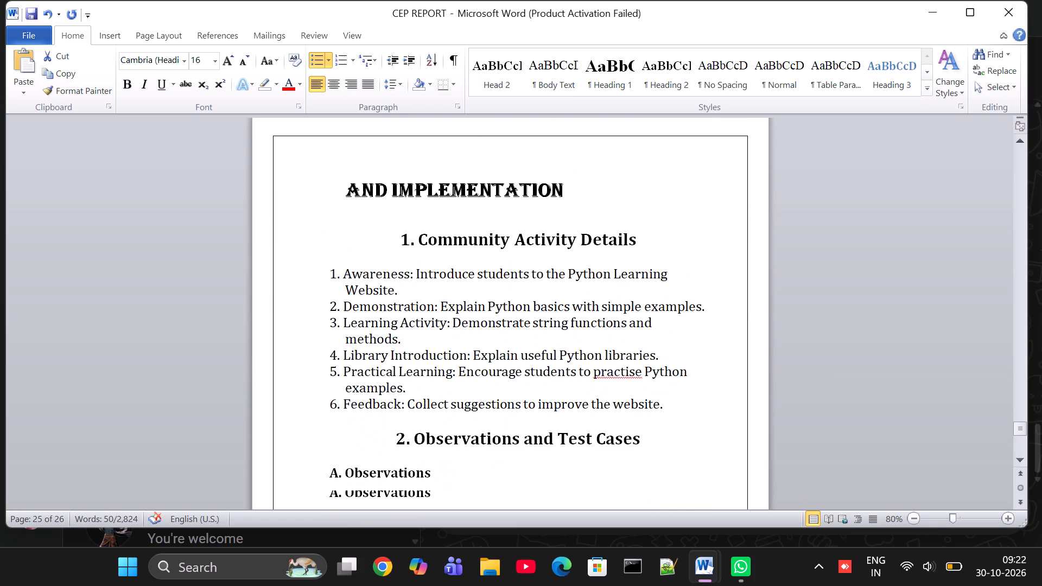
scroll(332, 354, down, 4)
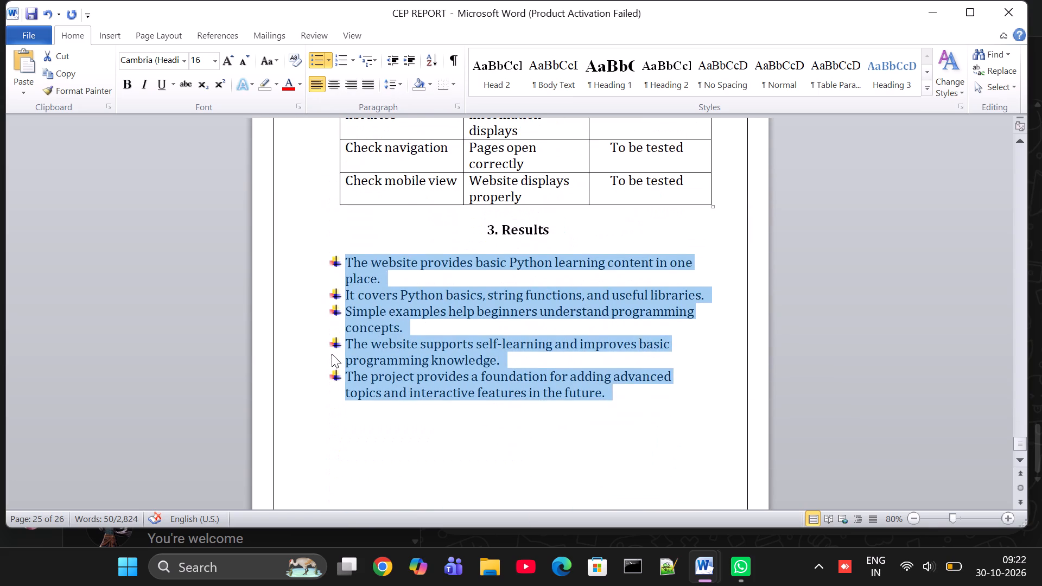
drag(556, 235, 471, 225)
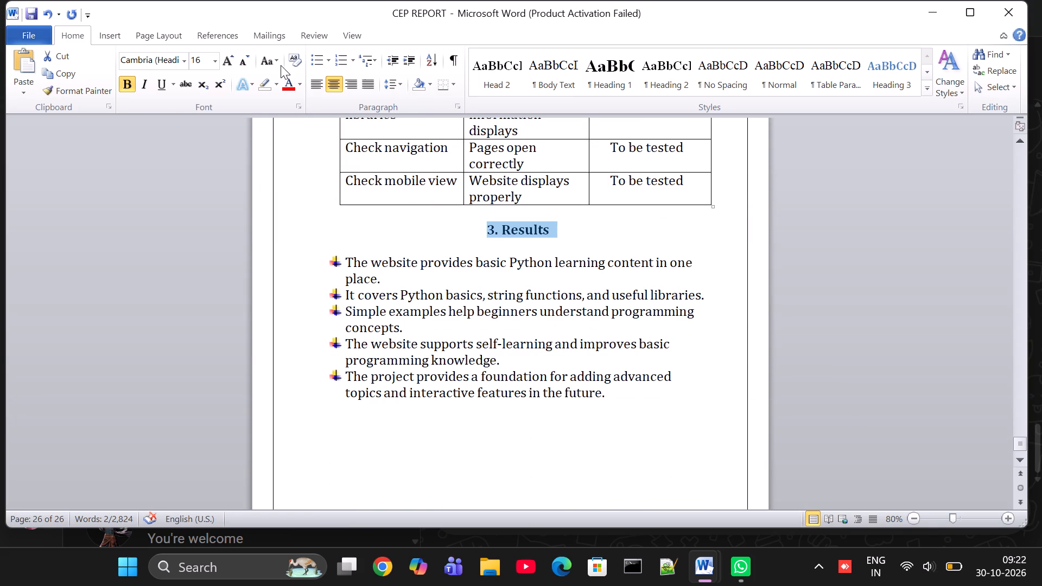
click(214, 60)
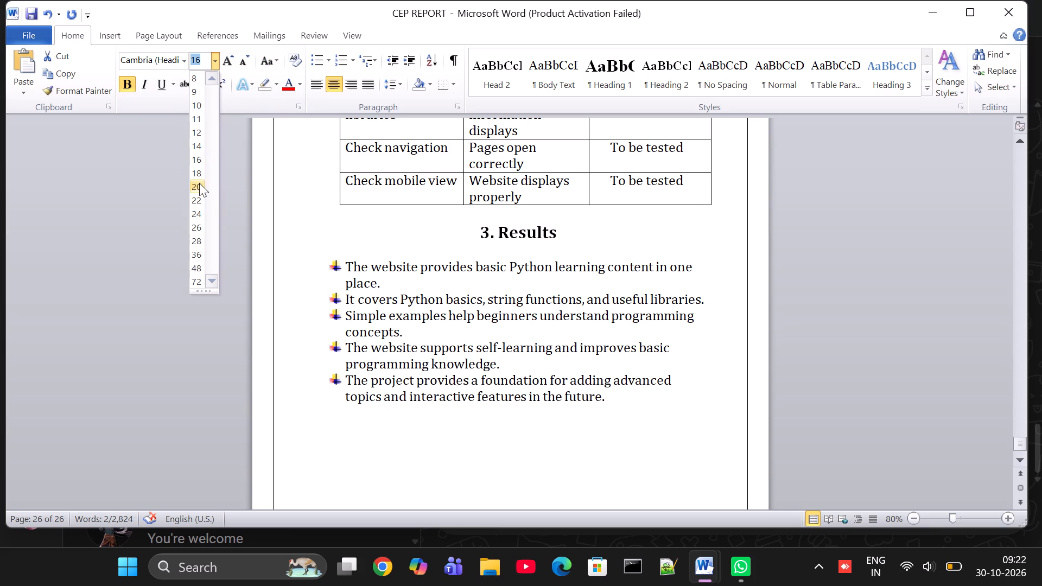
click(199, 183)
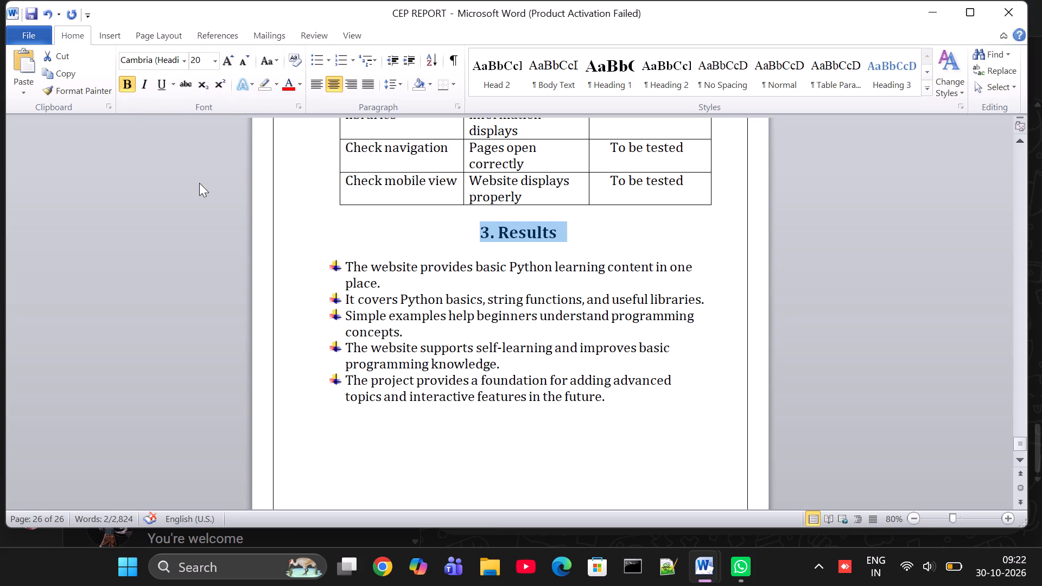
Save the CEP REPORT document.
key(ctrl+s)
key(ctrl+s)
key(ctrl+s)
key(ctrl+s)
key(ctrl+s)
key(ctrl+s)
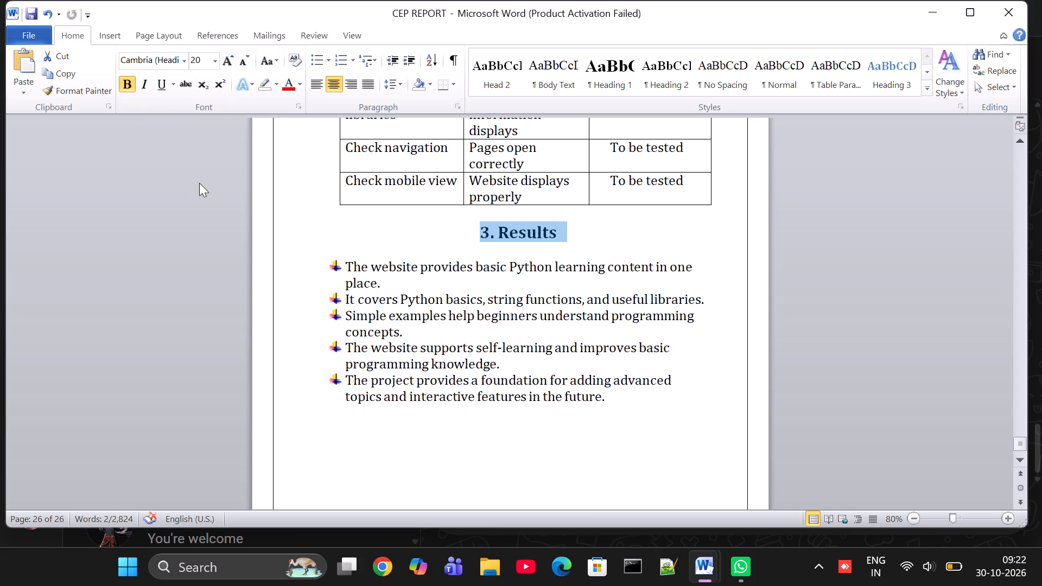
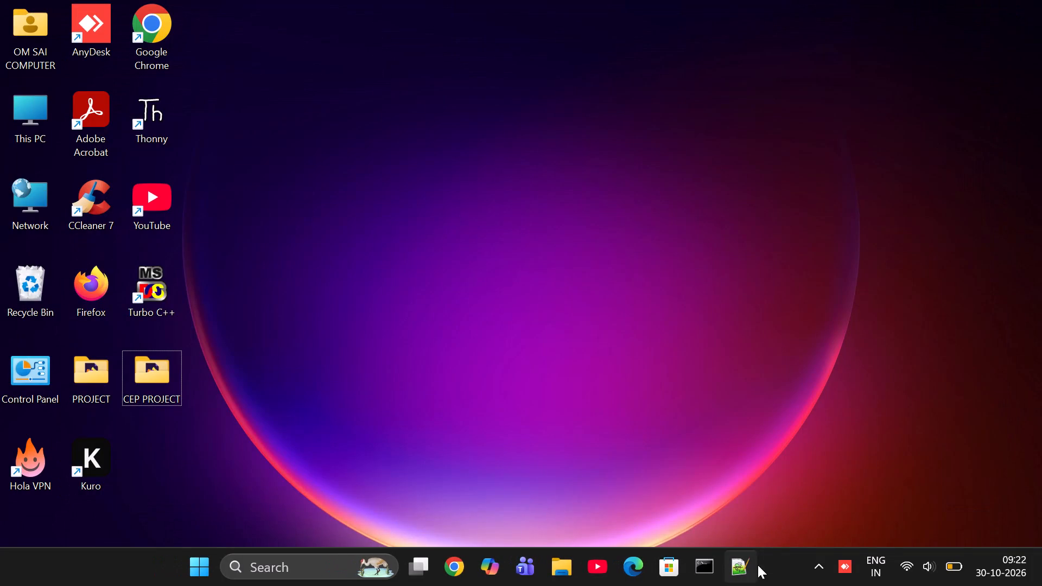
Turn off the computer's Wi-Fi connection.
click(908, 583)
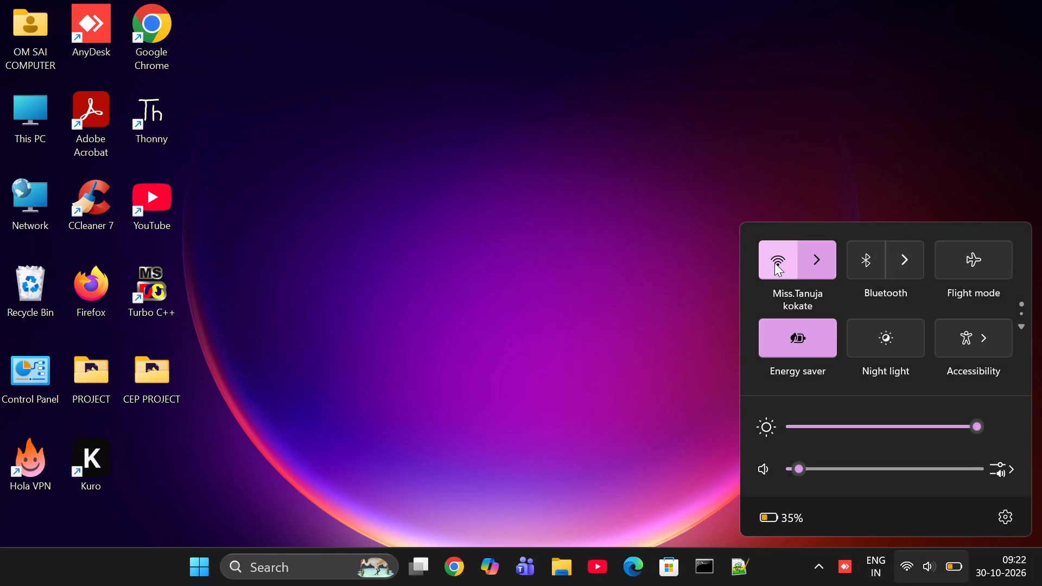
click(774, 263)
click(655, 317)
Shut down the computer.
key(alt+F4)
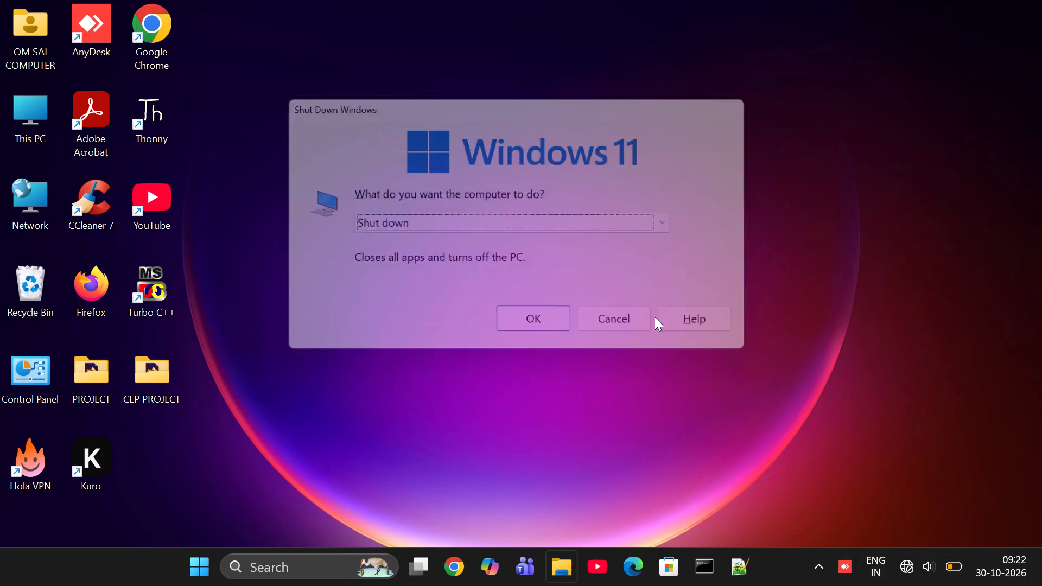
key(Return)
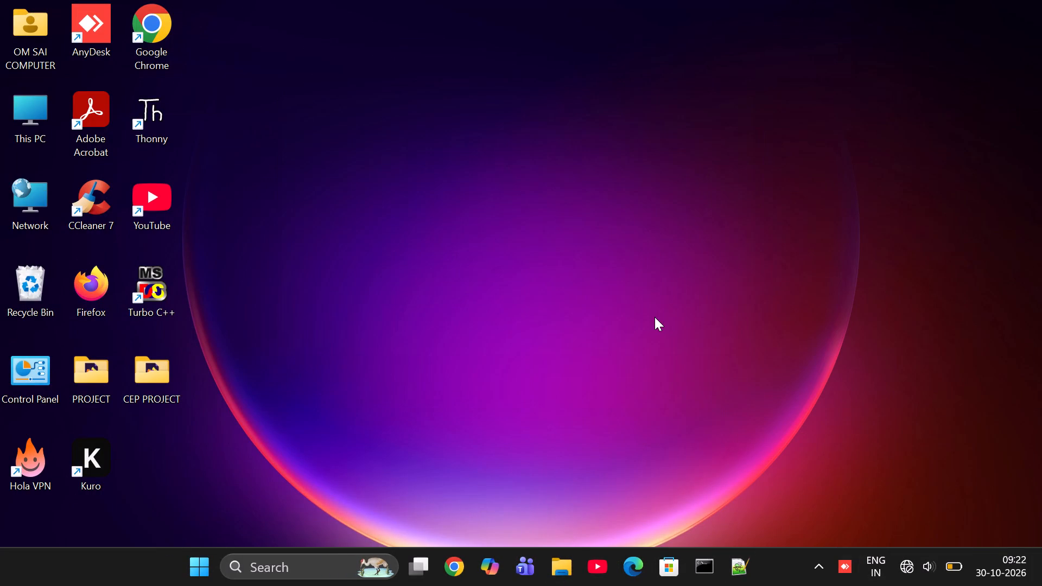